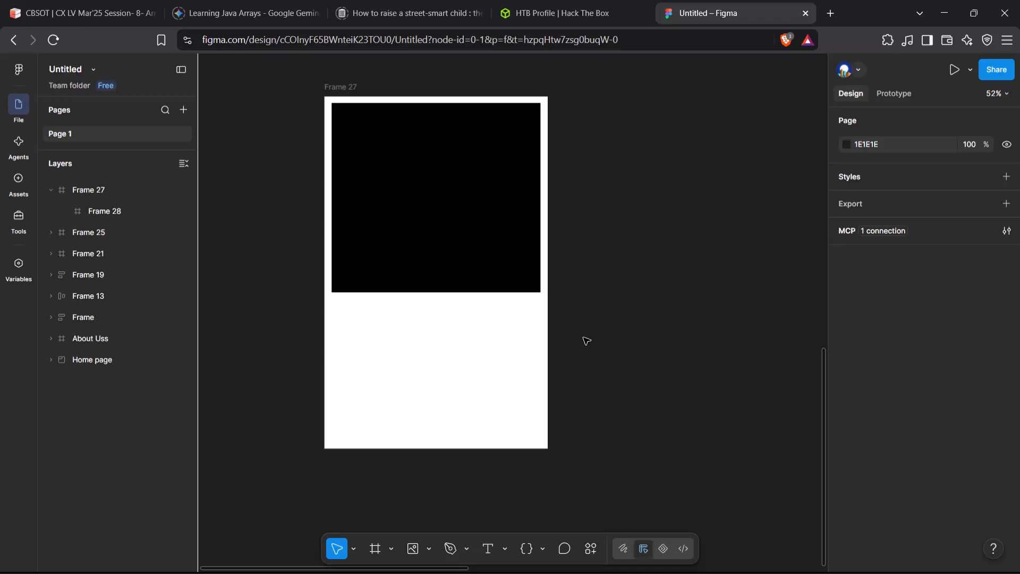
Open the figma-assigment folder in File Explorer and preview its Group (1), Group, Vector, Vector (1) and Mobile-App-N images.
click(583, 337)
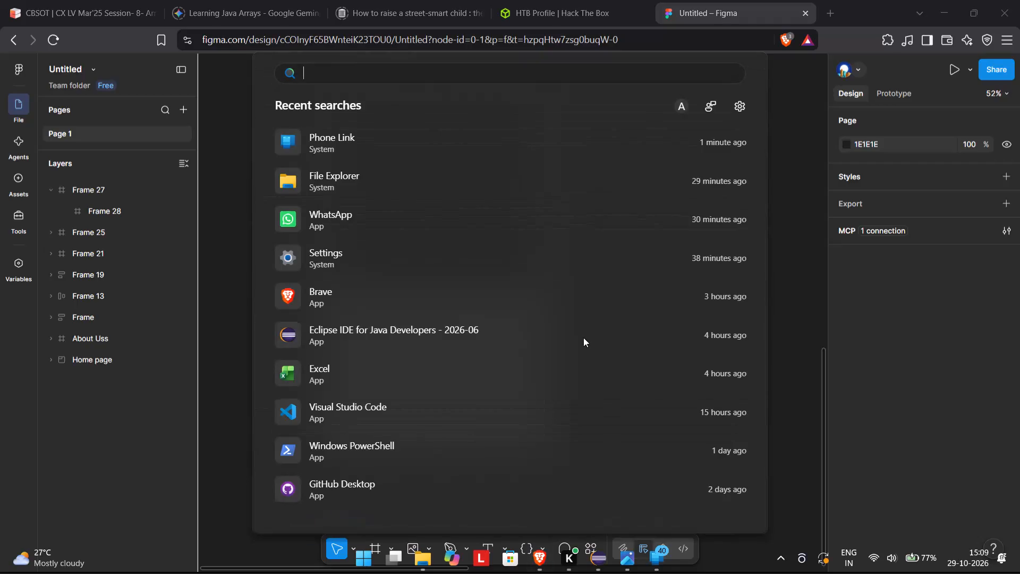
double_click(453, 197)
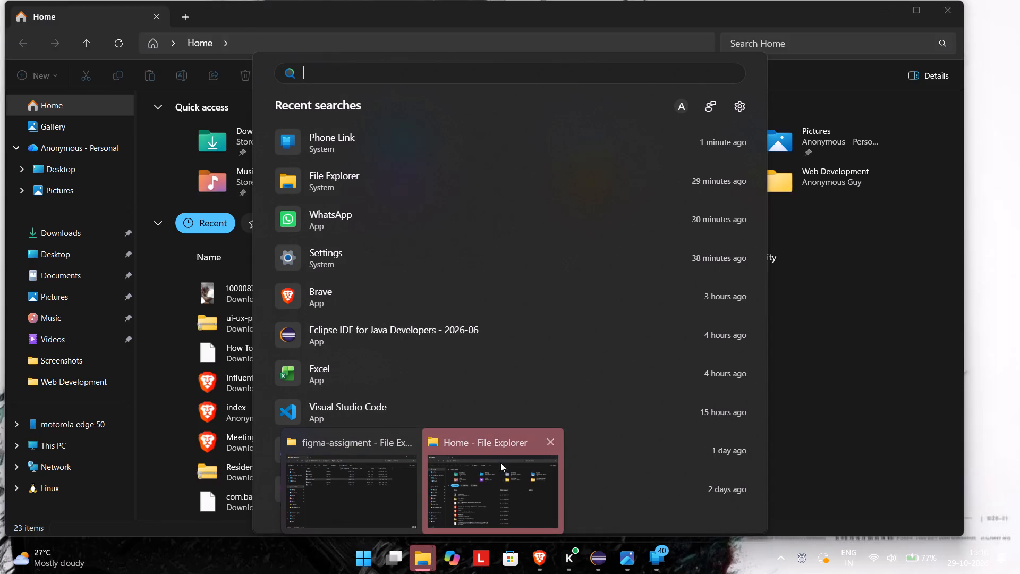
click(553, 438)
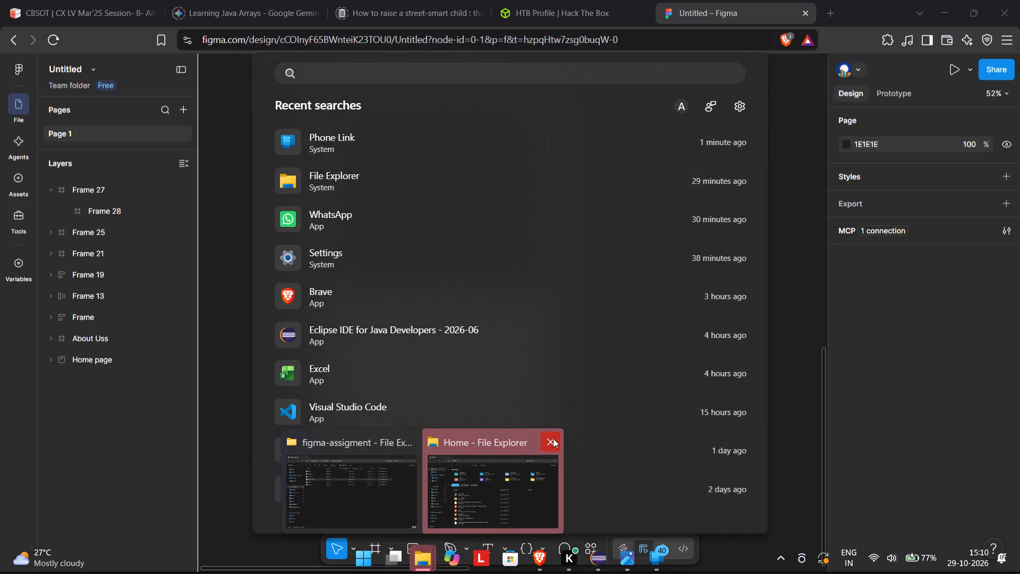
click(420, 558)
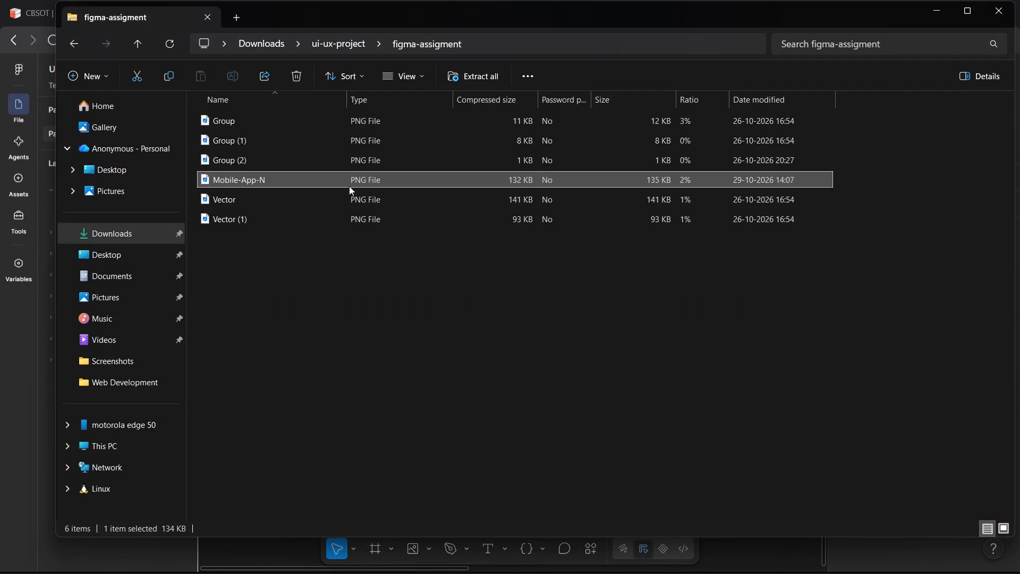
click(350, 138)
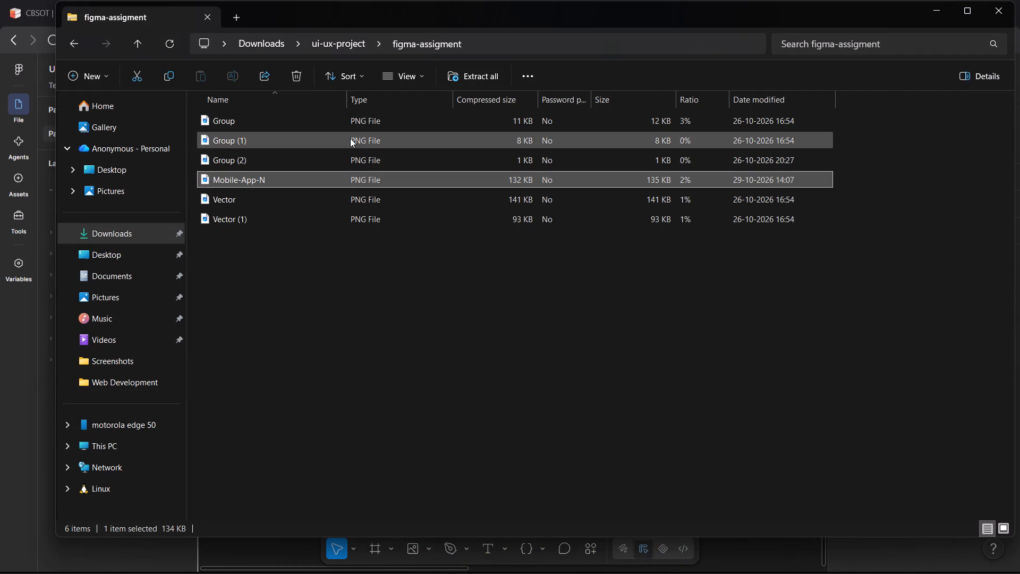
double_click(350, 138)
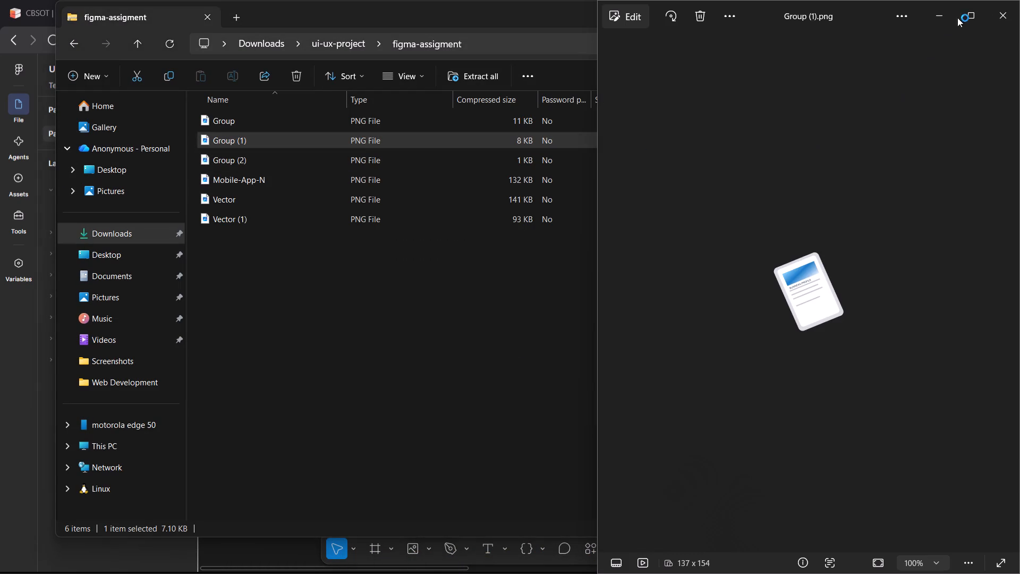
click(991, 20)
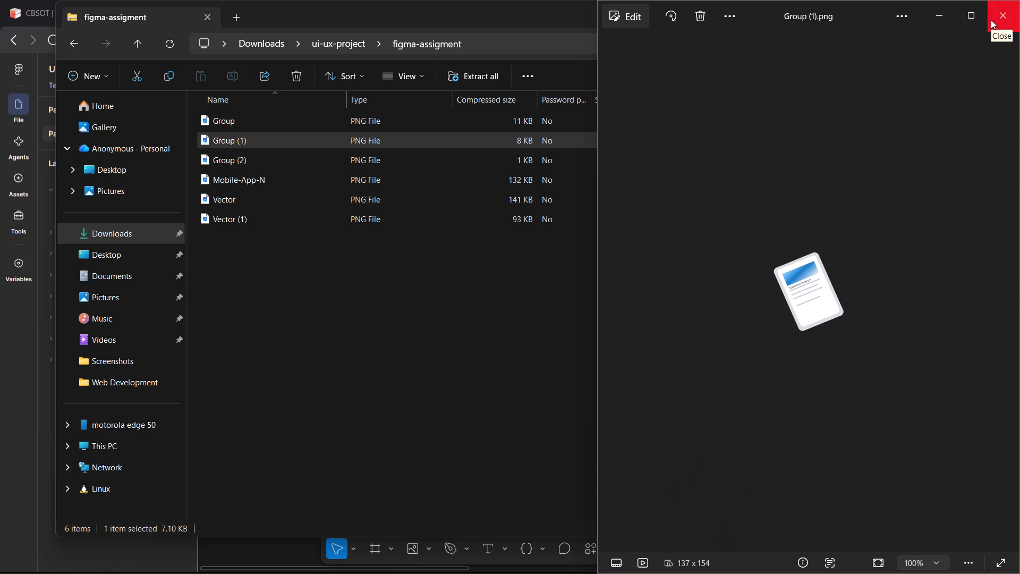
double_click(556, 120)
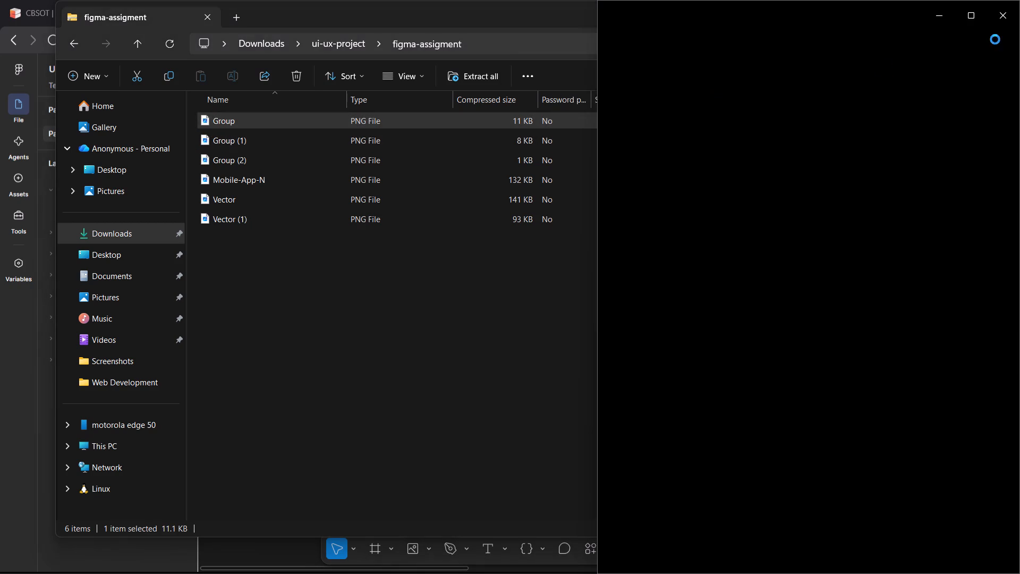
click(1003, 6)
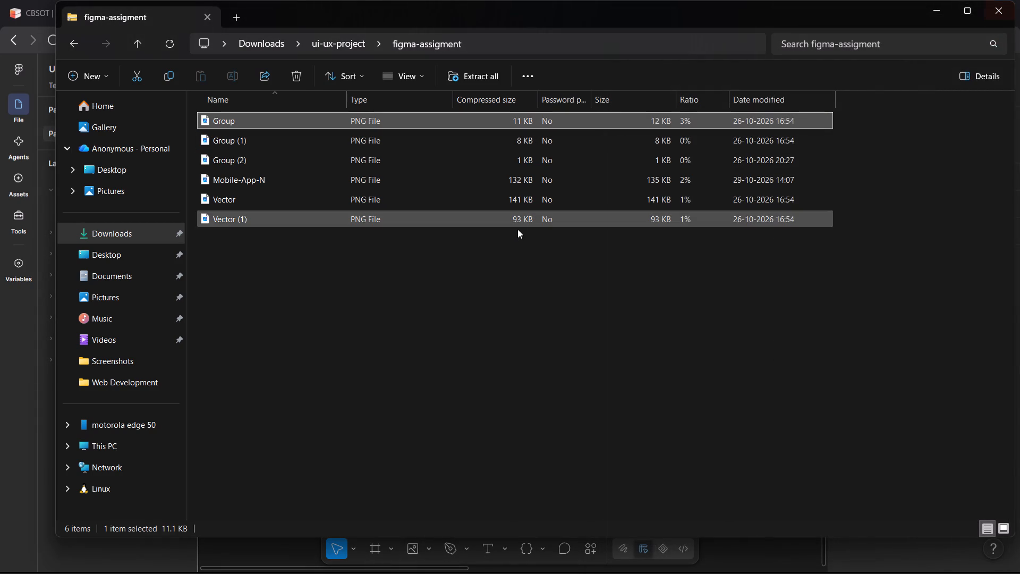
double_click(540, 193)
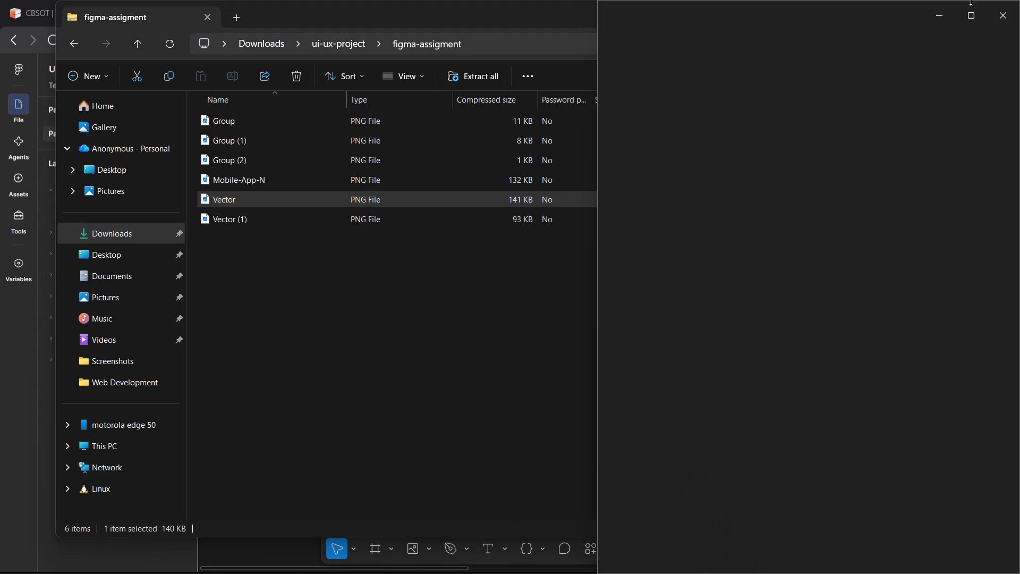
click(997, 13)
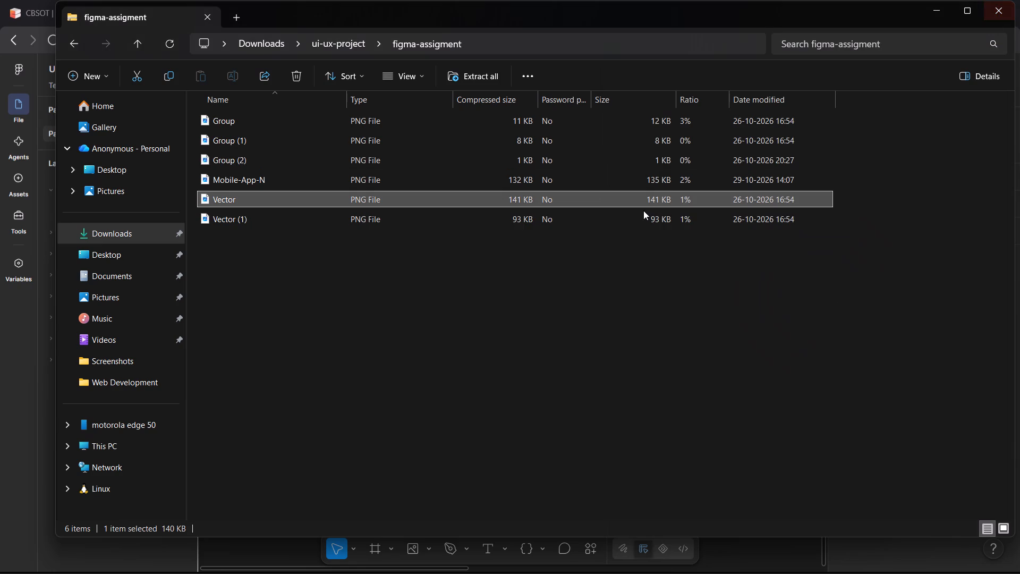
double_click(643, 210)
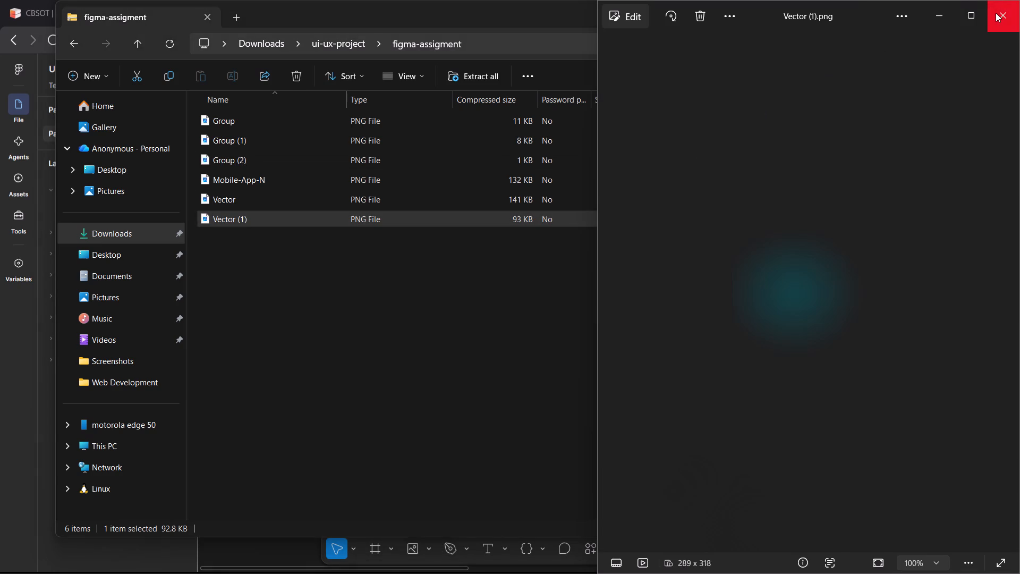
click(996, 13)
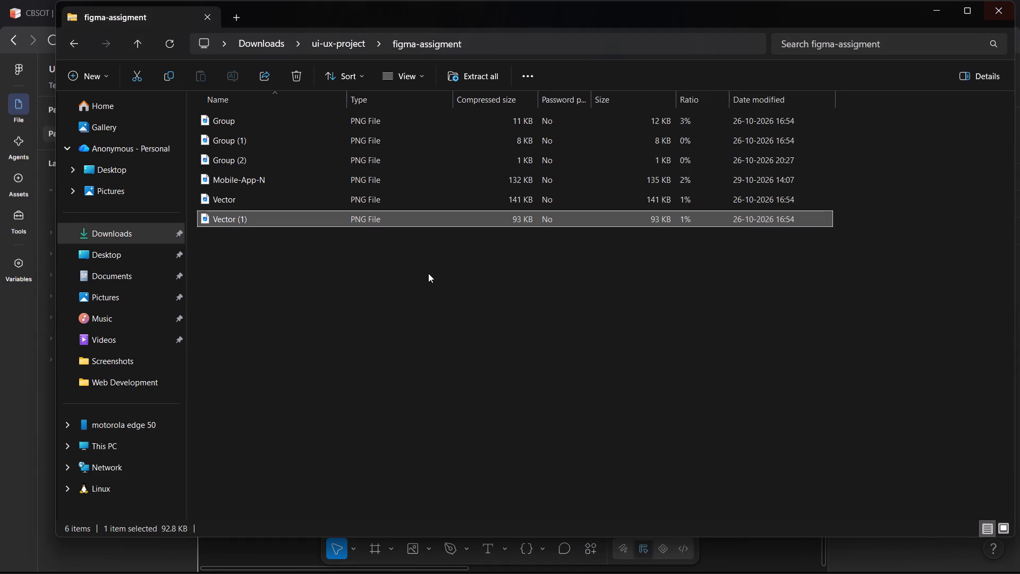
double_click(294, 177)
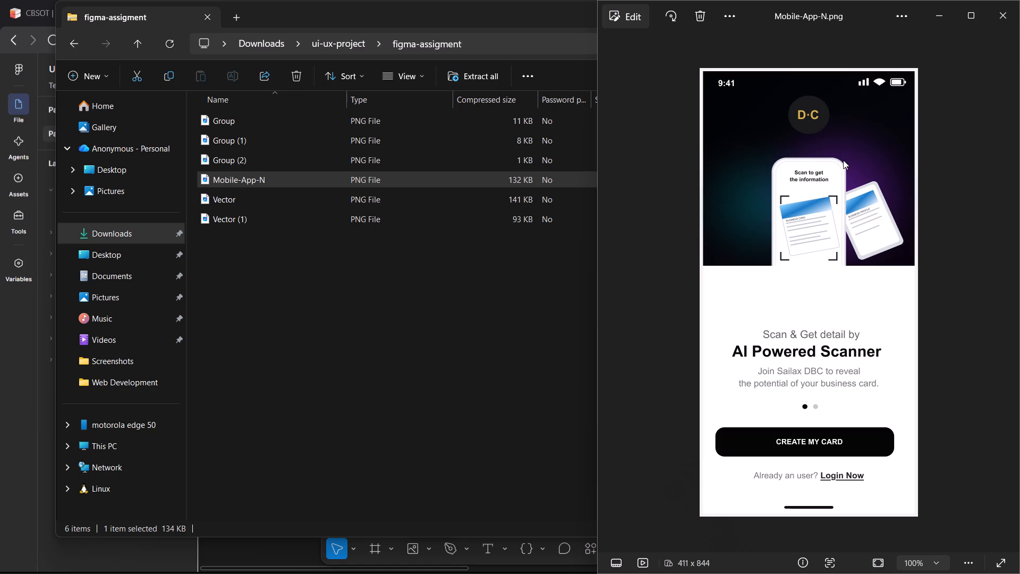
double_click(296, 120)
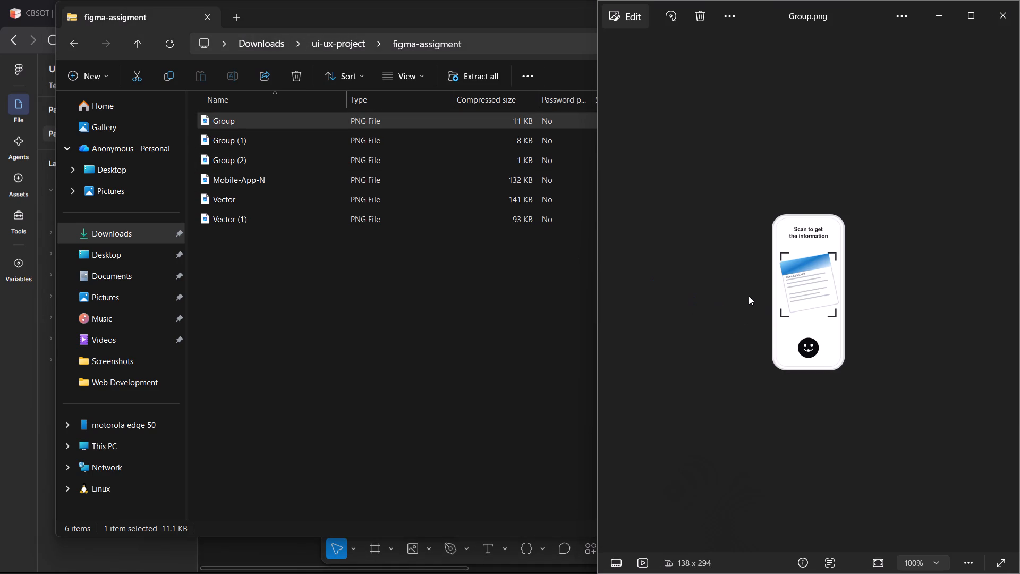
click(749, 296)
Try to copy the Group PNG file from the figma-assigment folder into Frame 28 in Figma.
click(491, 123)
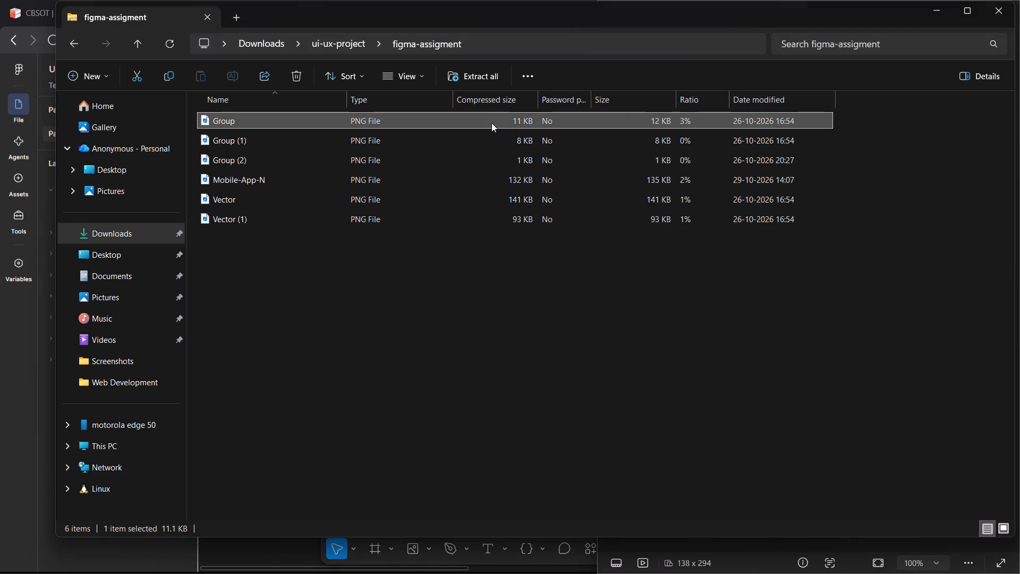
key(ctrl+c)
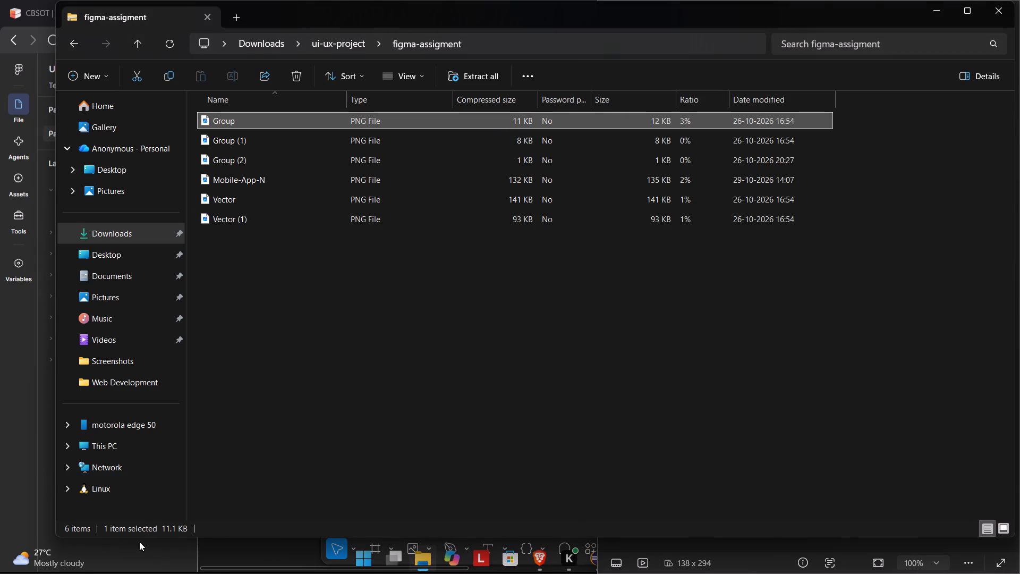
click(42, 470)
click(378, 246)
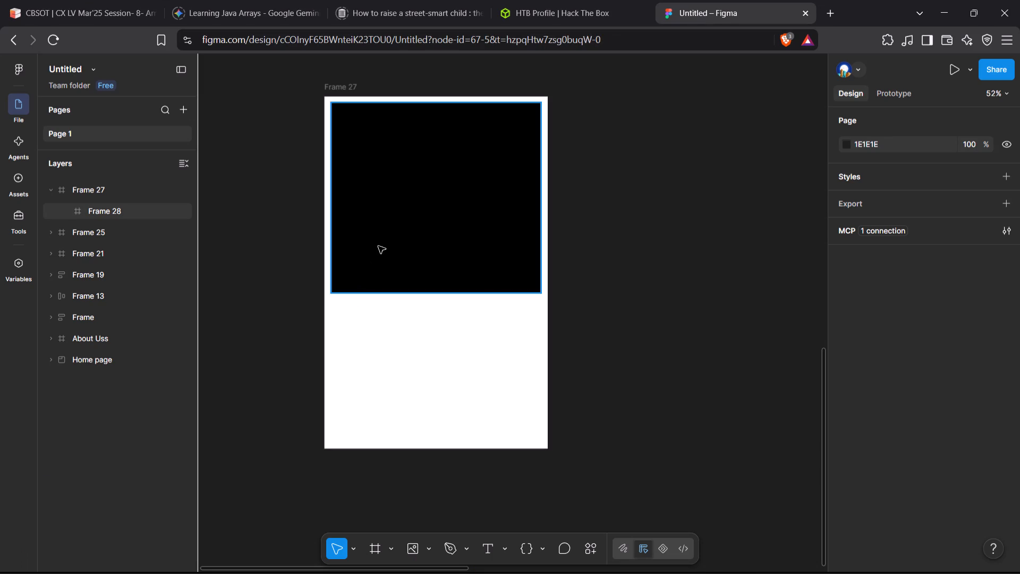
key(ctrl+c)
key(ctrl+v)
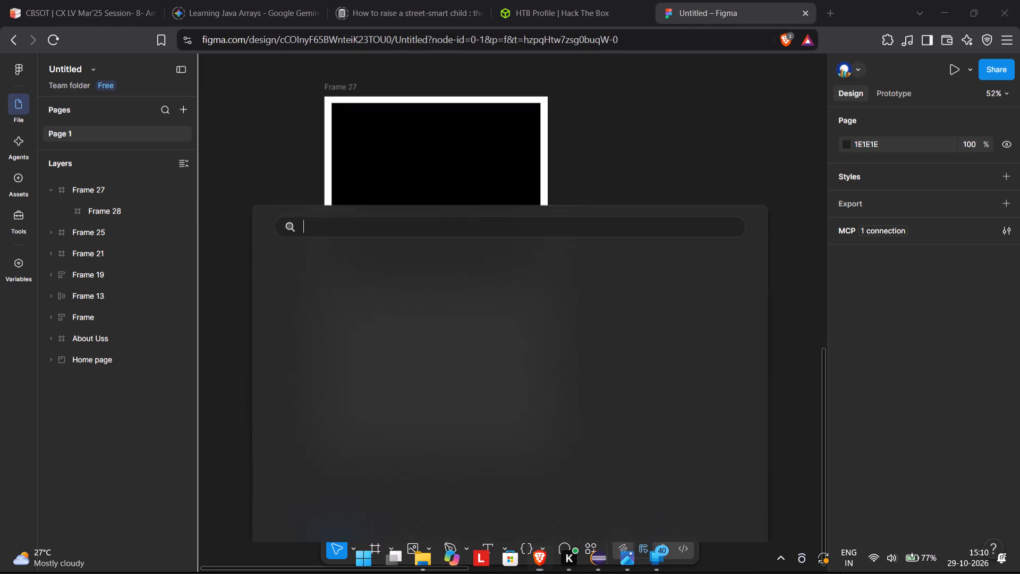
Copy the Group.png image from Photos and paste it into the black Frame 28 in Figma, allowing clipboard access.
click(618, 558)
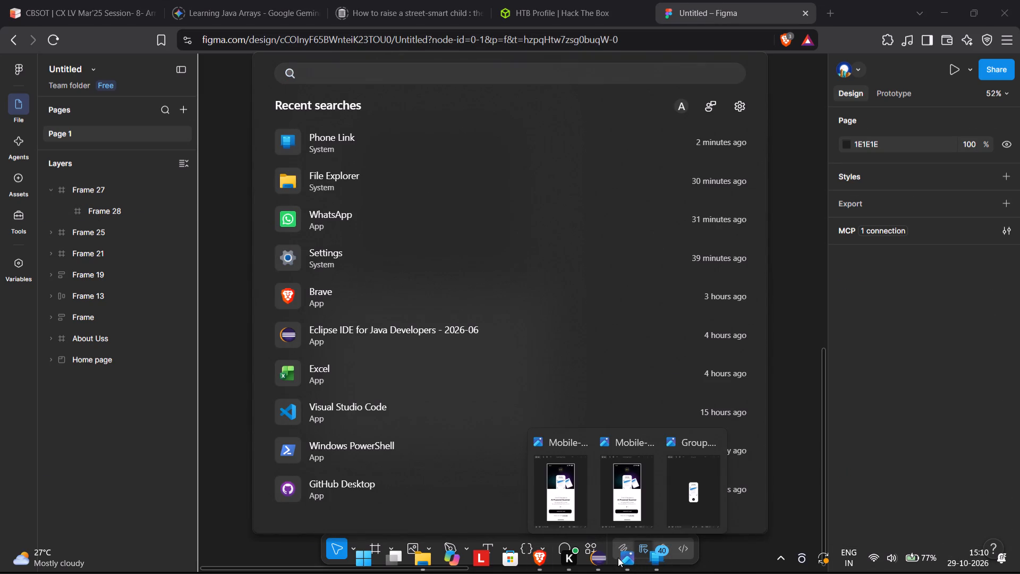
click(640, 441)
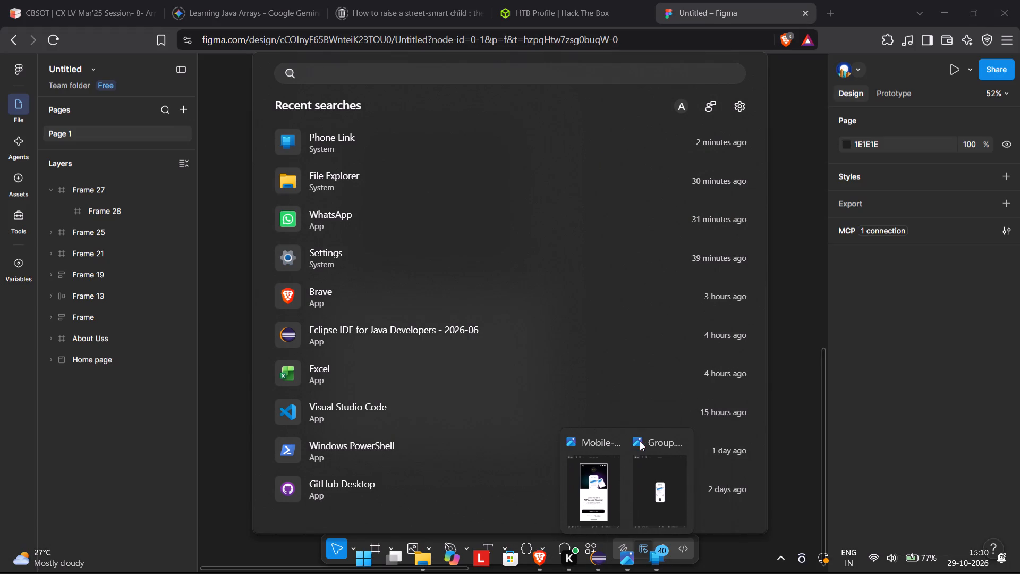
click(684, 486)
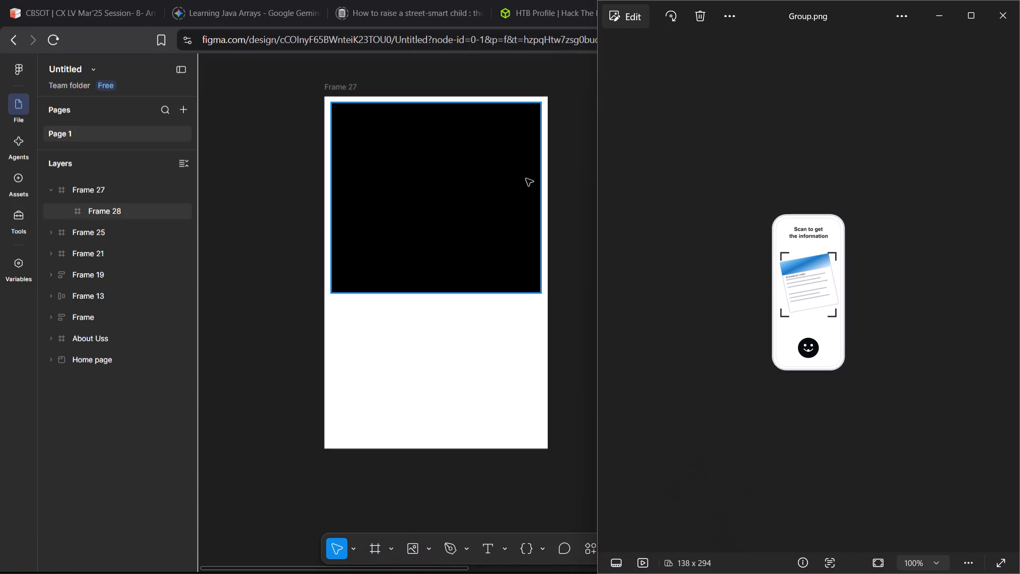
click(718, 13)
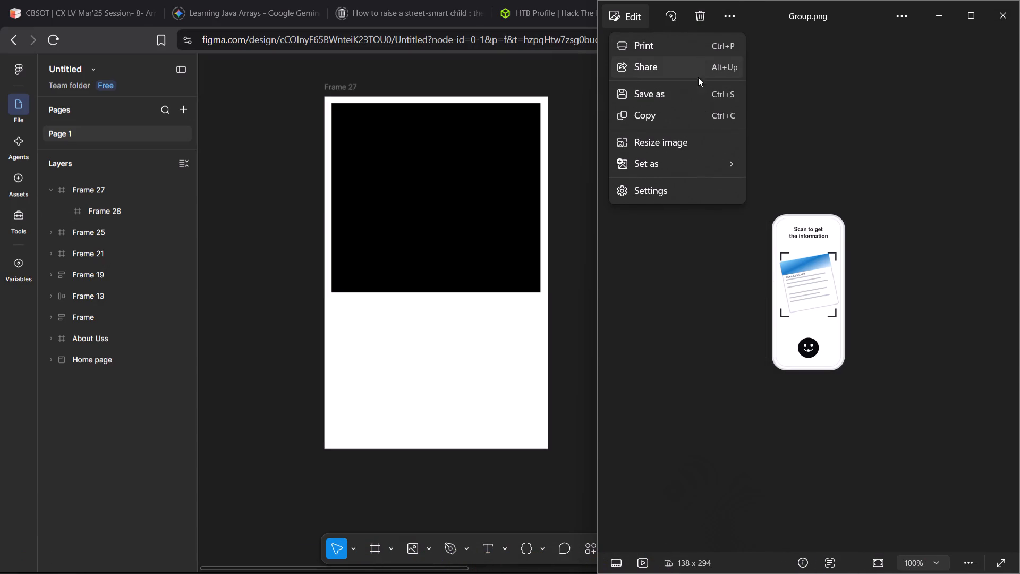
click(711, 121)
click(438, 223)
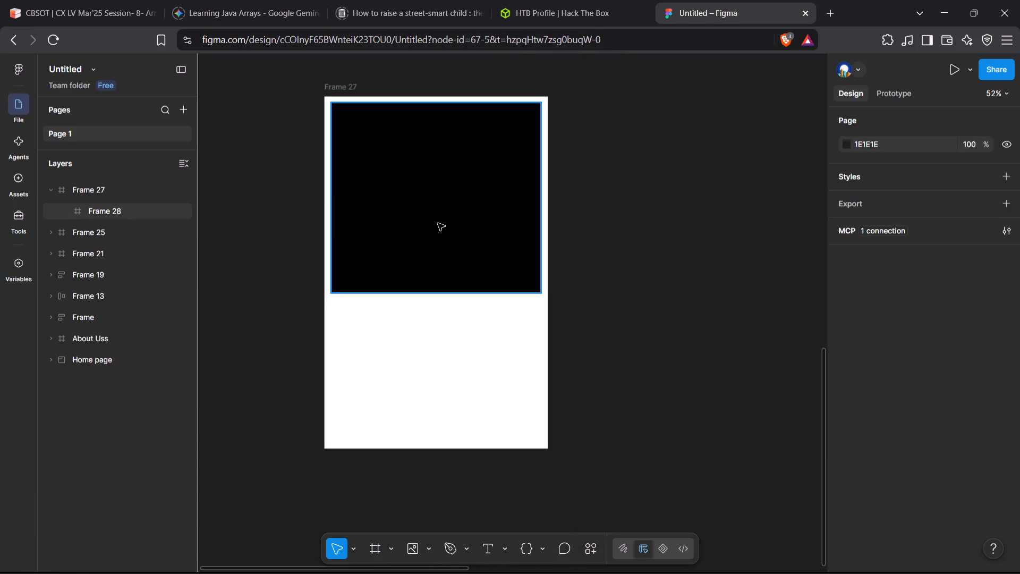
click(438, 223)
key(ctrl+v)
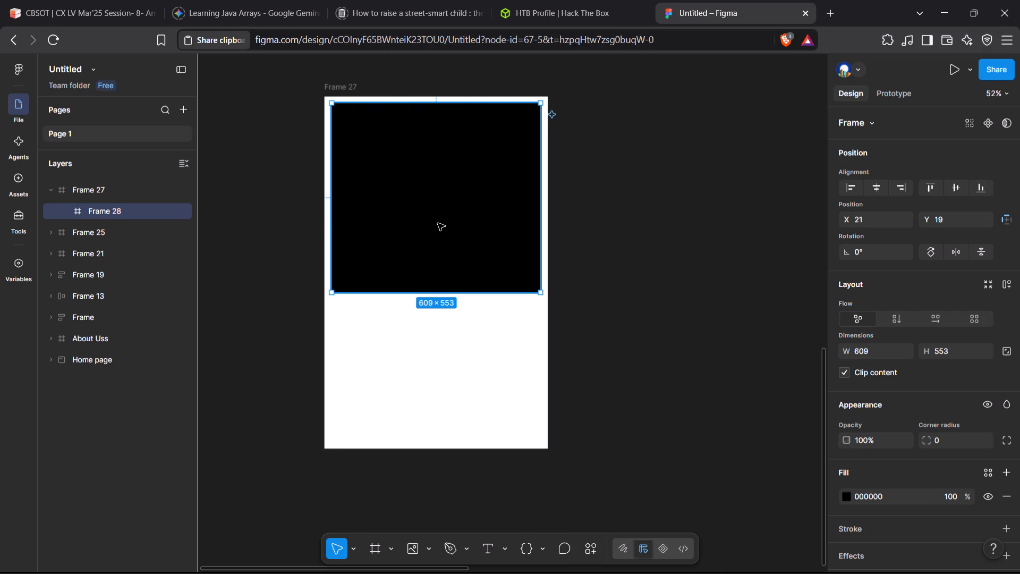
click(303, 154)
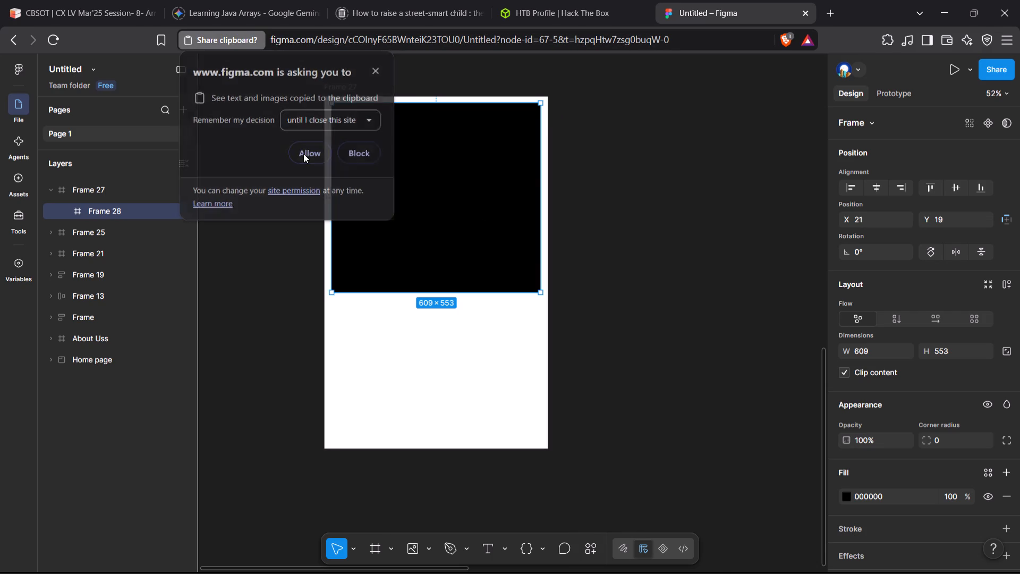
Enlarge the pasted phone image proportionally to about 286 × 608 inside Frame 28.
drag(506, 275, 429, 164)
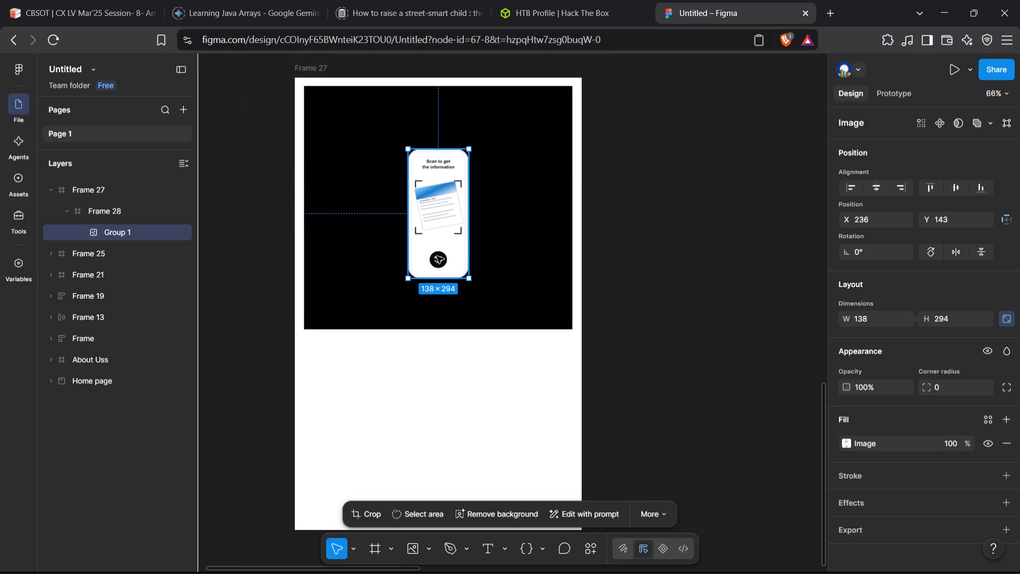
drag(429, 281, 430, 341)
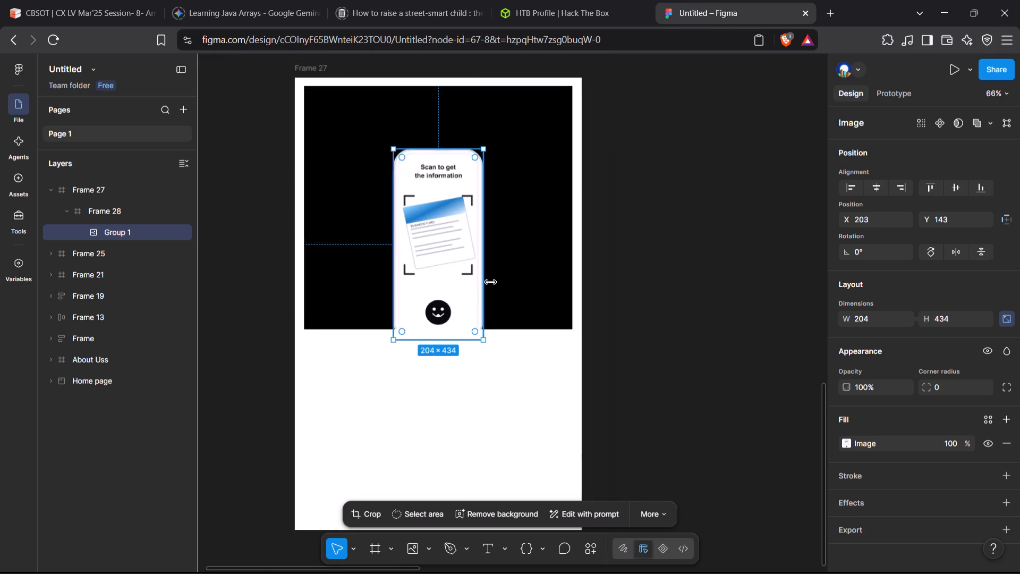
drag(484, 248, 525, 242)
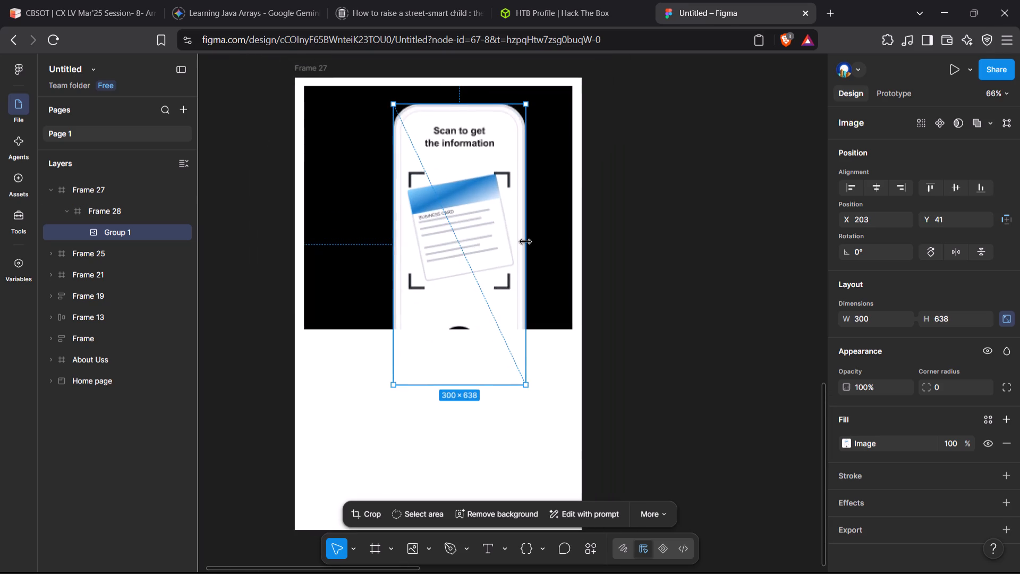
drag(525, 242, 520, 244)
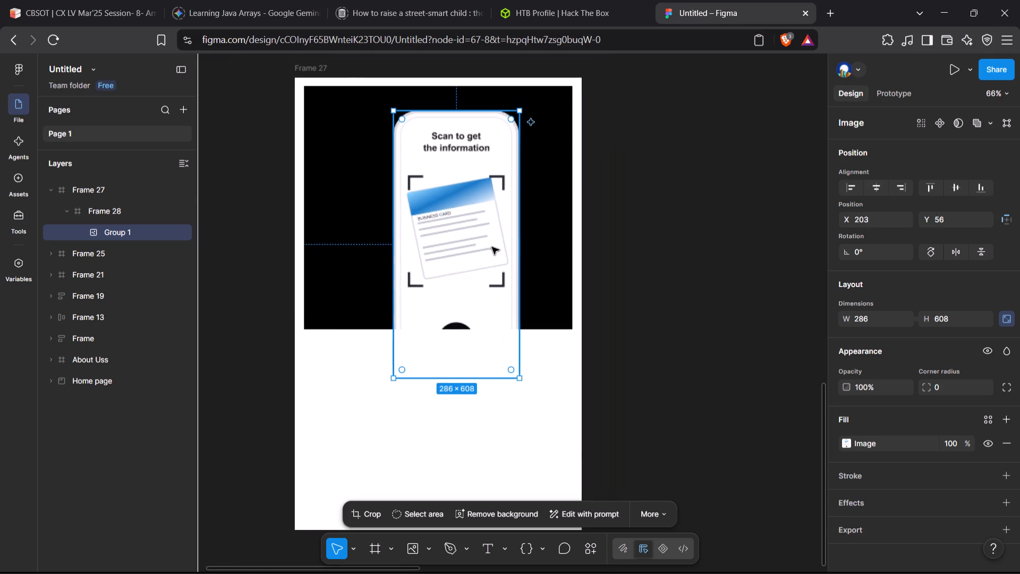
Centre the phone image horizontally in Frame 28 at about X 162, Y 110, with its lower part clipped by the frame.
drag(486, 243, 484, 269)
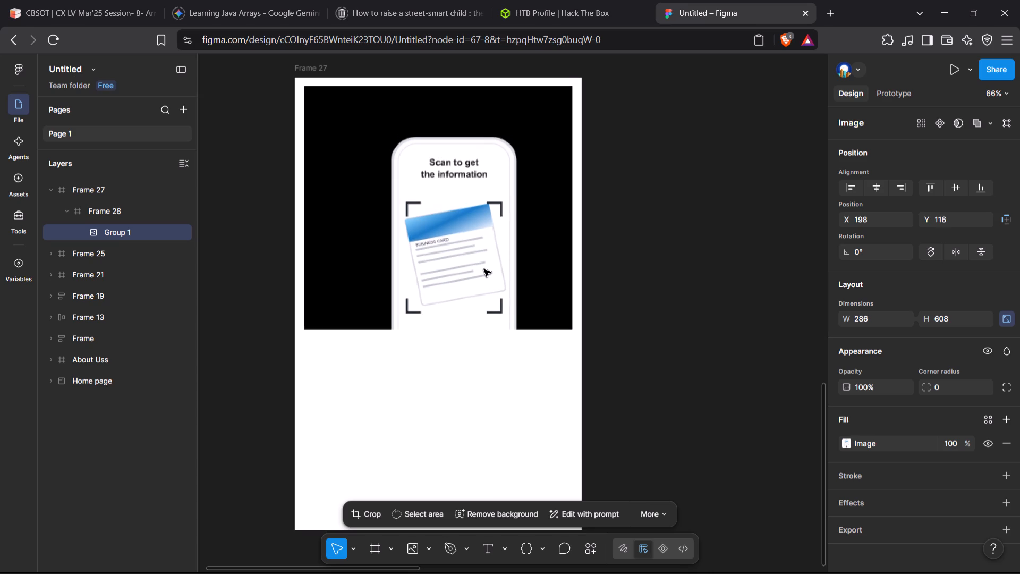
drag(484, 269, 472, 275)
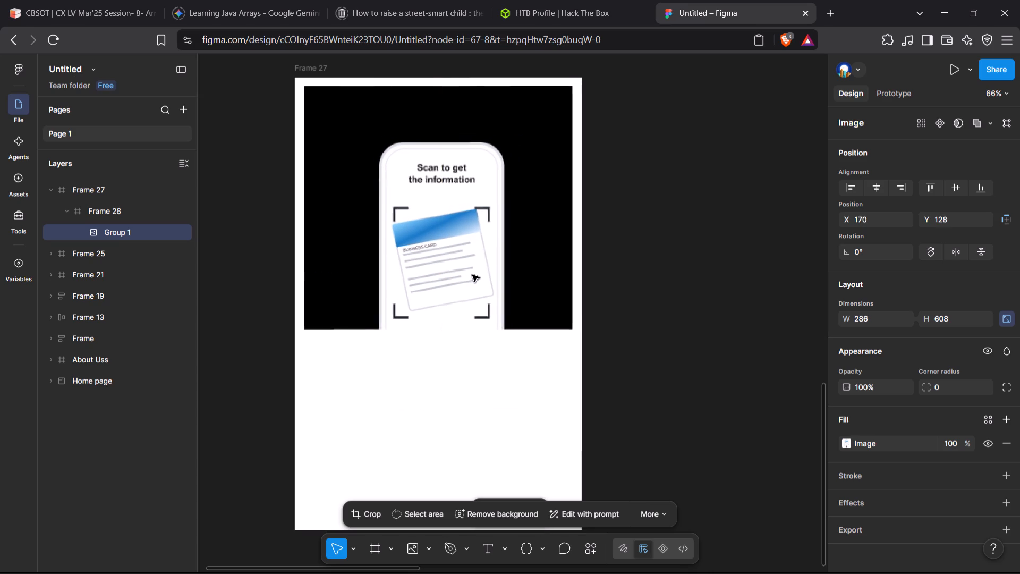
drag(472, 275, 473, 269)
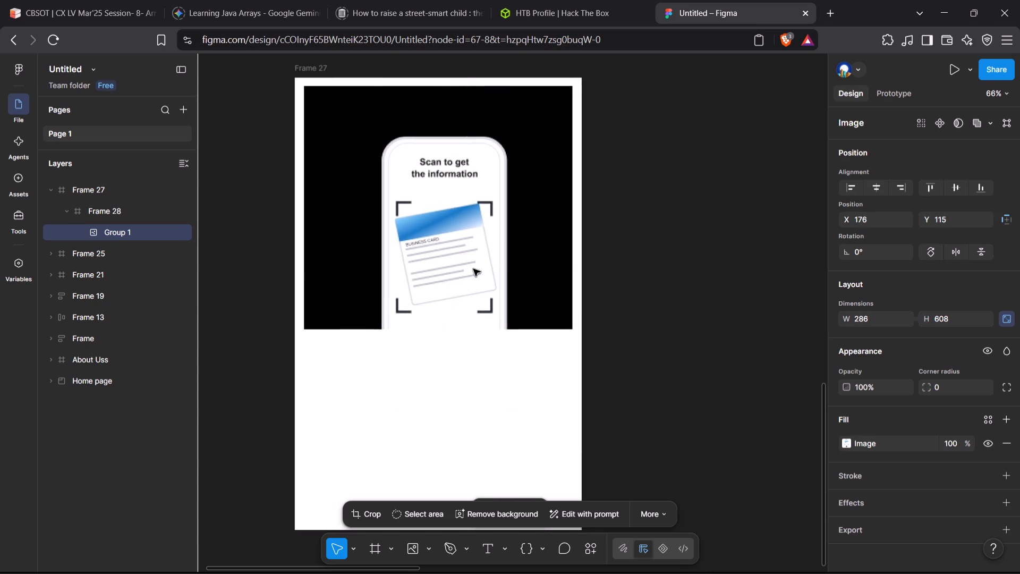
drag(473, 269, 470, 267)
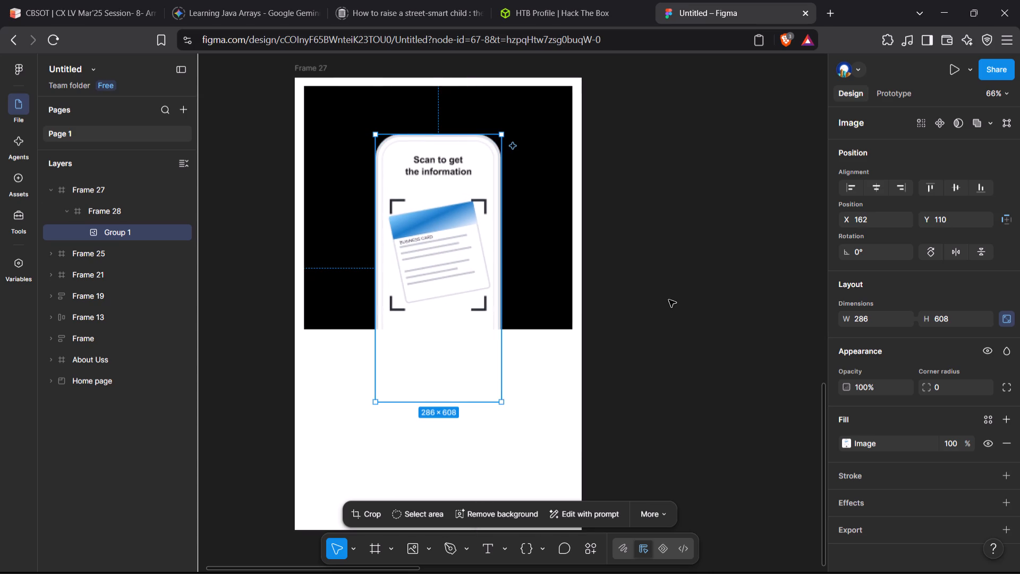
Move the phone image down inside Frame 28 to X 162, Y 136, keeping it horizontally centred.
click(669, 300)
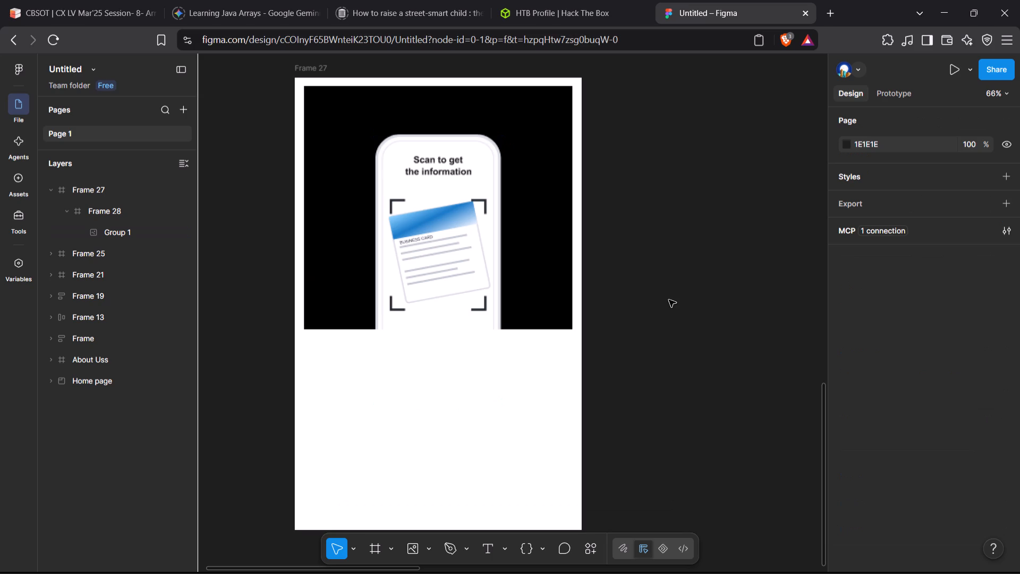
double_click(471, 271)
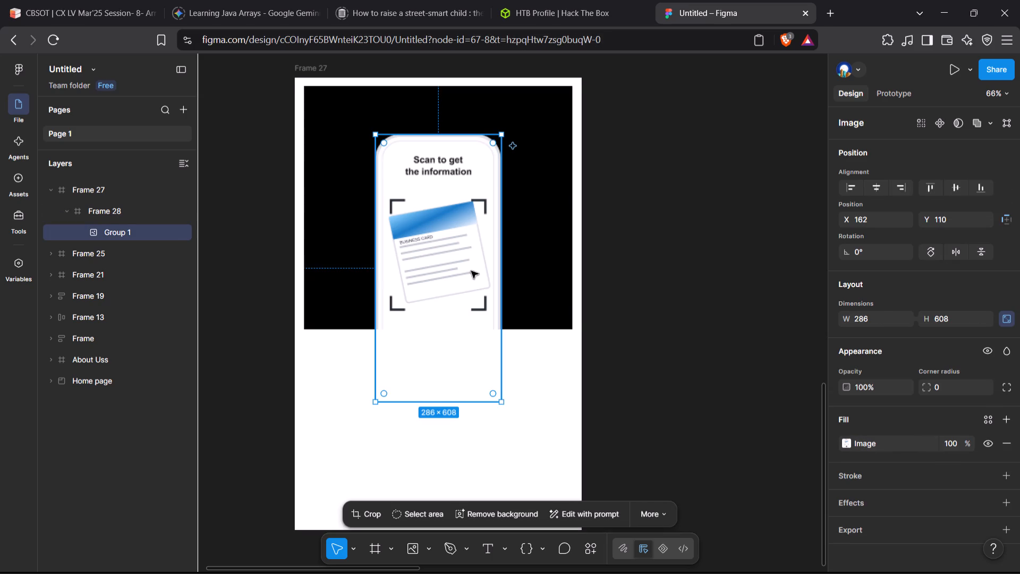
drag(471, 271, 473, 282)
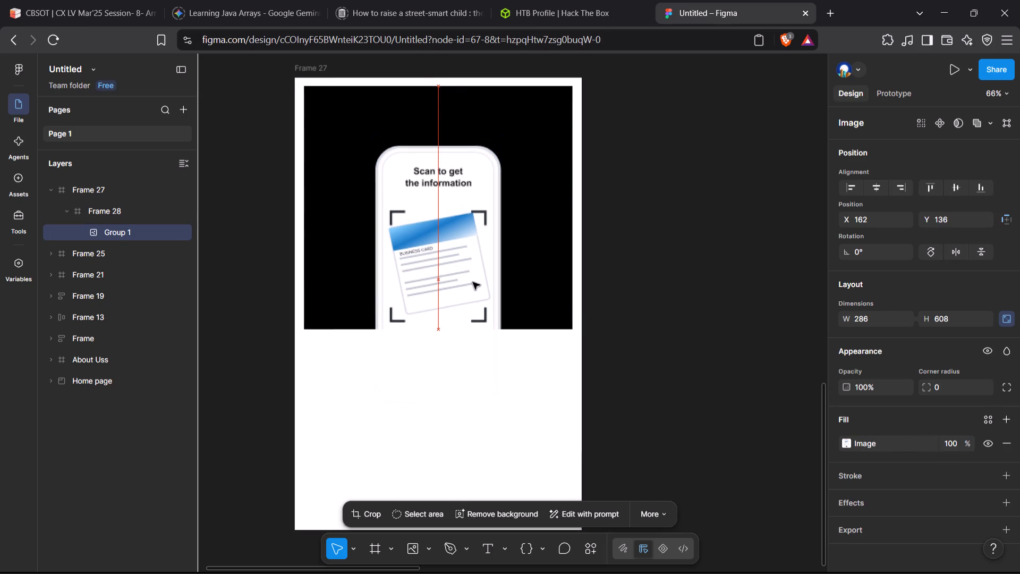
drag(473, 282, 474, 282)
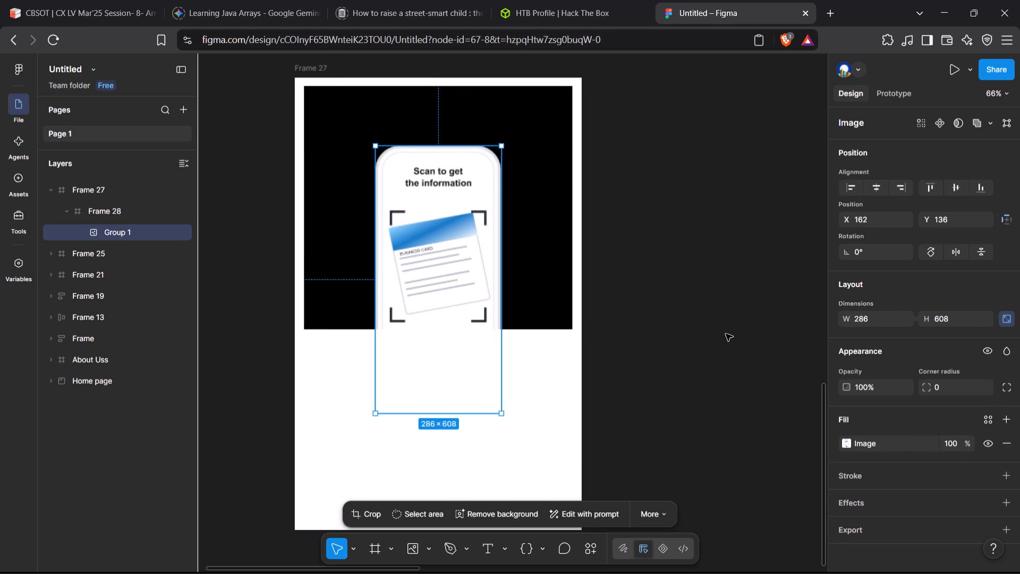
click(726, 334)
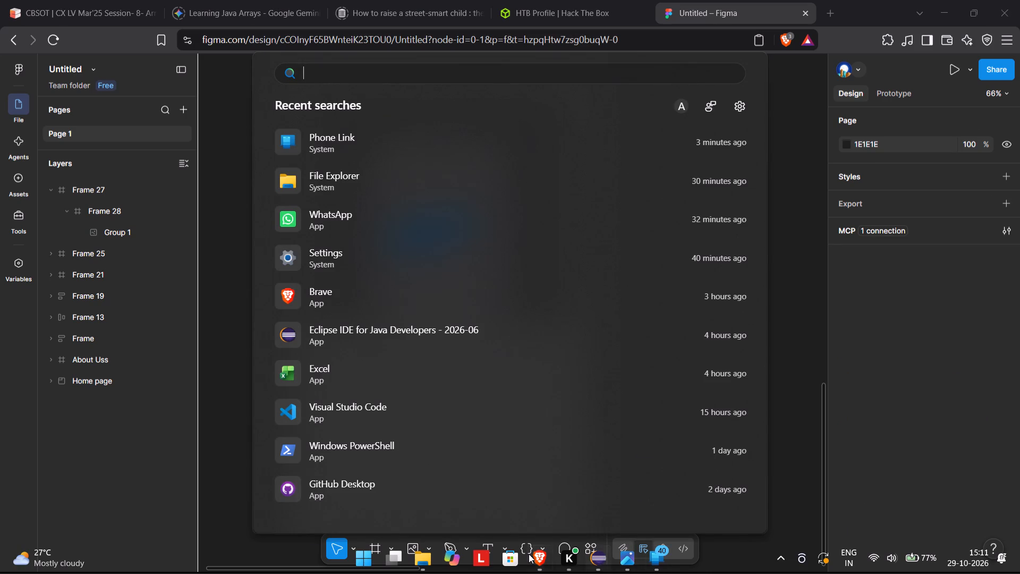
Copy the Group (1).png image from the figma-assigment folder via Photos and paste it into the black Frame 28 in Figma.
click(427, 552)
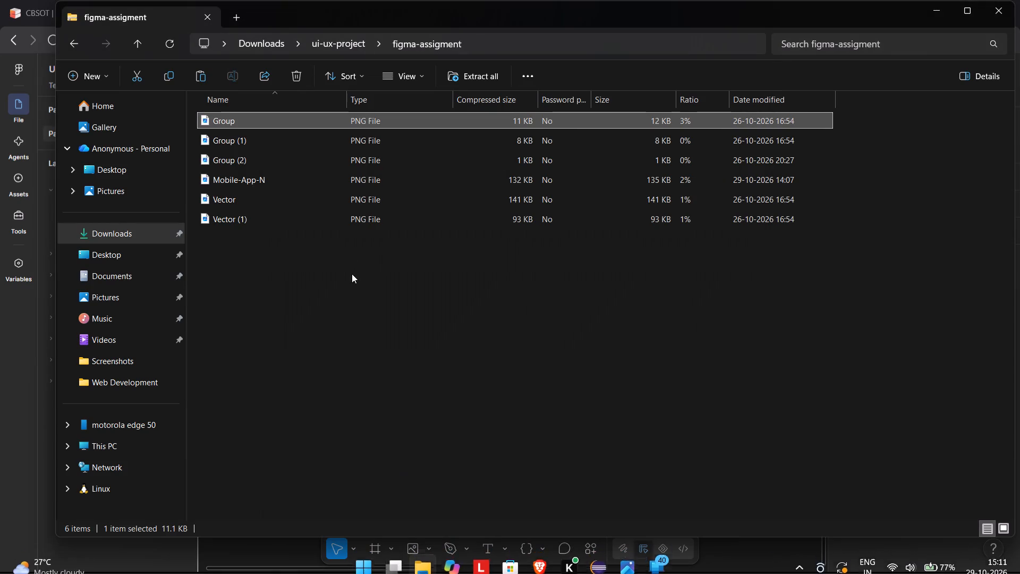
click(353, 141)
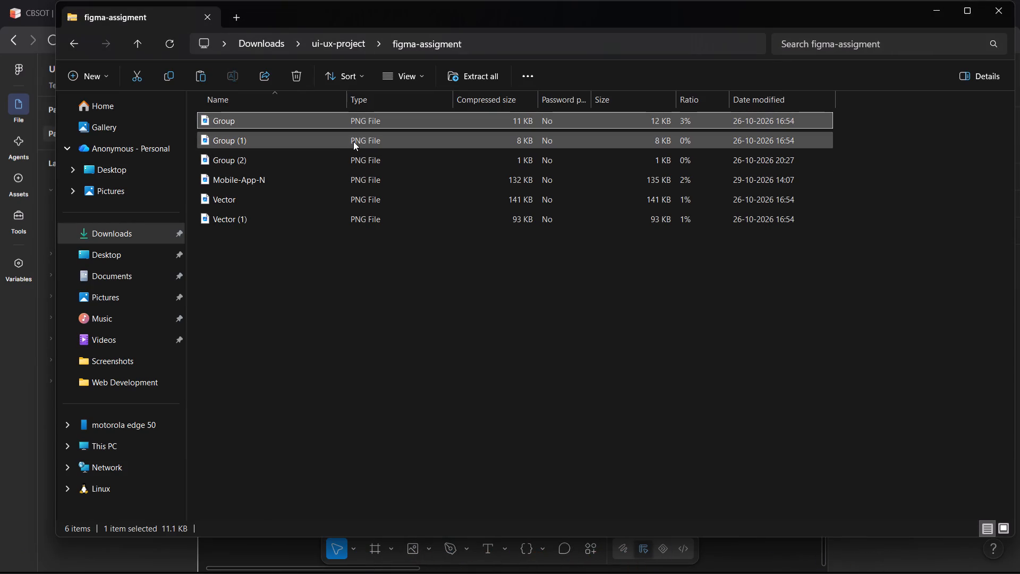
double_click(353, 141)
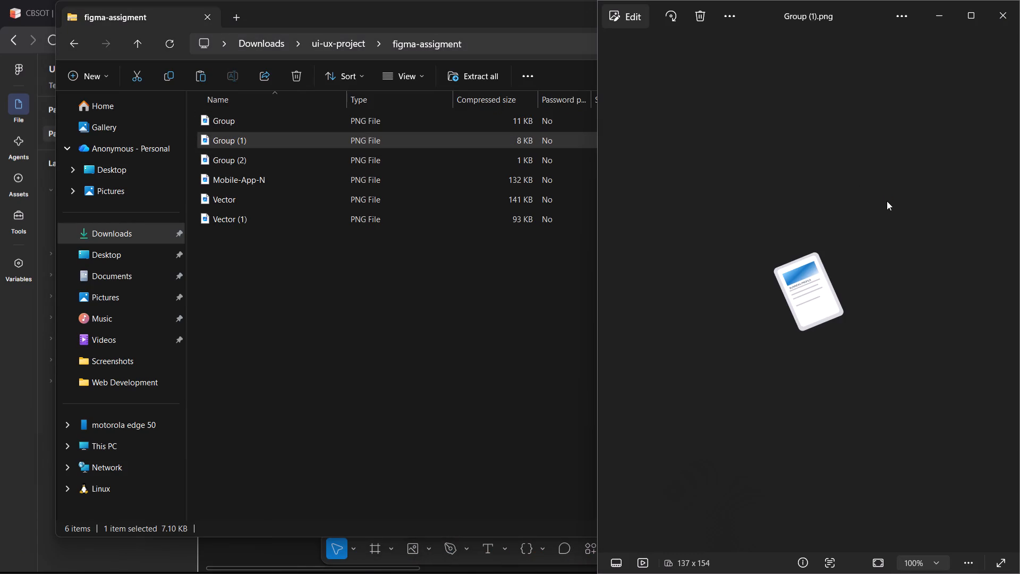
click(727, 14)
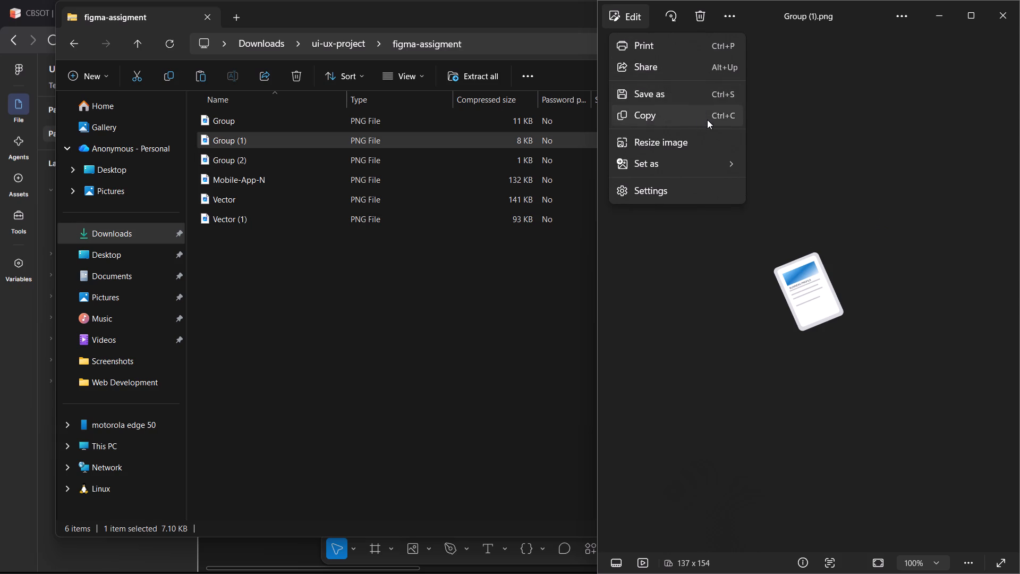
click(707, 120)
click(0, 424)
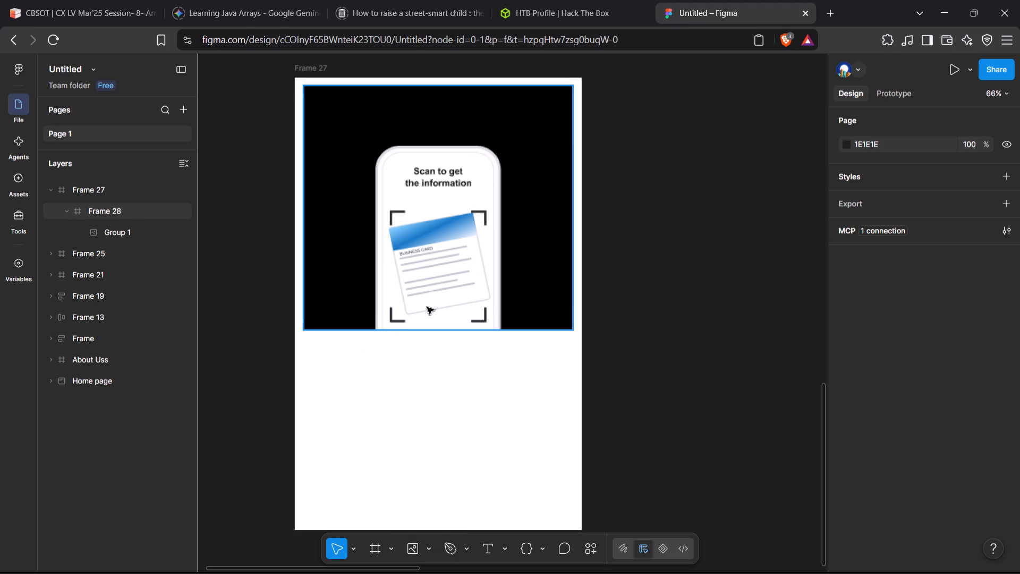
click(522, 208)
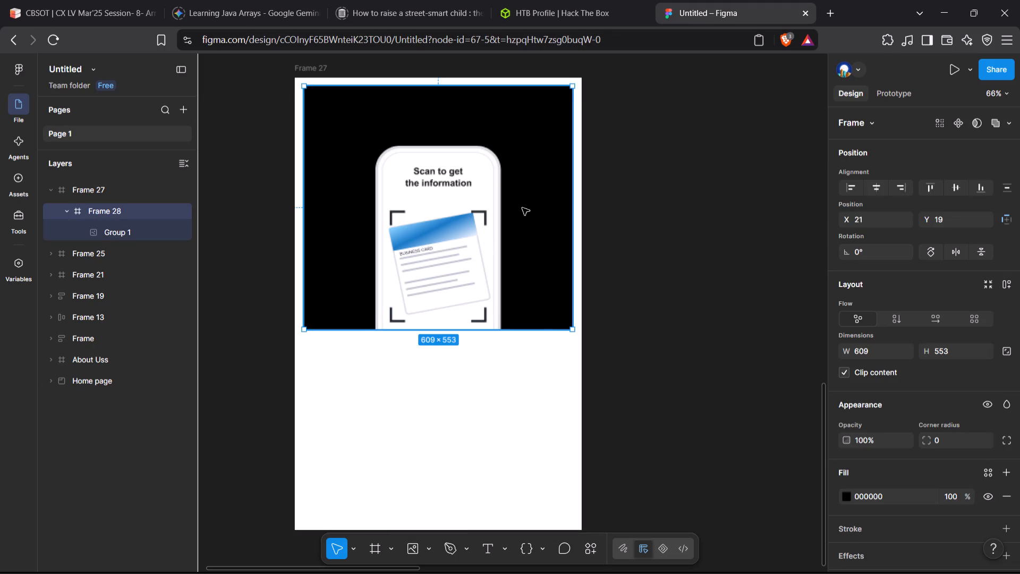
key(ctrl+v)
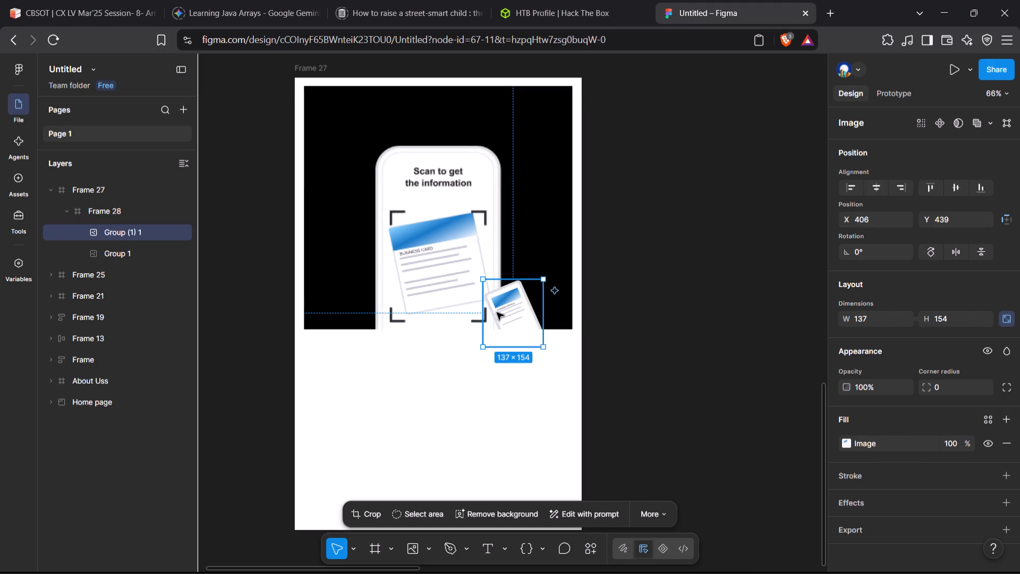
Move the pasted business profile image to the phone's upper-right corner and enlarge it proportionally to about 242 × 272.
drag(506, 307, 500, 182)
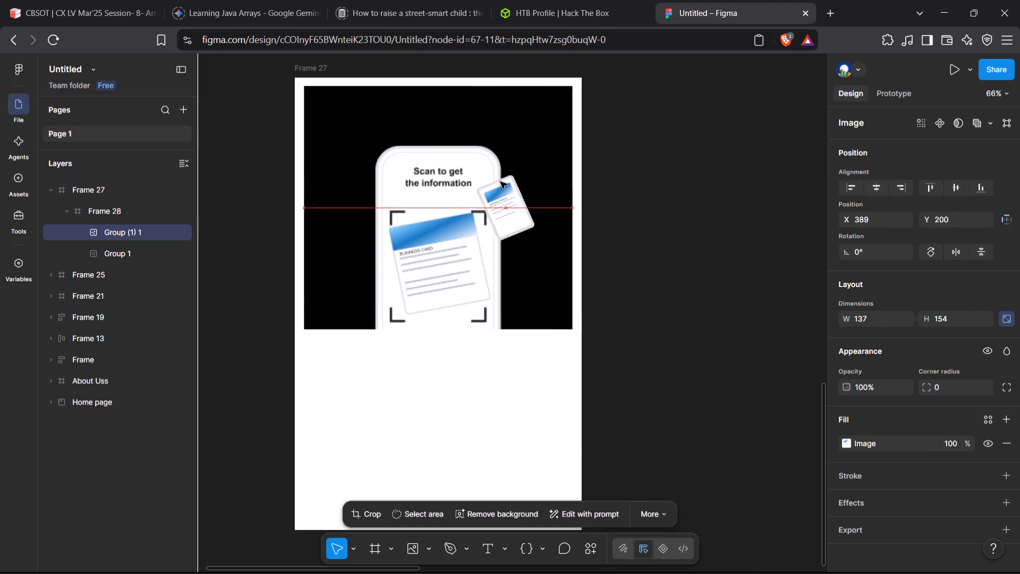
drag(500, 182, 498, 153)
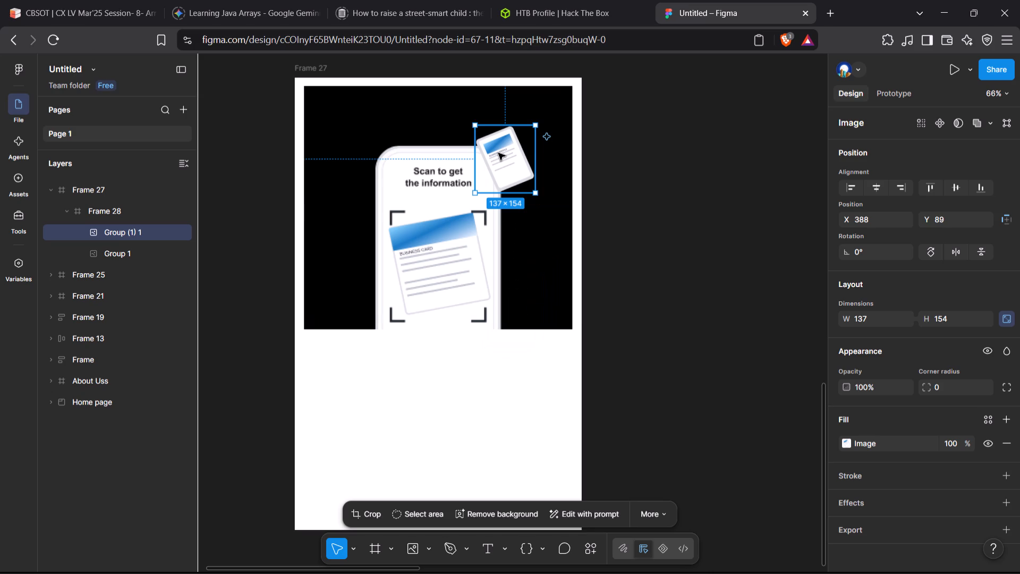
key(shift+plus)
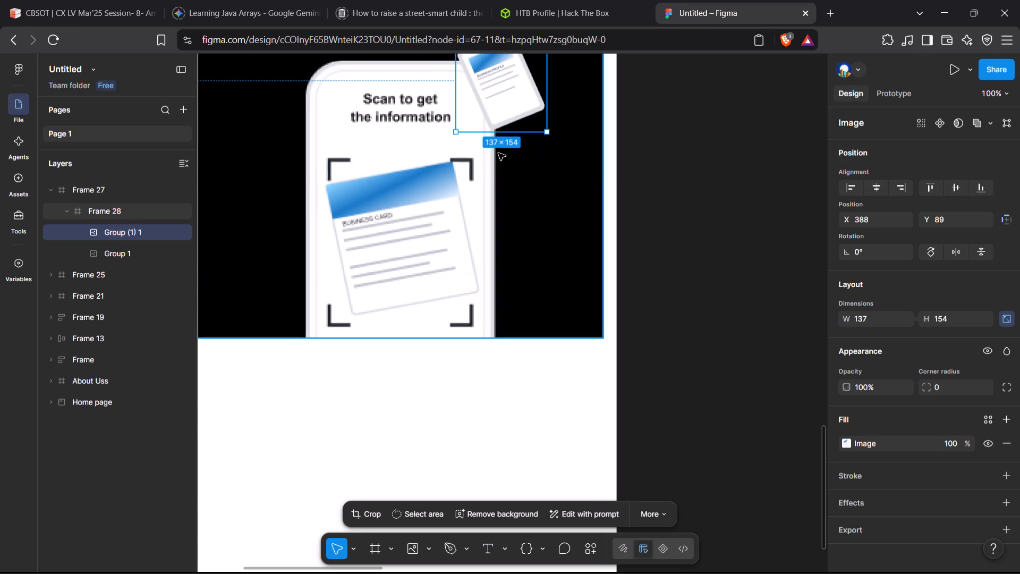
key(shift+underscore)
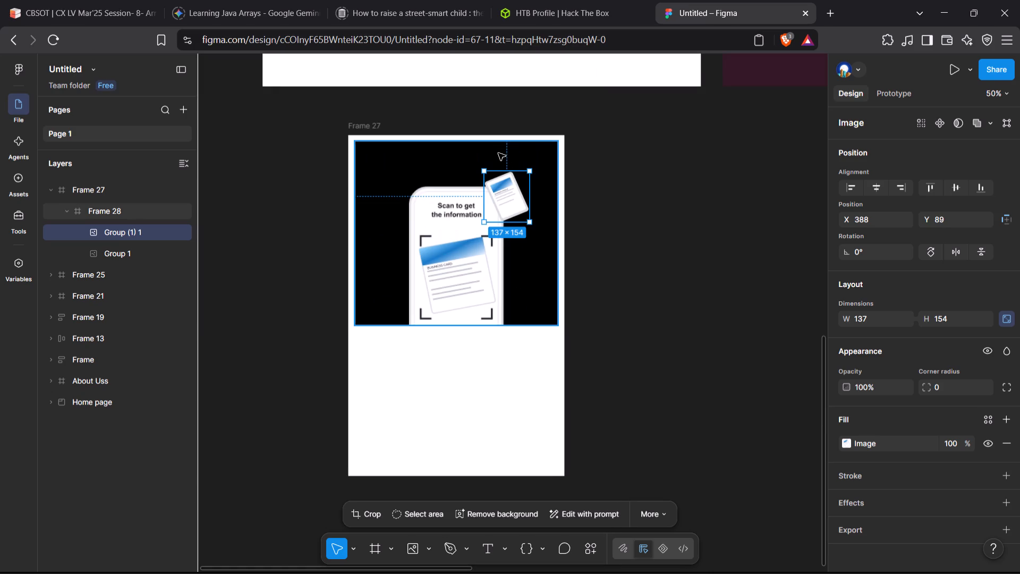
click(503, 207)
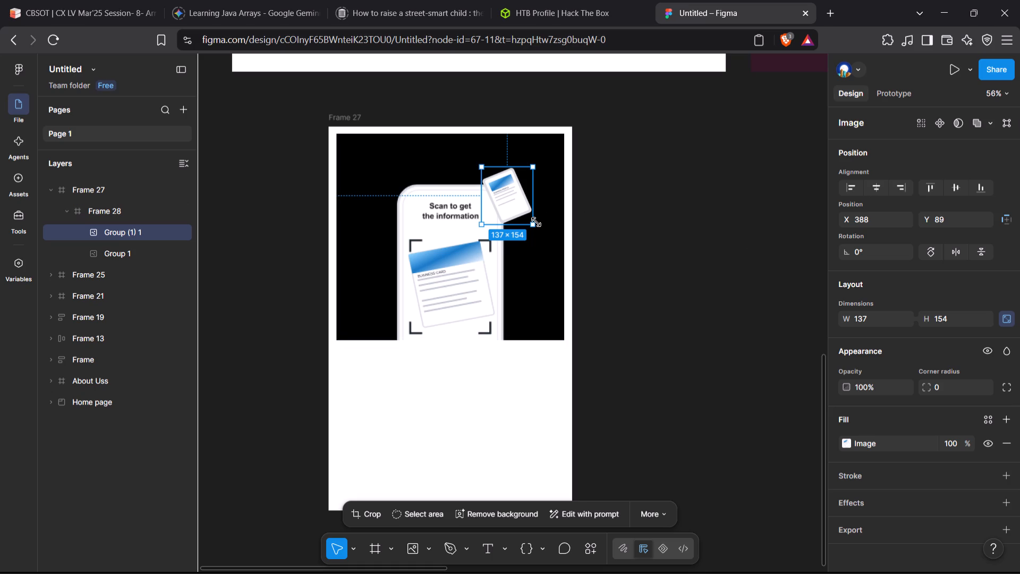
drag(536, 222, 569, 256)
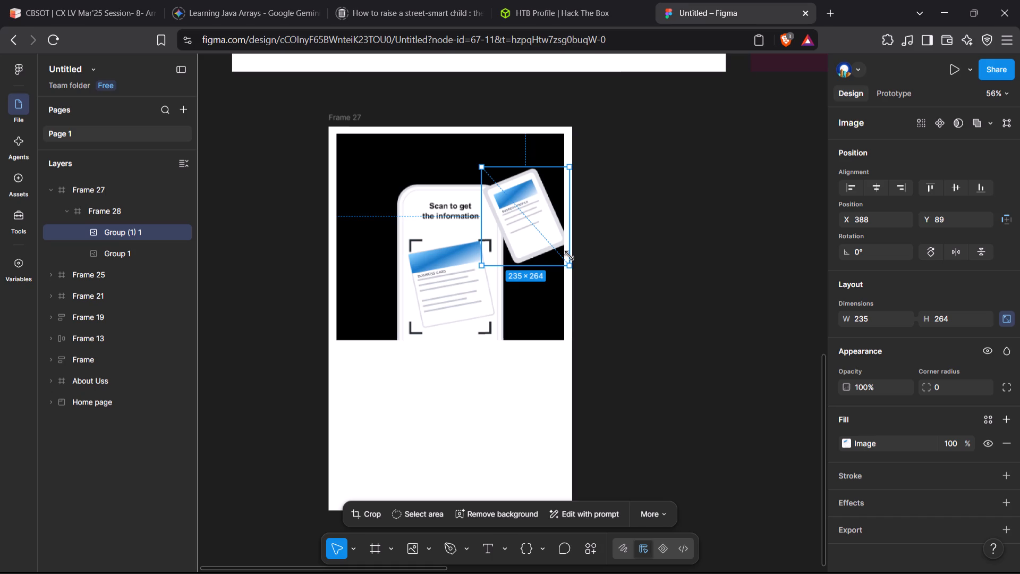
drag(569, 256, 572, 256)
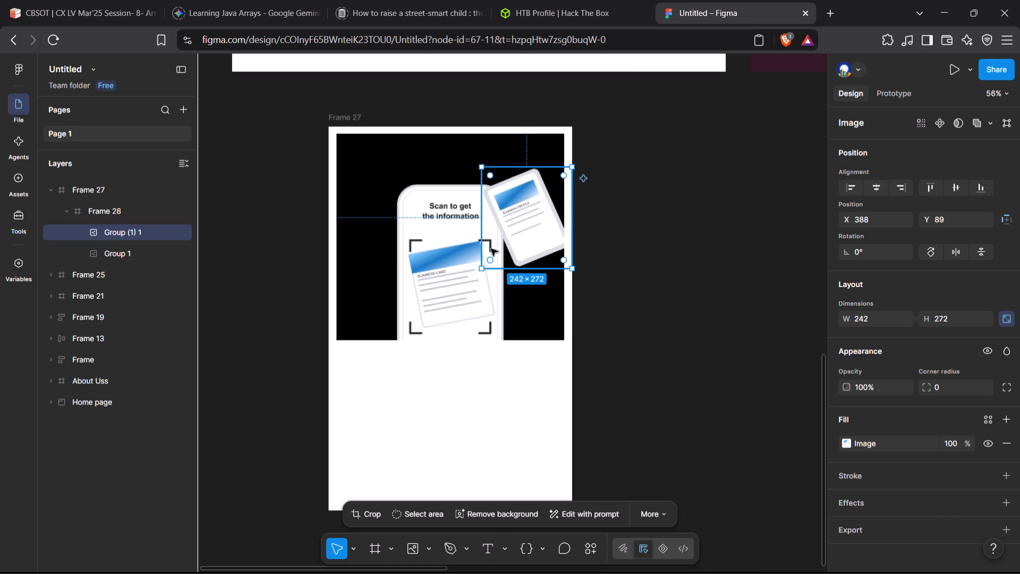
Reorder the layers in Frame 28 so the Group 1 phone image sits above the Group (1) 1 image.
click(441, 261)
click(621, 239)
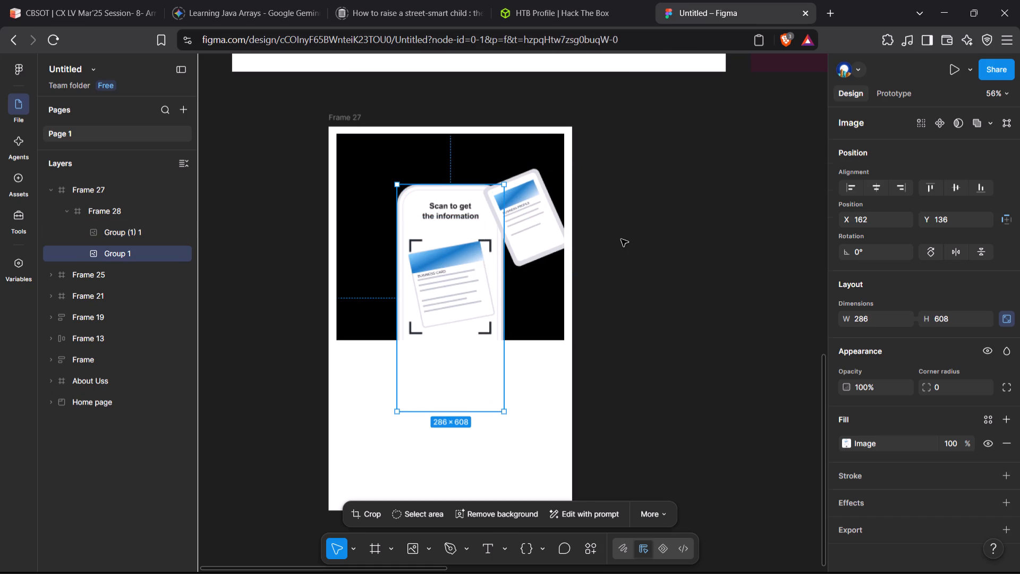
click(475, 234)
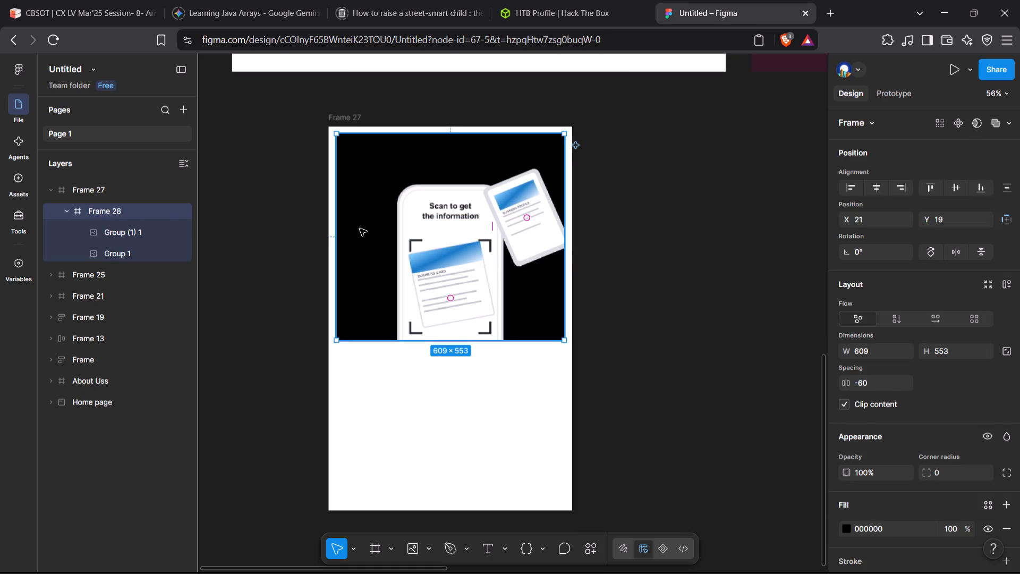
drag(138, 249, 137, 230)
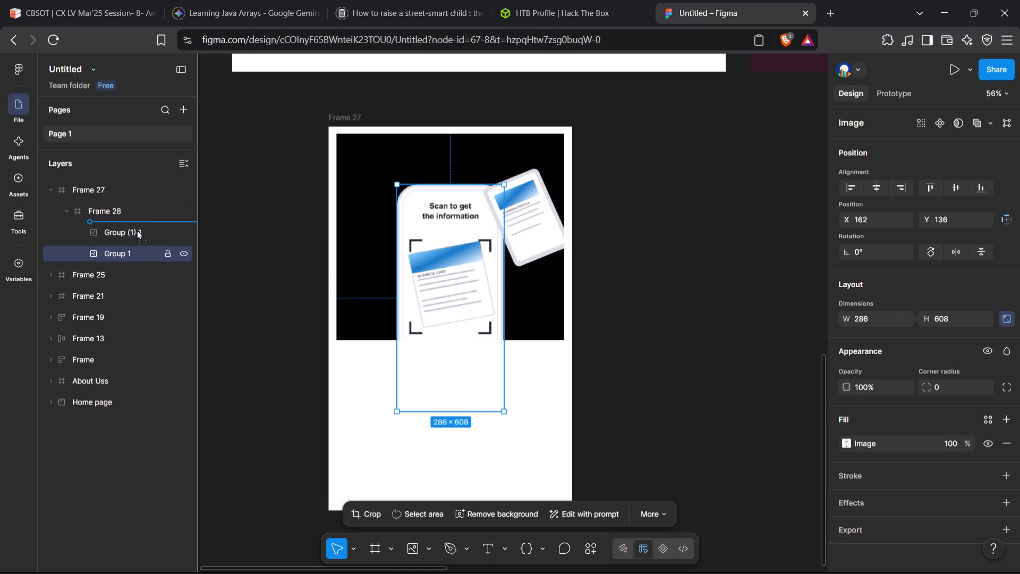
drag(137, 230, 137, 225)
click(702, 220)
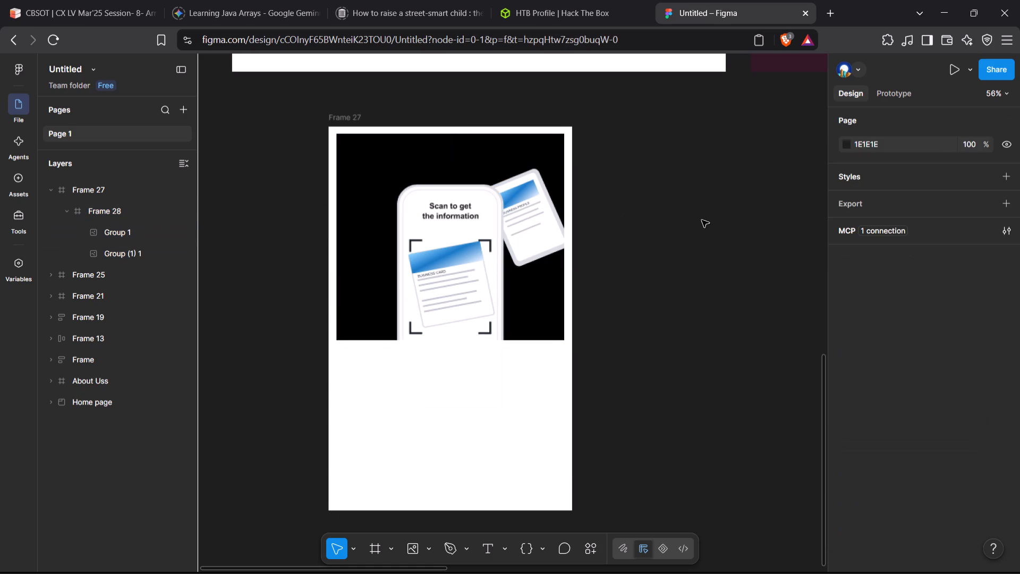
Move the business profile image down beside the phone to about X 395, Y 222, partly tucked behind it.
double_click(535, 239)
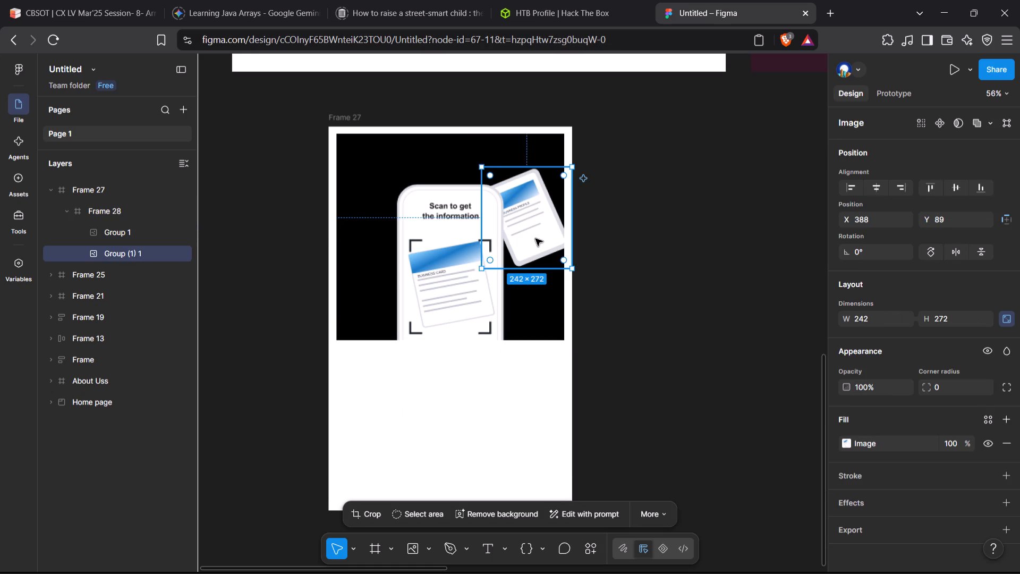
drag(528, 243, 528, 294)
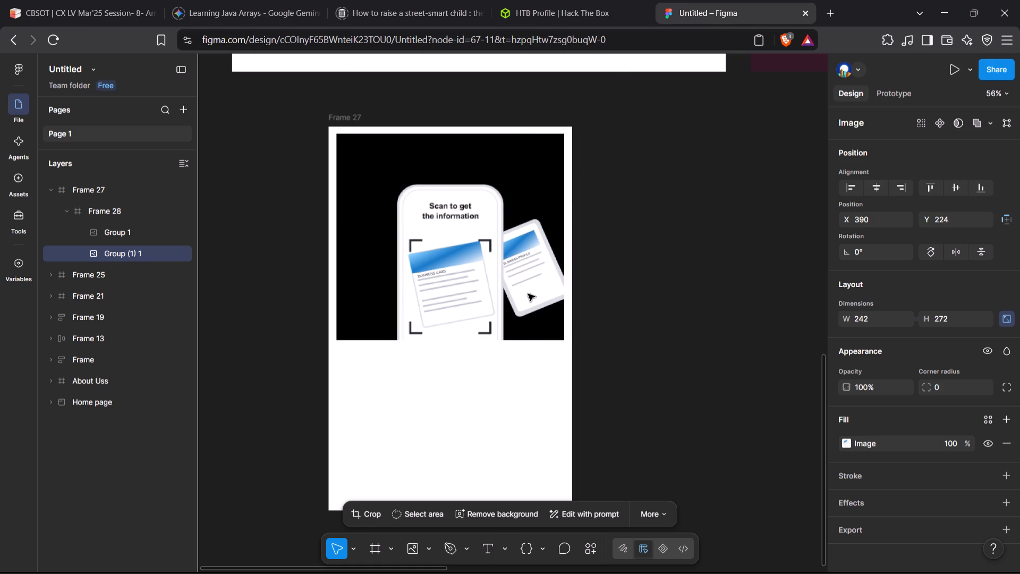
drag(528, 294, 524, 303)
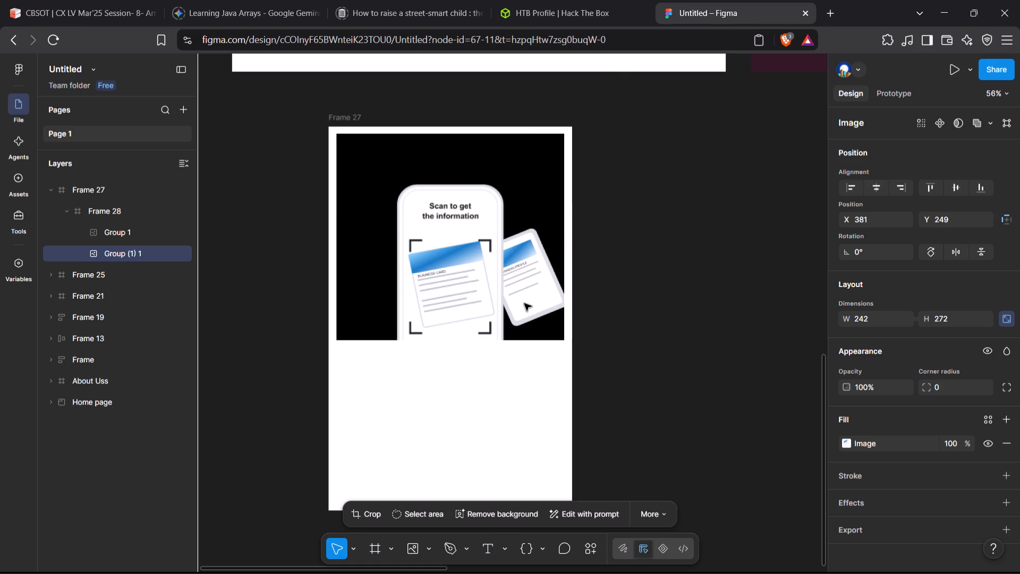
drag(524, 303, 532, 300)
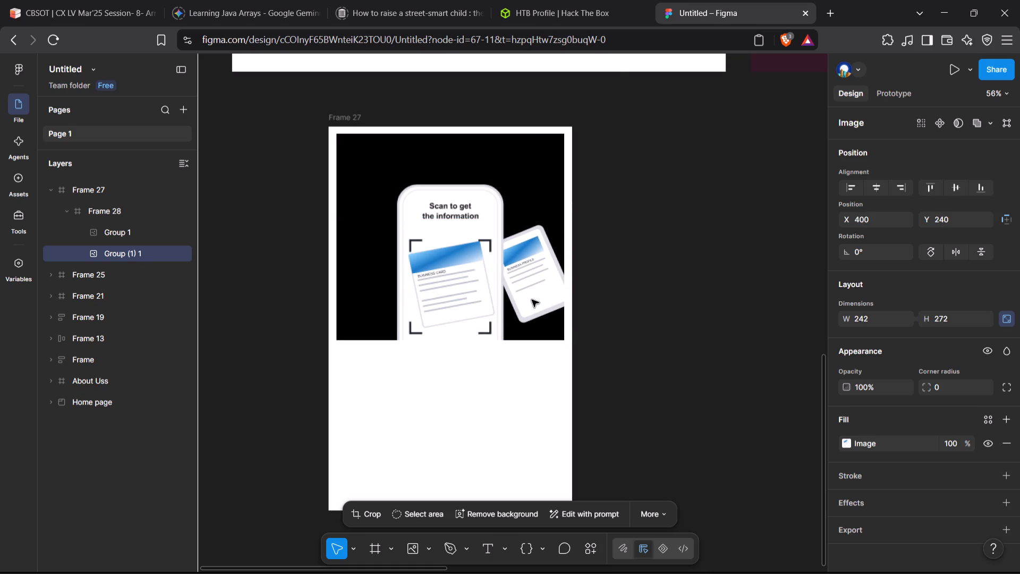
drag(532, 300, 528, 297)
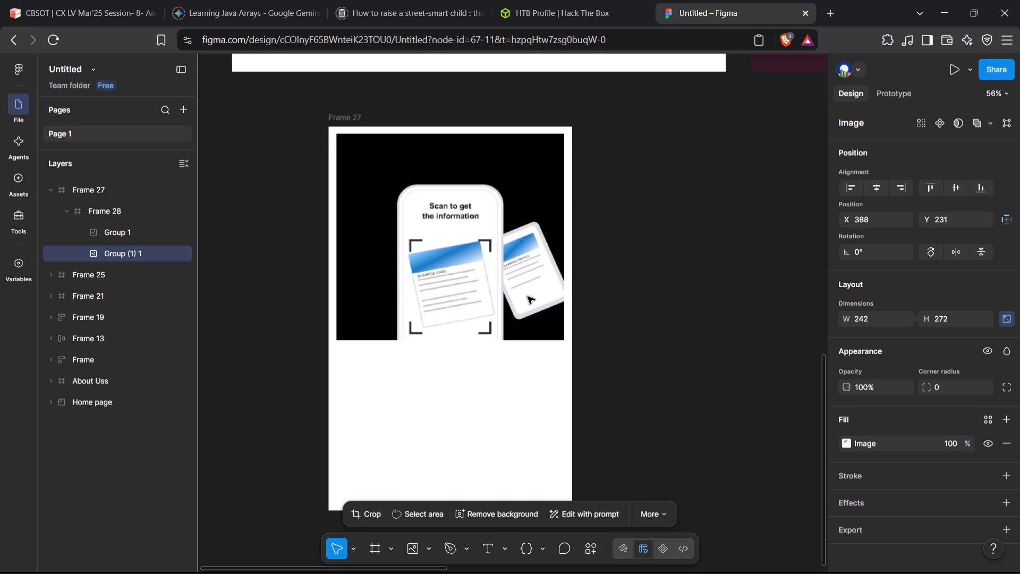
drag(528, 297, 530, 293)
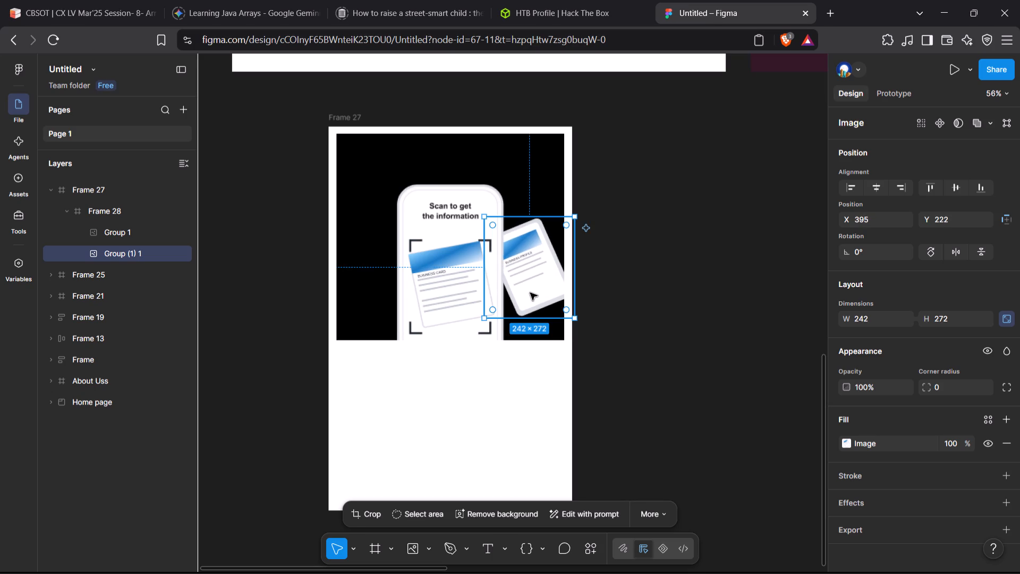
click(652, 292)
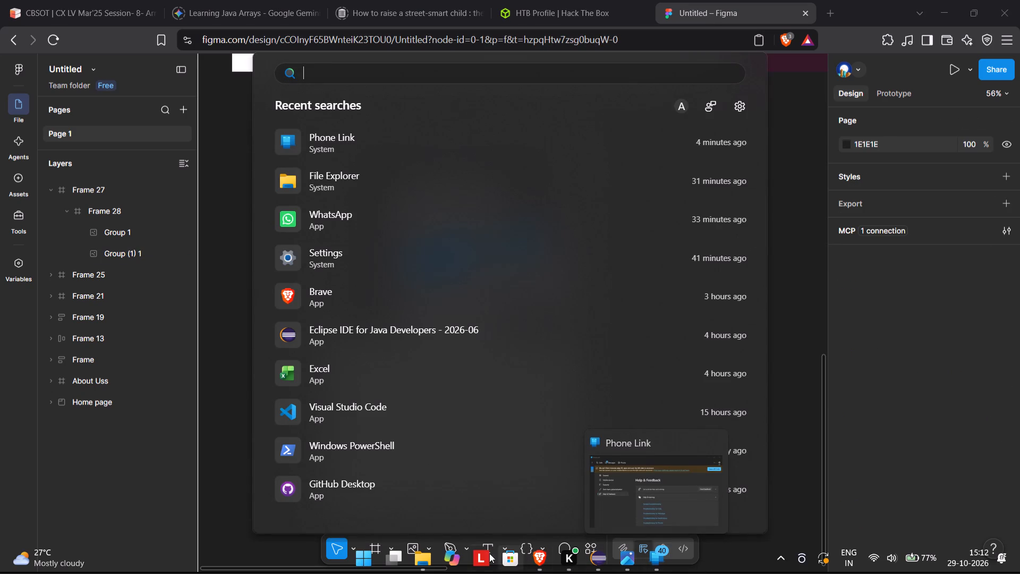
Copy the Mobile-App-N.png reference image from Photos into Figma and place it beside Frame 27 at about X 2468, Y 1616.
click(420, 551)
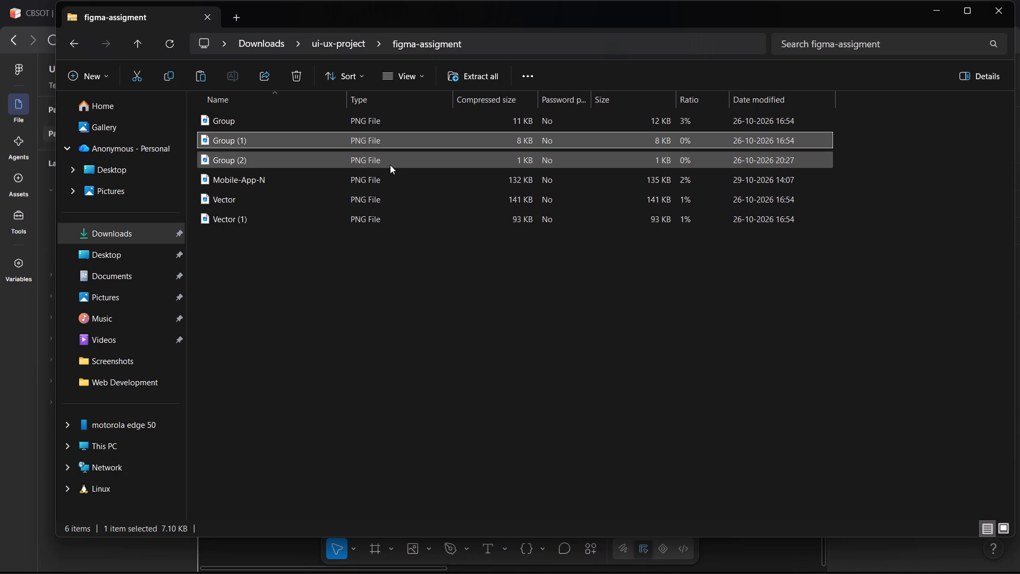
click(945, 19)
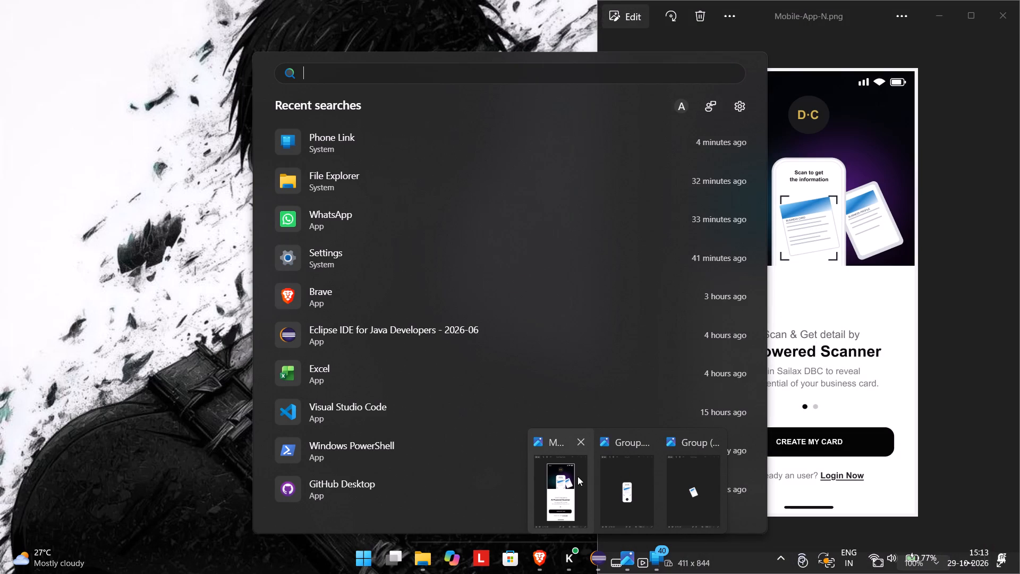
click(577, 476)
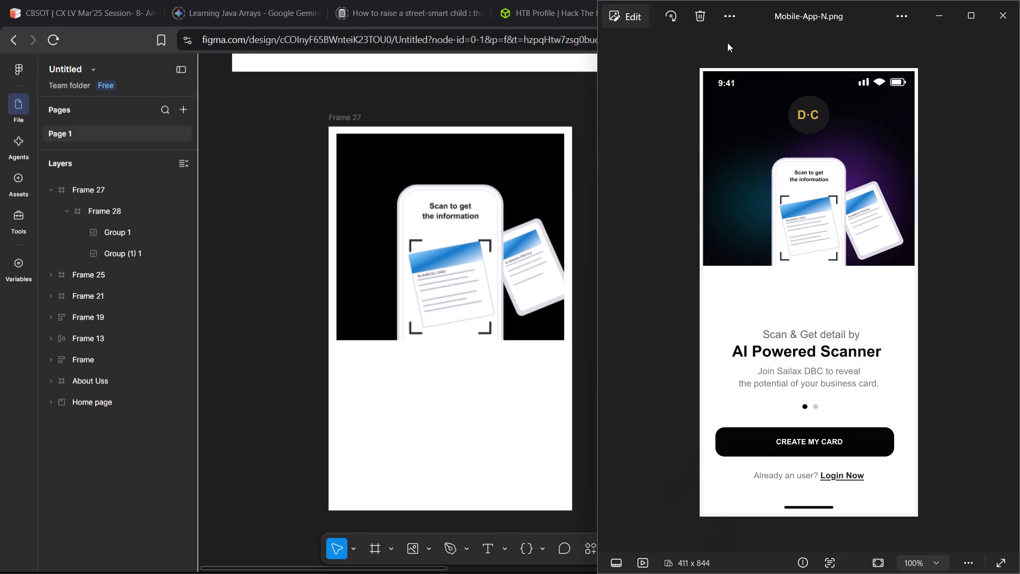
click(729, 25)
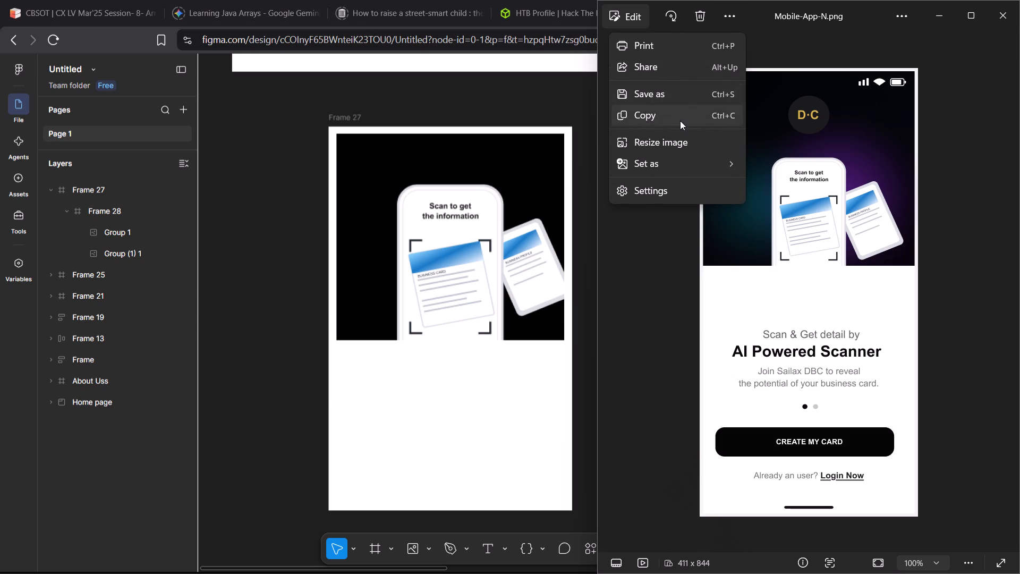
click(680, 121)
click(993, 5)
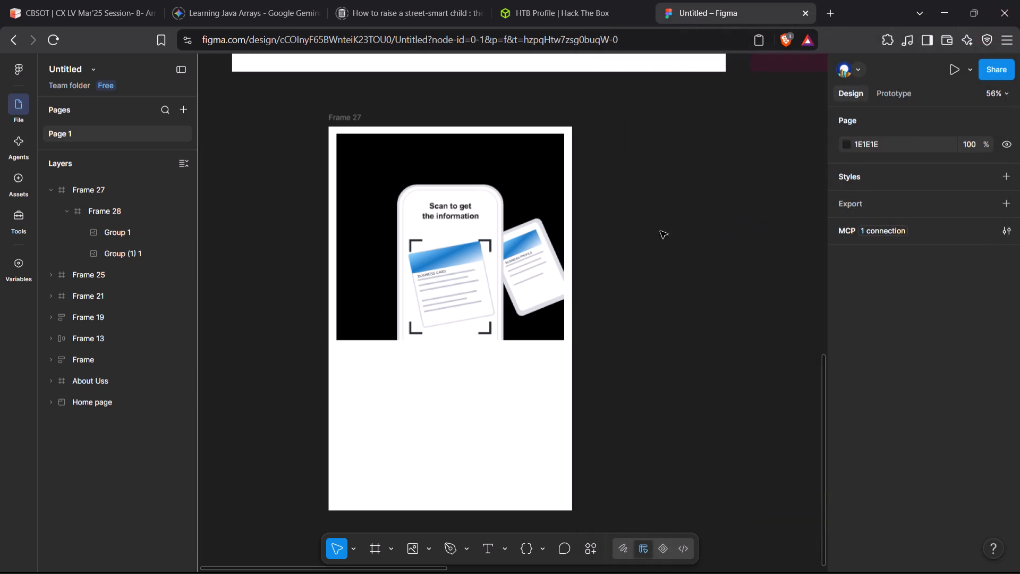
click(655, 236)
click(797, 226)
key(ctrl+v)
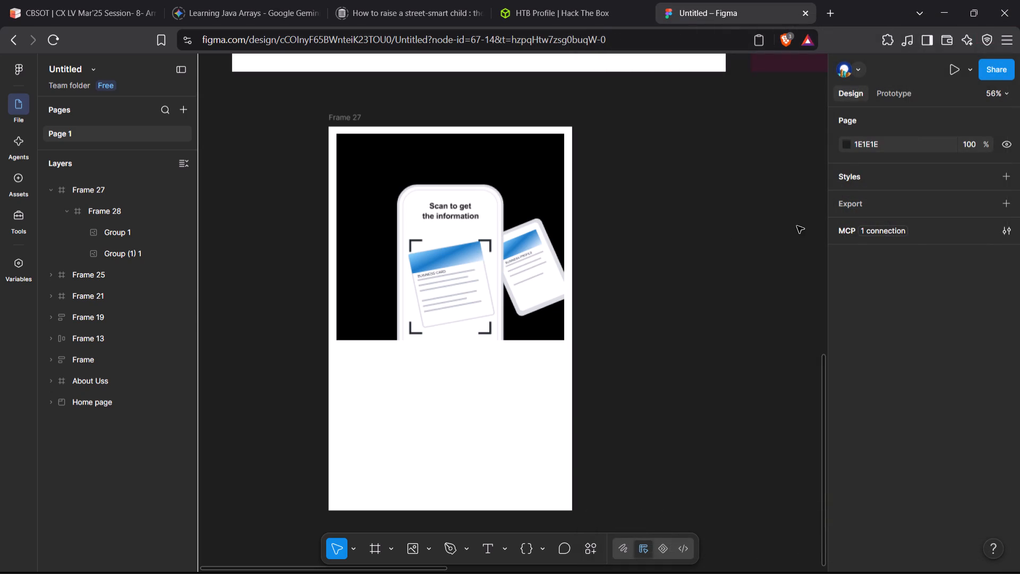
click(572, 270)
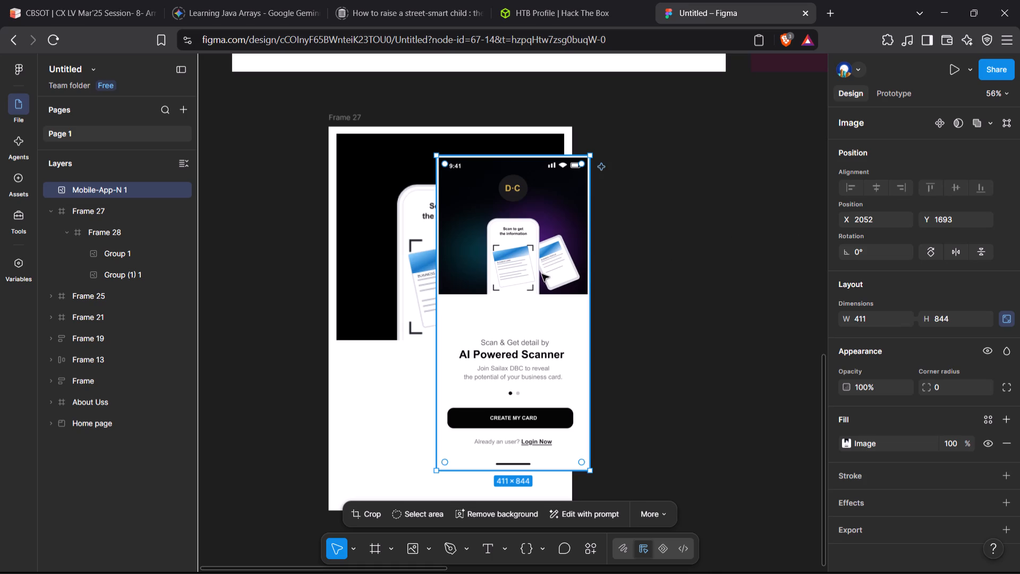
drag(542, 274, 697, 246)
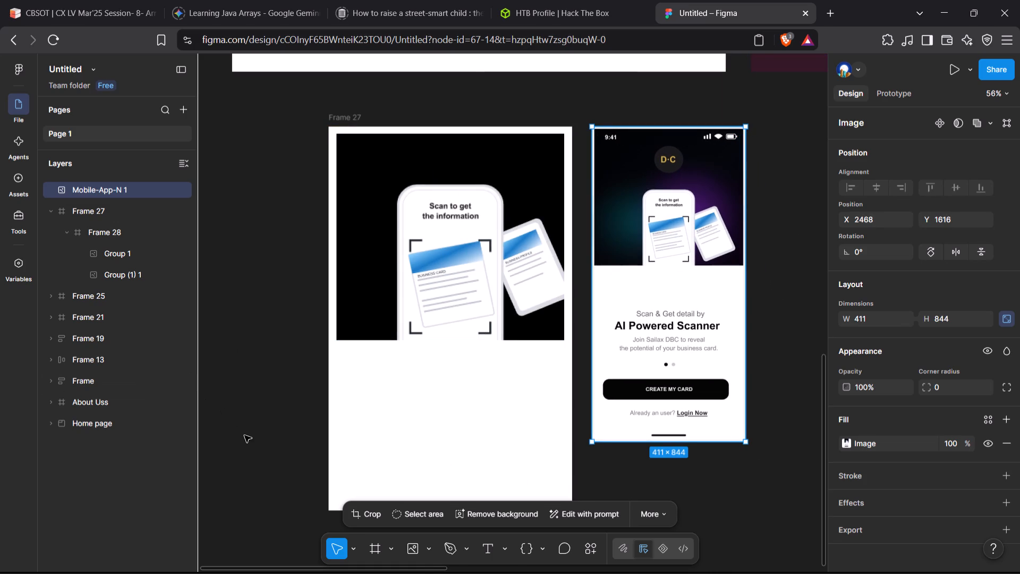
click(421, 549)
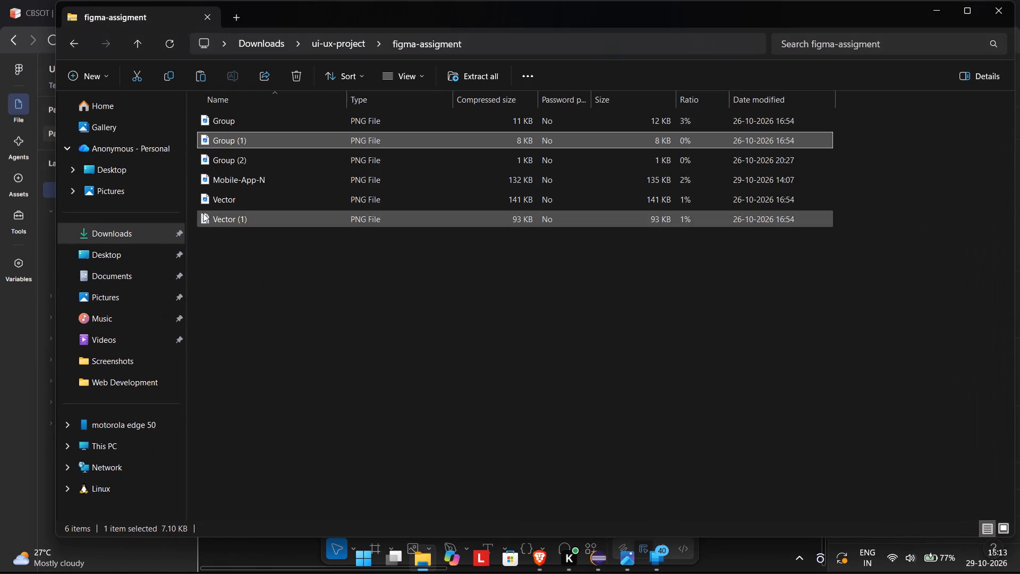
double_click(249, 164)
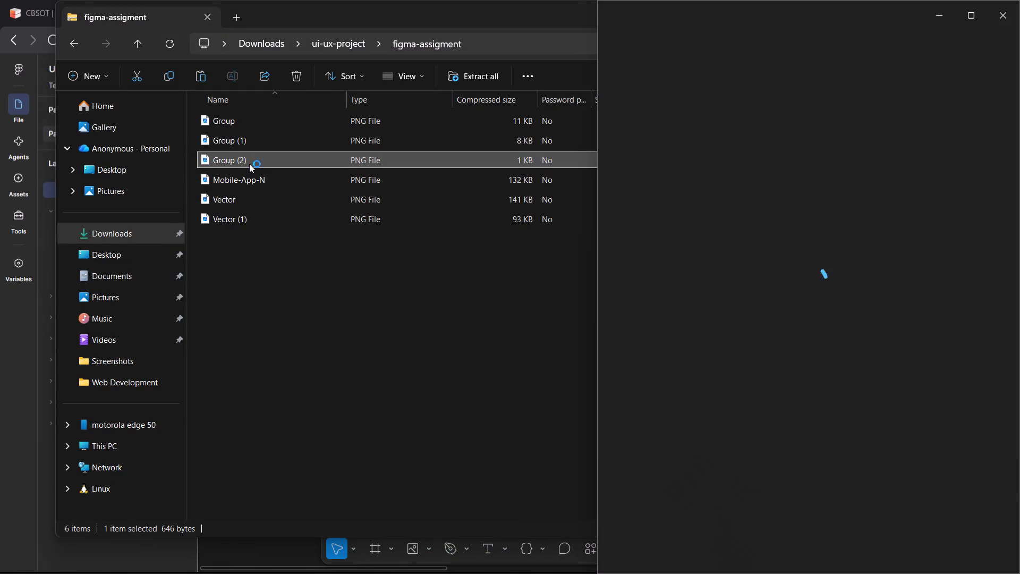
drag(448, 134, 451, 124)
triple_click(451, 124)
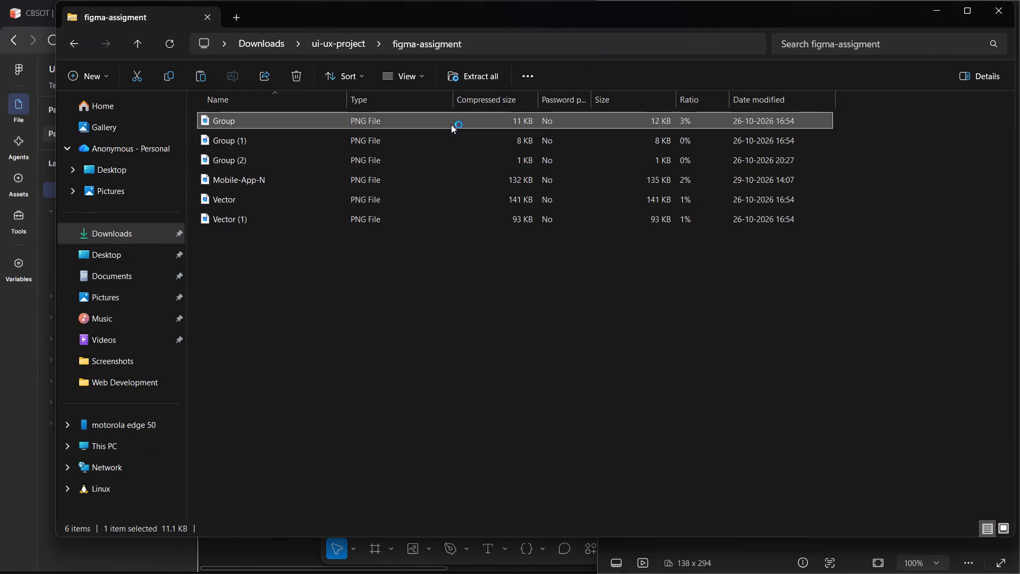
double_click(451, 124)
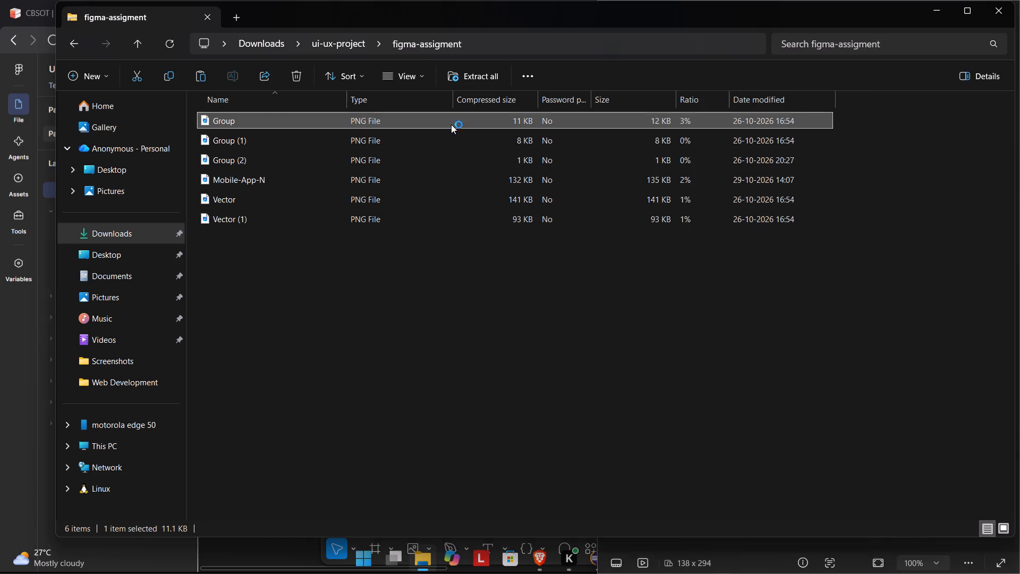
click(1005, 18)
Copy the Vector (1).png image from the figma-assigment folder via Photos and paste it into the black Frame 28 in Figma.
double_click(618, 217)
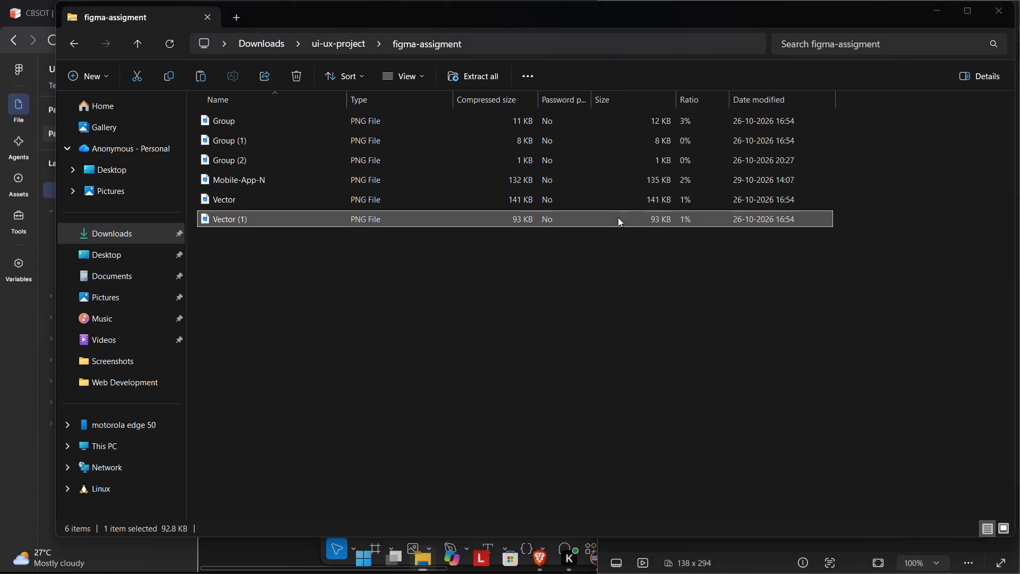
click(733, 6)
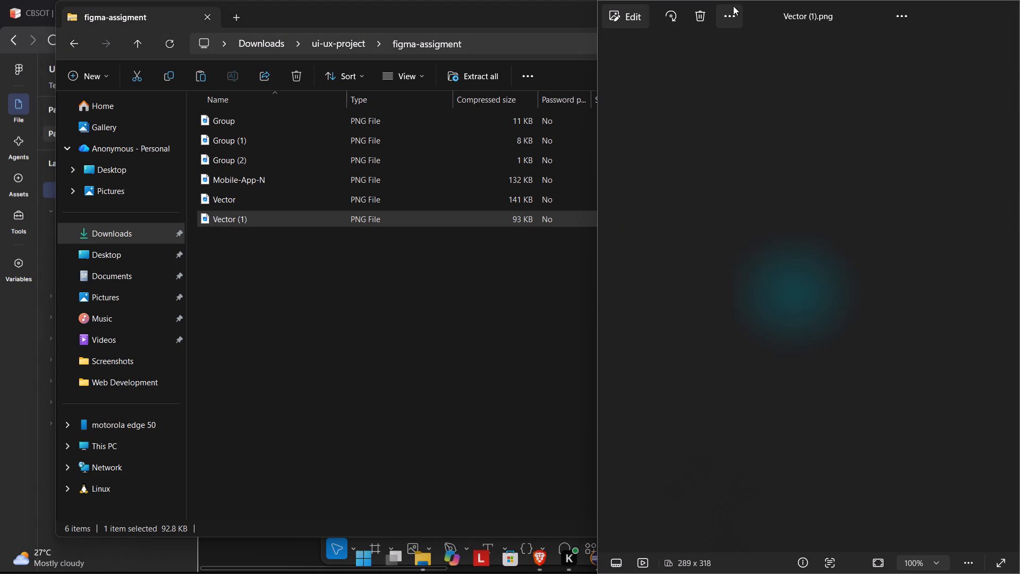
click(700, 116)
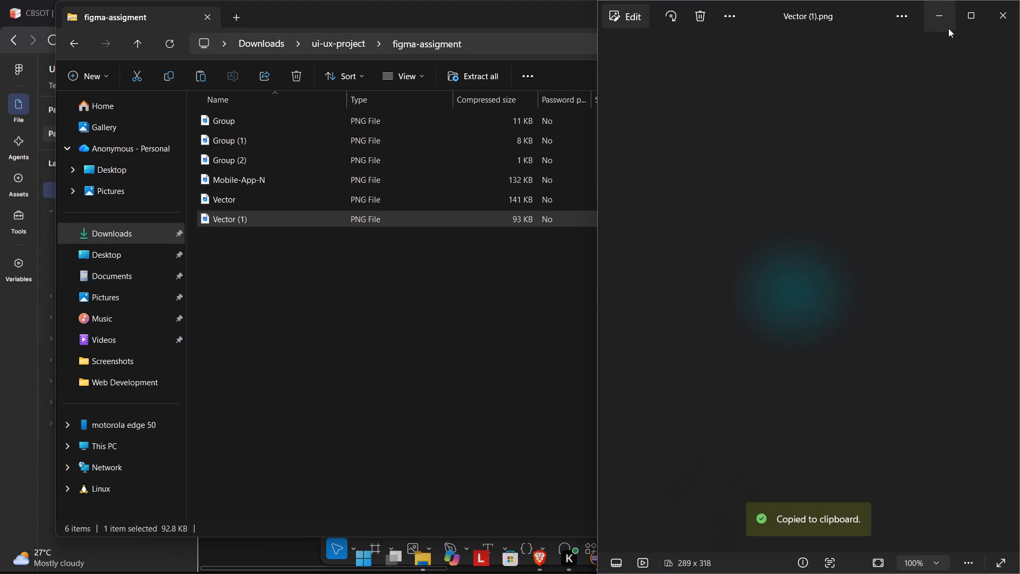
click(1009, 17)
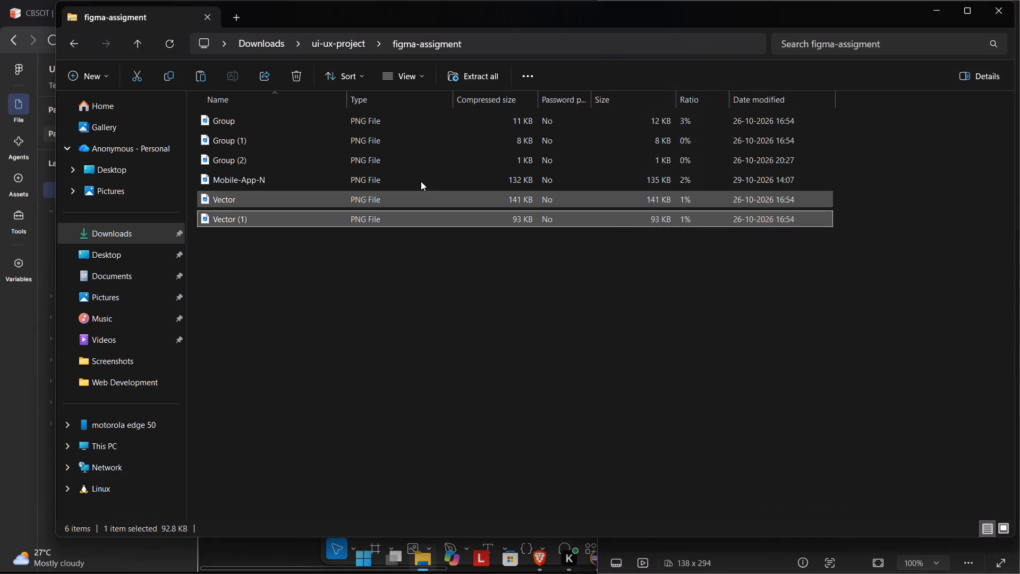
click(0, 416)
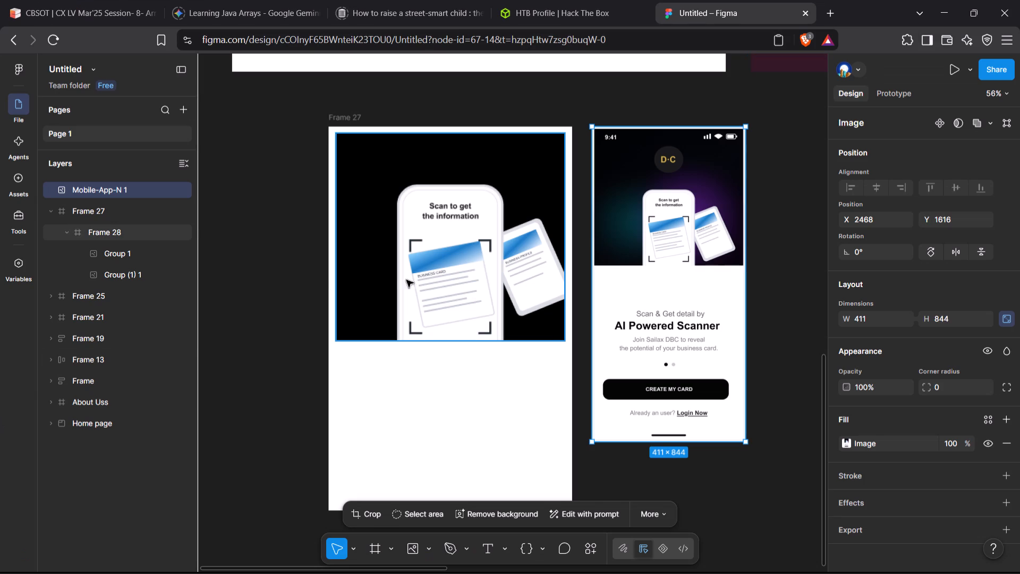
click(365, 283)
key(ctrl+v)
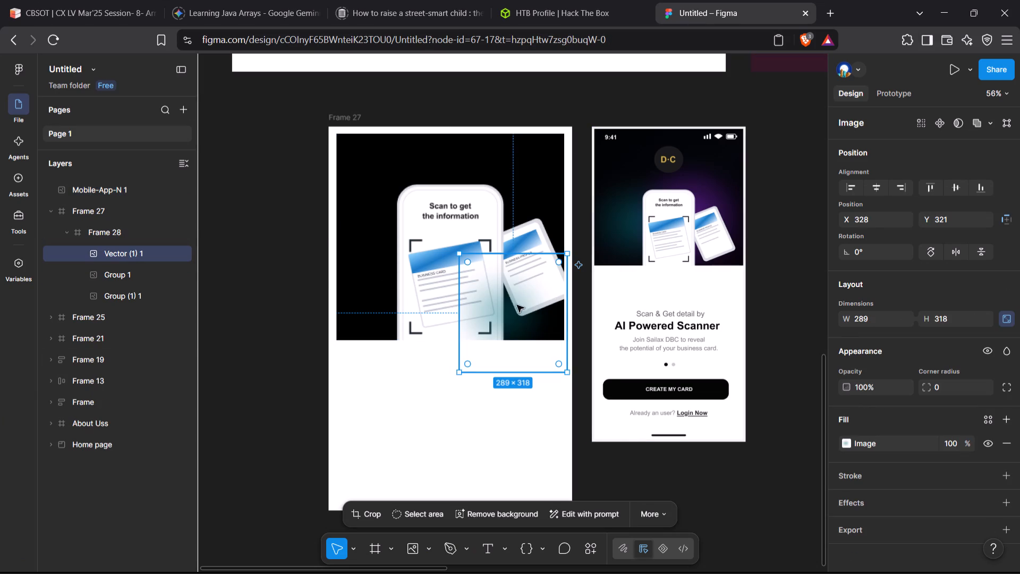
Enlarge the teal glow proportionally to about 387 × 426 and place it at Frame 28's left side, about X -46, Y 154.
drag(515, 305, 383, 291)
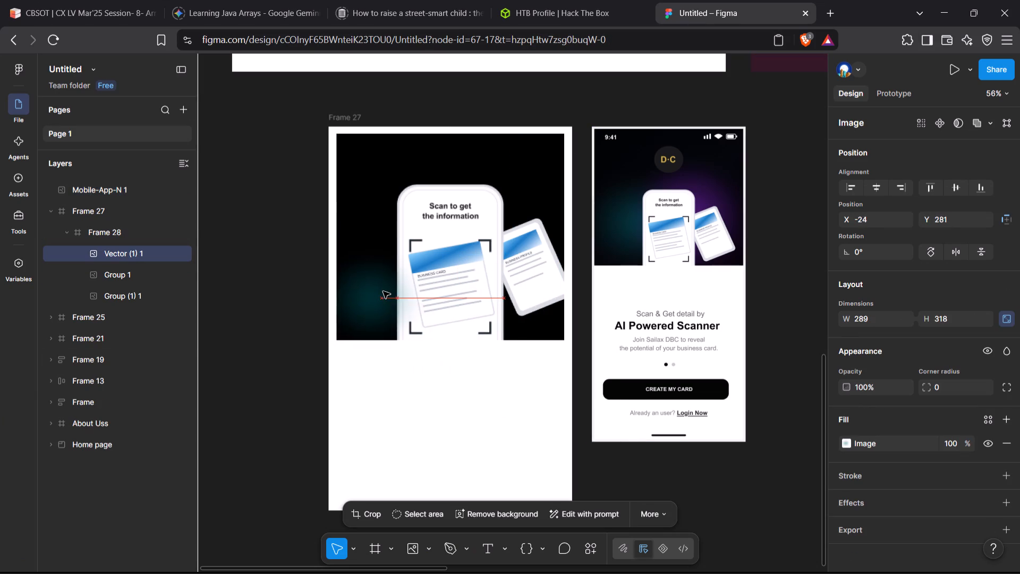
drag(383, 291, 390, 281)
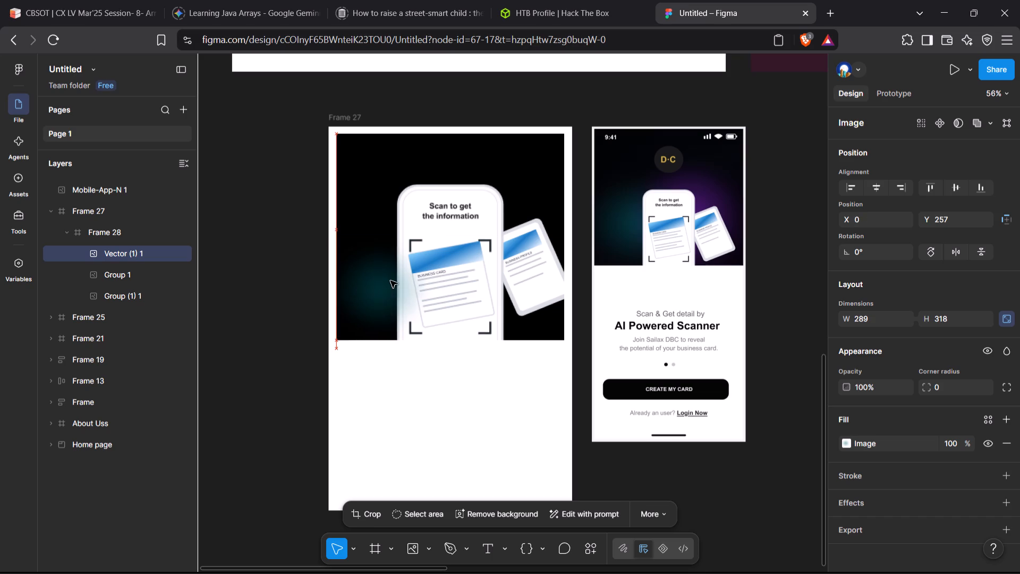
drag(390, 281, 385, 279)
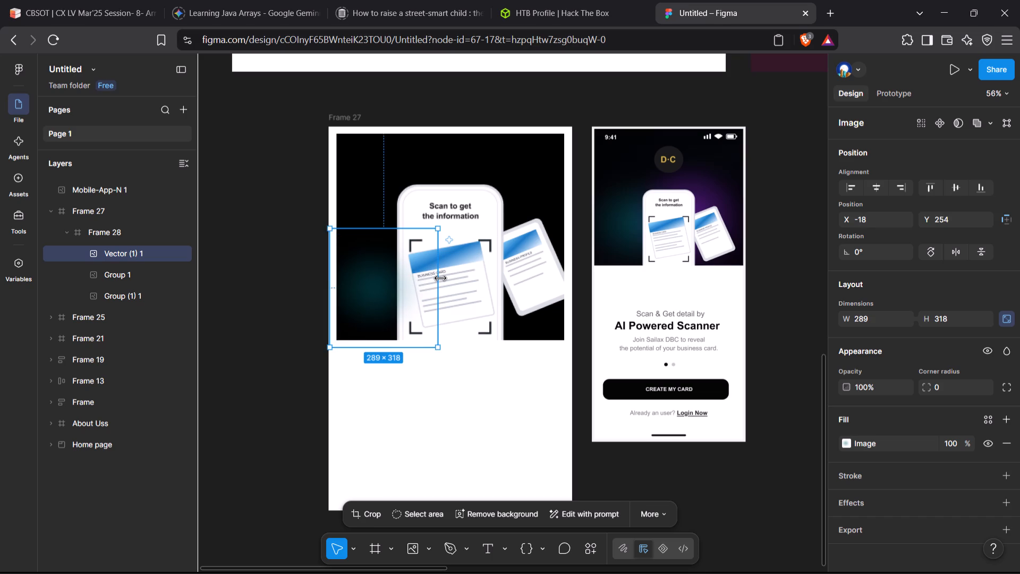
drag(440, 278, 457, 276)
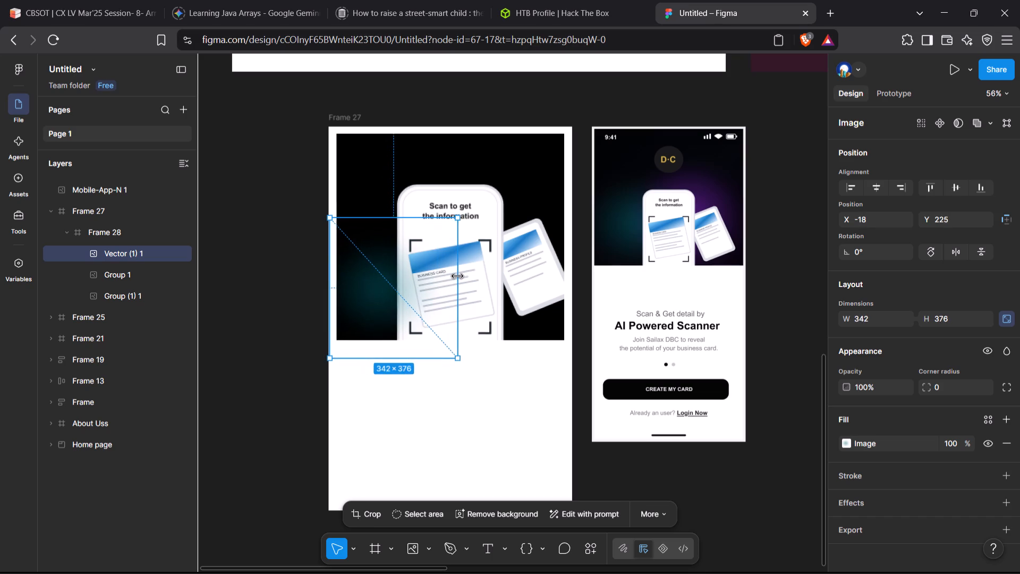
drag(457, 276, 467, 272)
drag(373, 297, 368, 275)
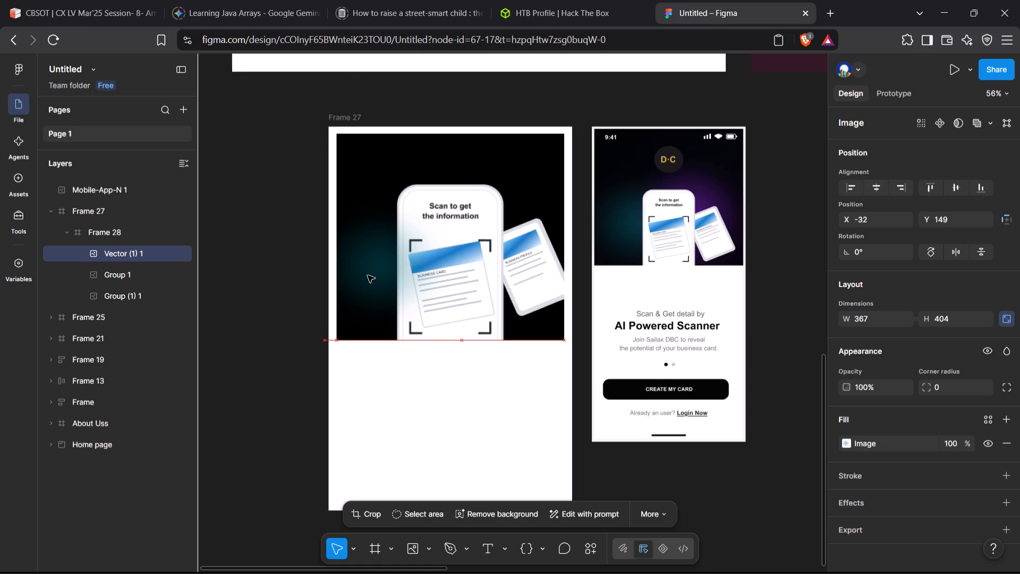
drag(368, 275, 360, 289)
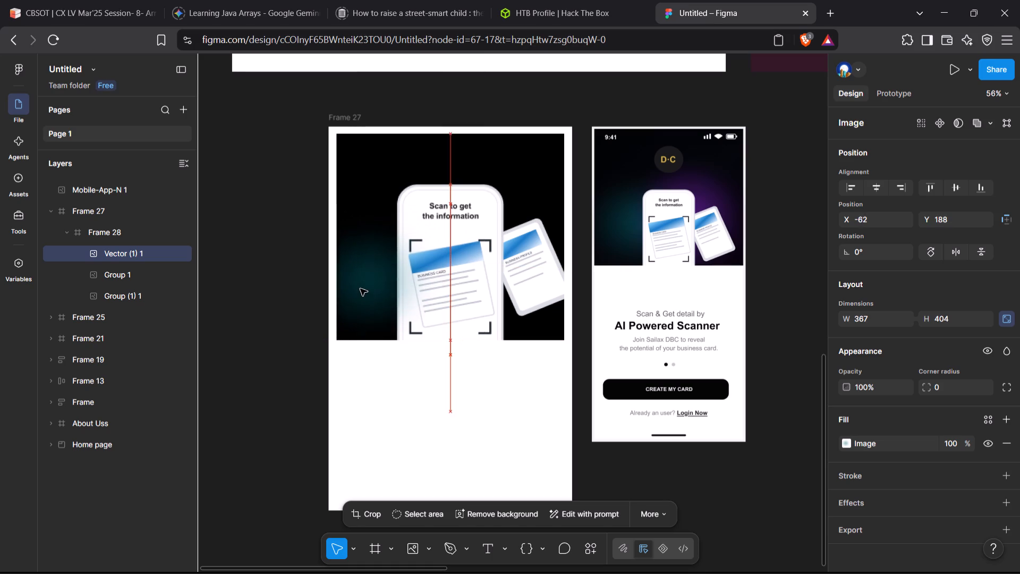
drag(360, 289, 370, 288)
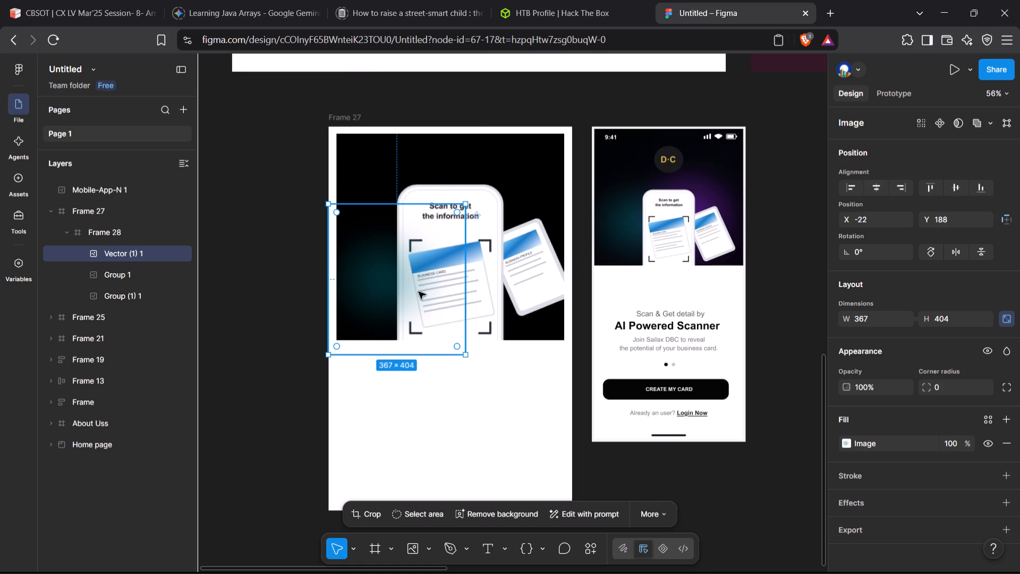
drag(466, 291, 472, 290)
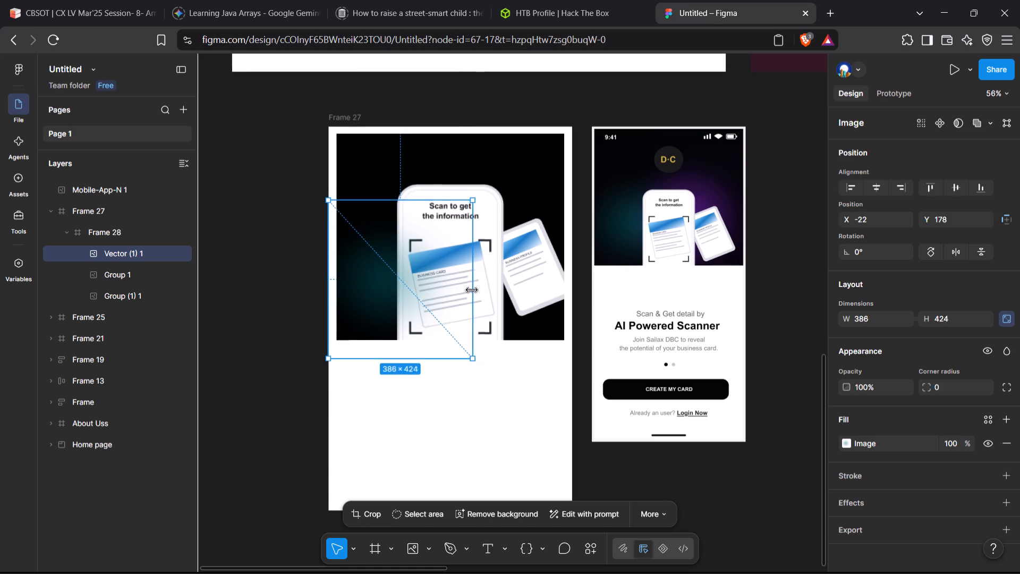
drag(472, 290, 473, 290)
click(384, 278)
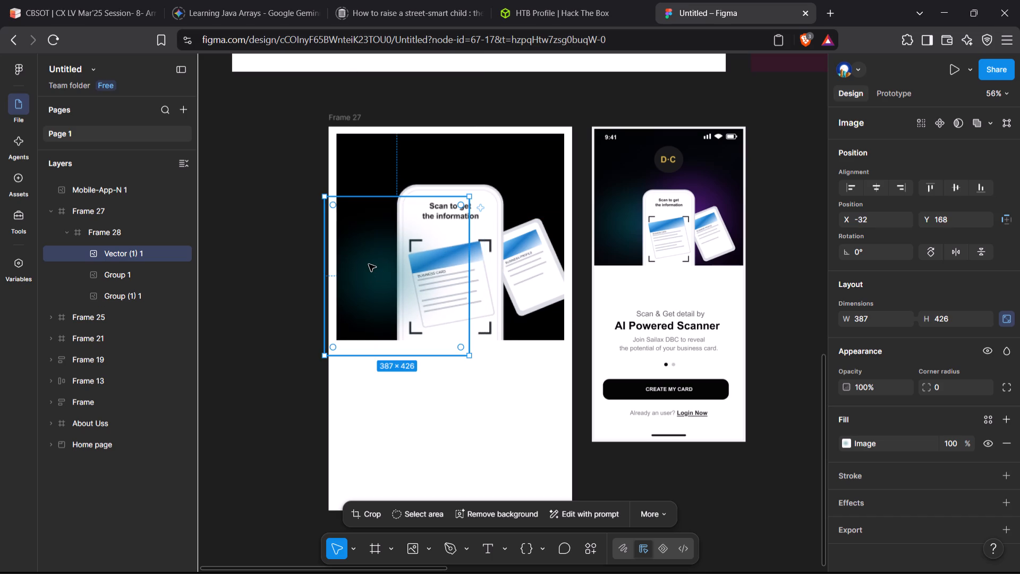
Nudge the teal glow image up and to the left within Frame 28, to X -46, Y 154.
click(471, 272)
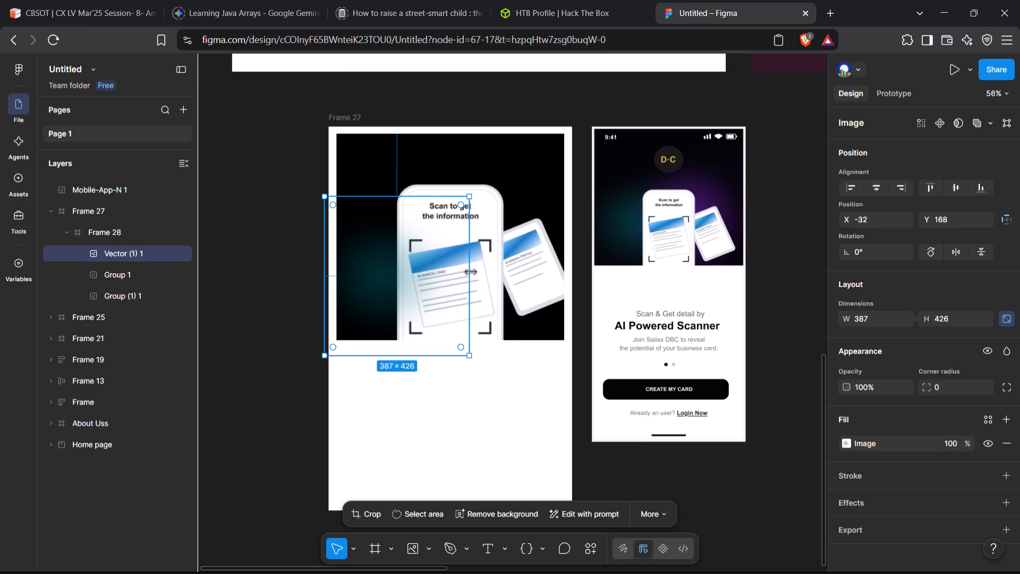
drag(383, 278, 378, 273)
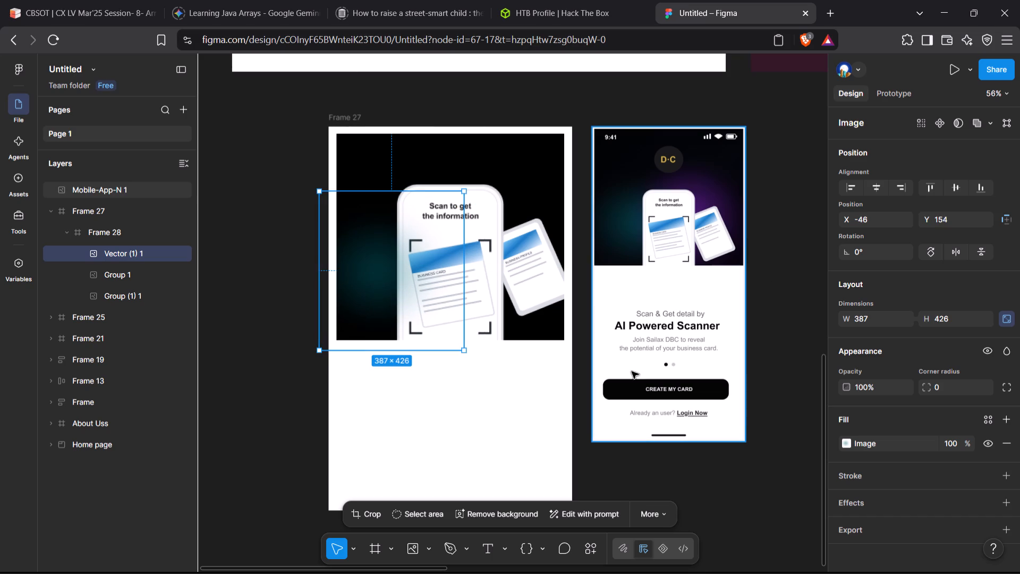
Close the two open Photos windows showing Group.png.
right_click(601, 520)
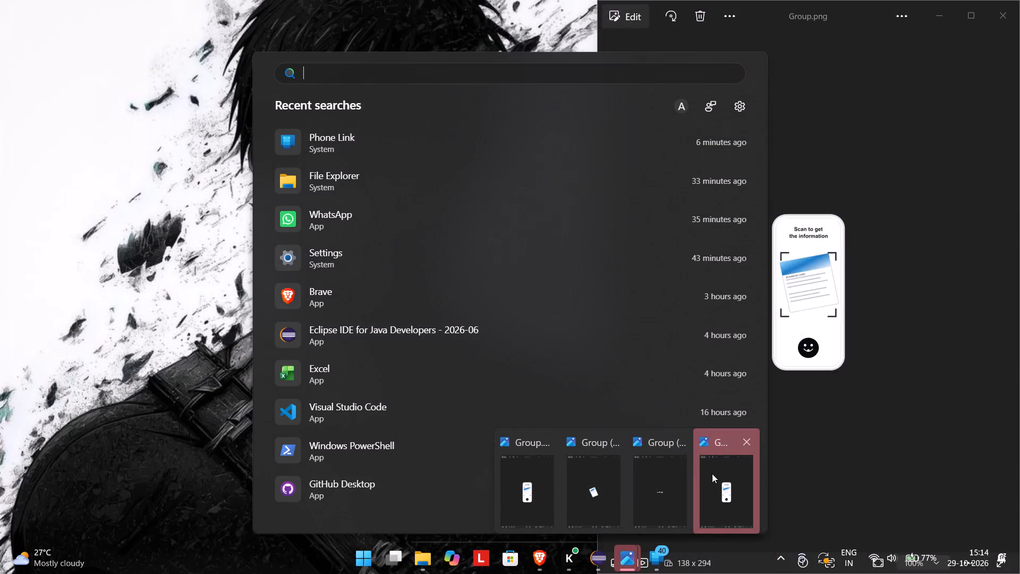
click(748, 442)
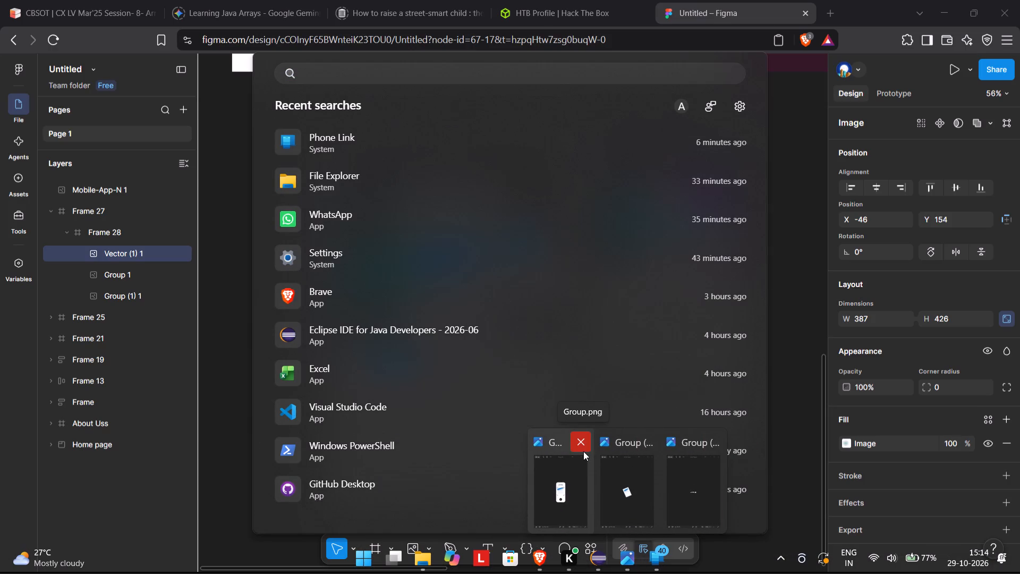
click(583, 451)
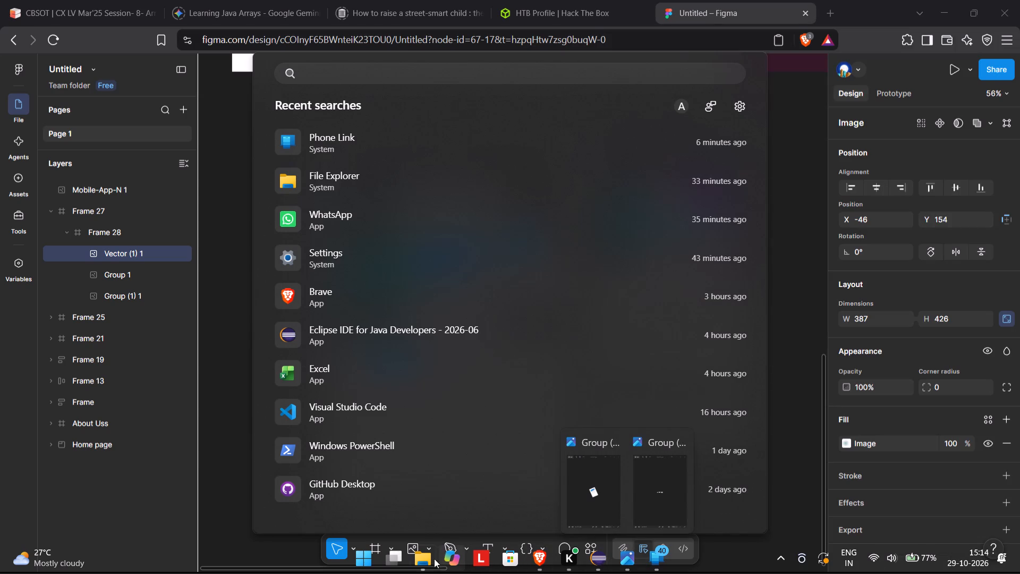
Switch to the figma-assigment folder in File Explorer to get the next image for the design.
click(428, 557)
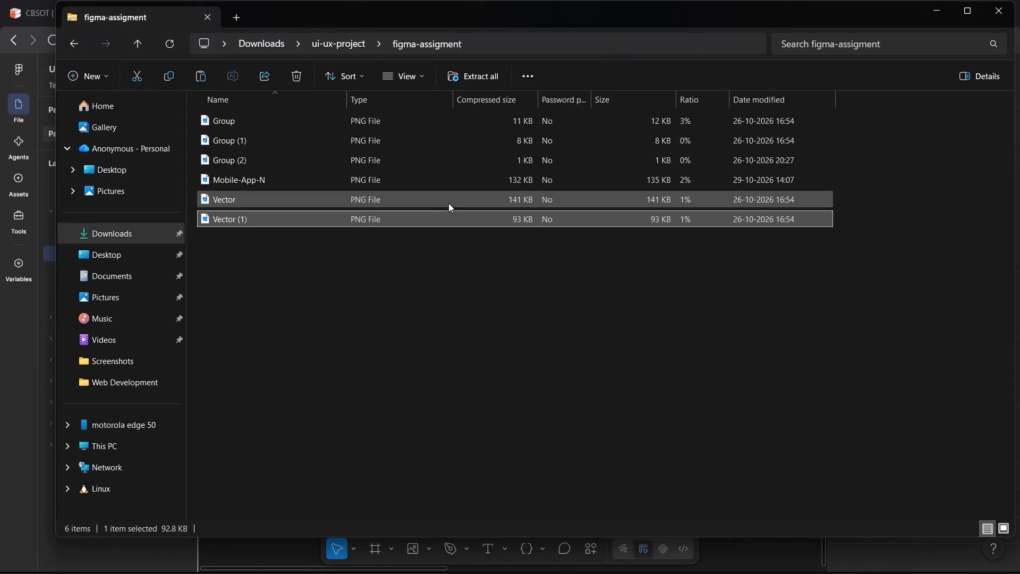
Copy the Vector.png image from the figma-assigment folder via Photos and paste it into Frame 28 in Figma.
double_click(448, 203)
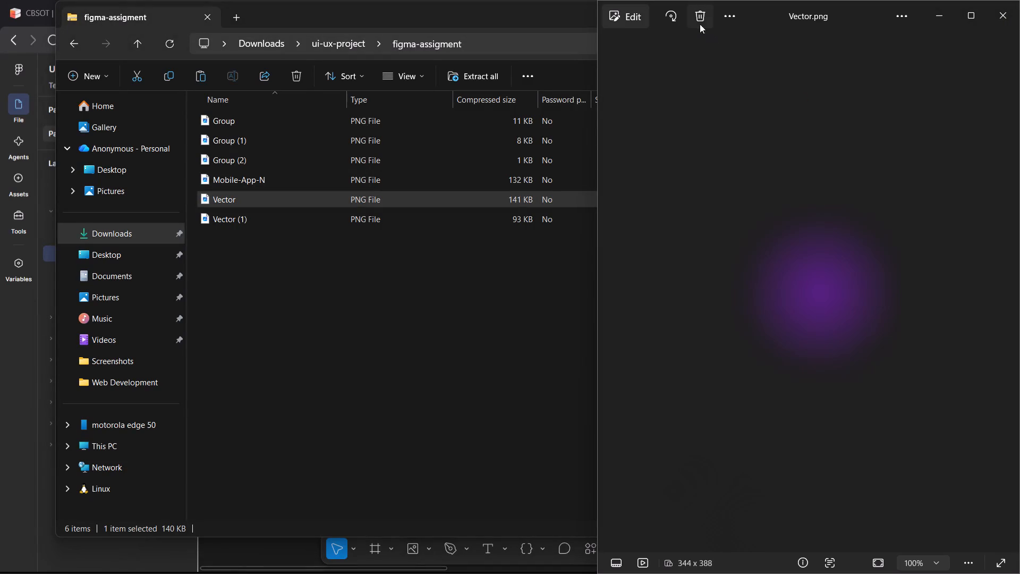
click(721, 10)
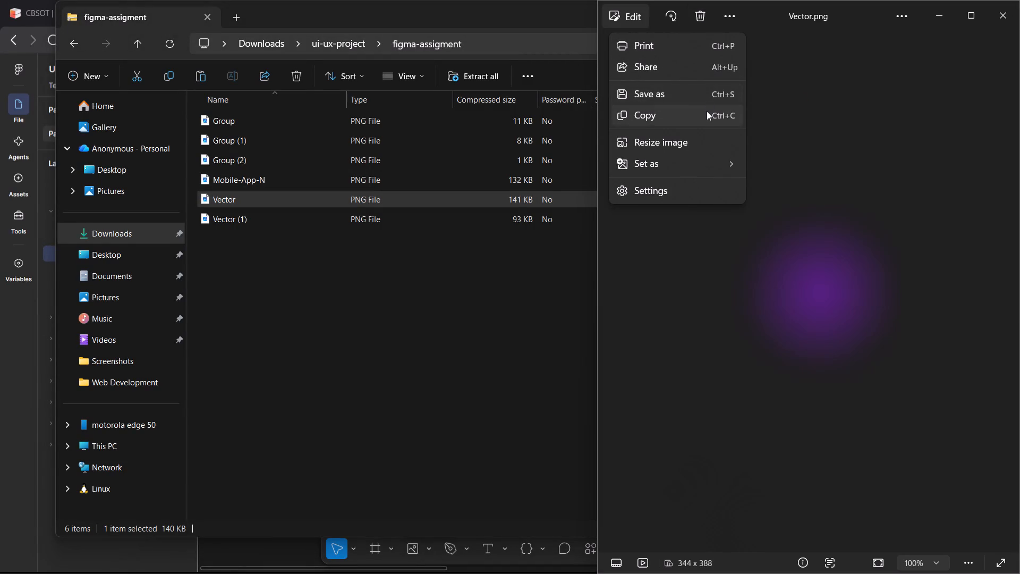
click(706, 112)
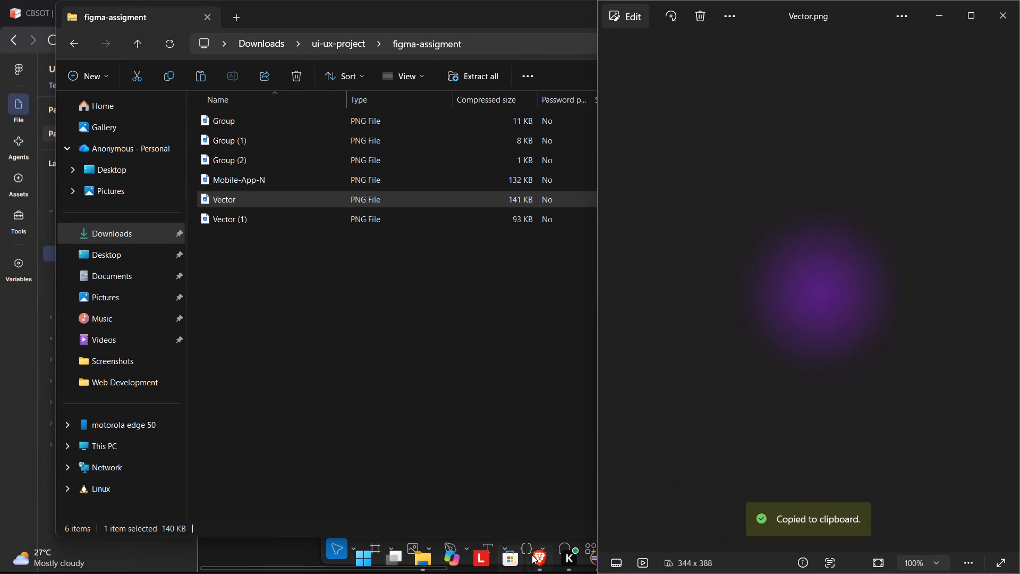
click(542, 559)
click(511, 193)
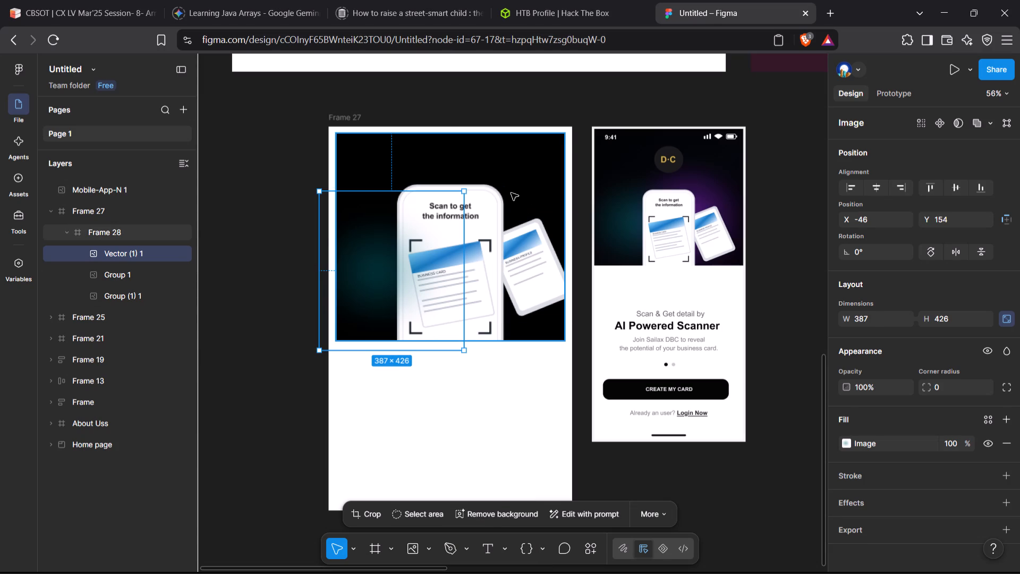
key(ctrl+v)
key(ctrl+v)
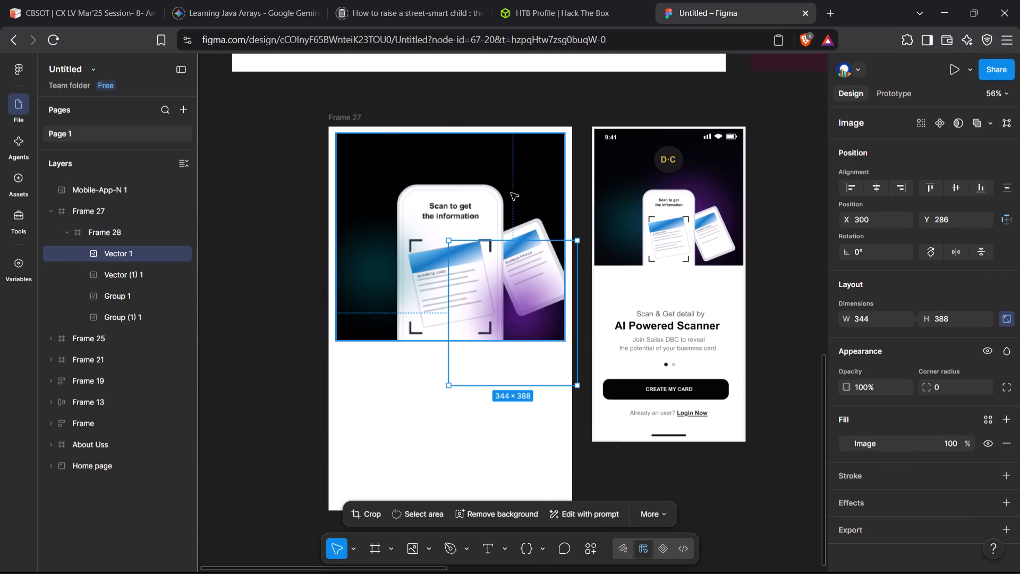
Move the purple glow up behind the phone's upper-right corner area in Frame 28, to about X 223, Y 0.
drag(526, 340, 518, 234)
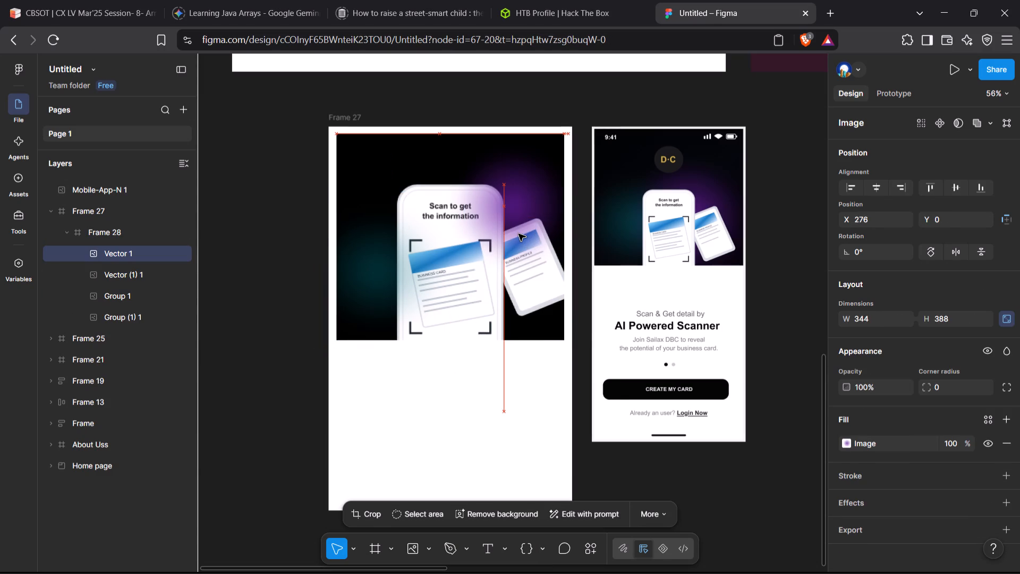
drag(518, 234, 500, 237)
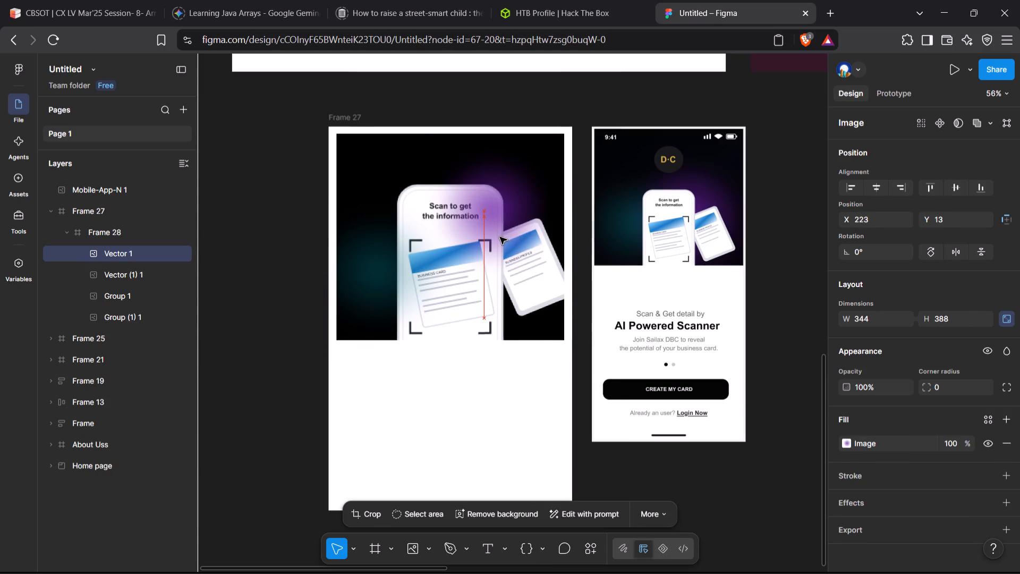
drag(500, 237, 496, 231)
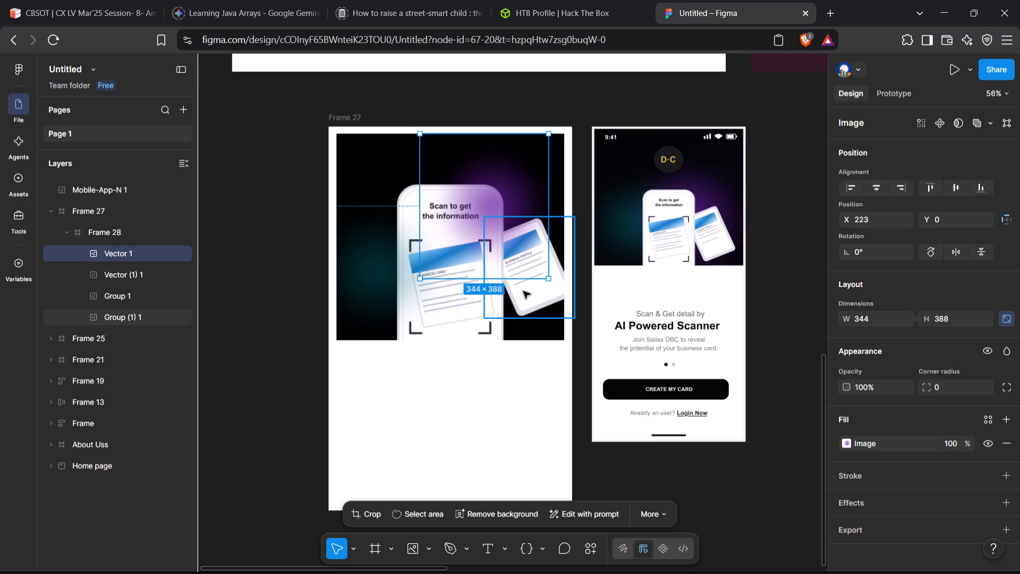
Paste a second purple glow image into Frame 28 and place it over the business profile card, at about X 293, Y 106.
click(375, 183)
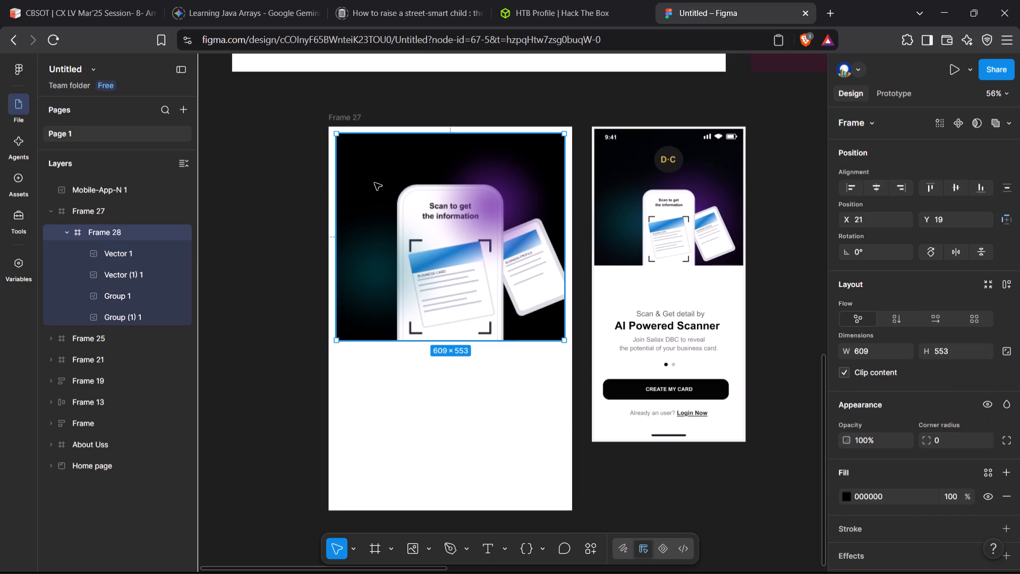
key(ctrl+v)
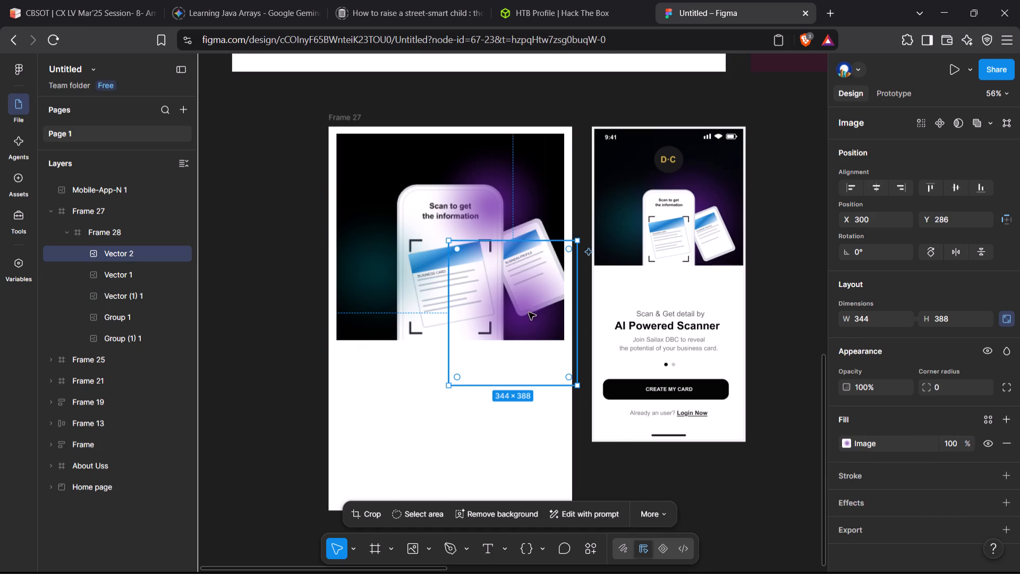
drag(521, 313, 528, 240)
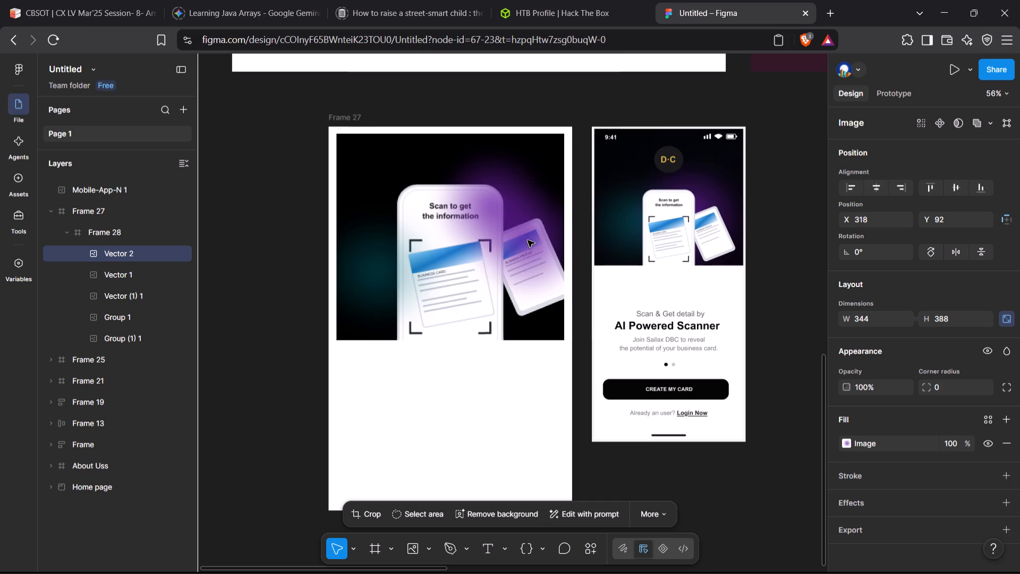
drag(528, 240, 520, 243)
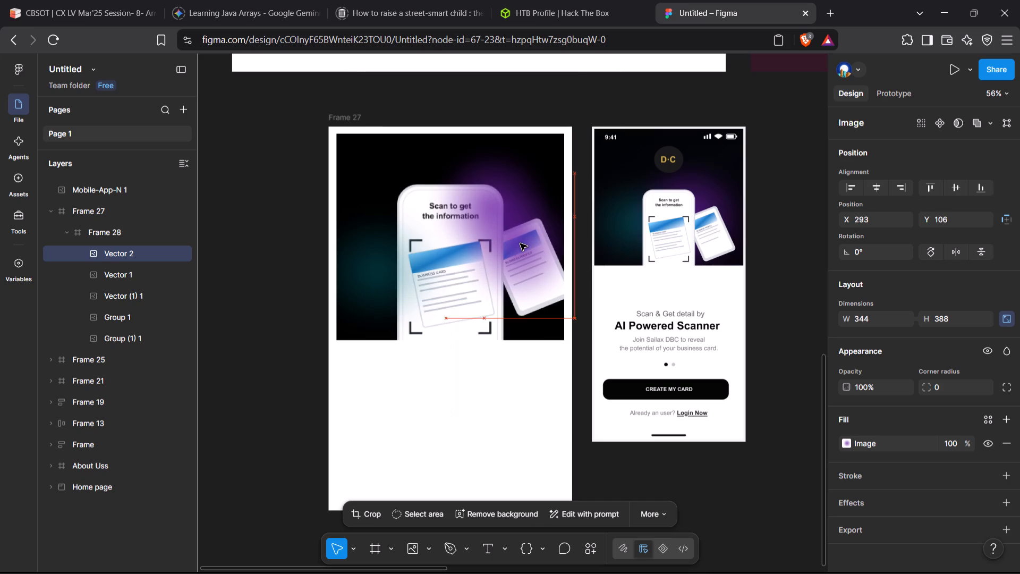
drag(520, 243, 520, 247)
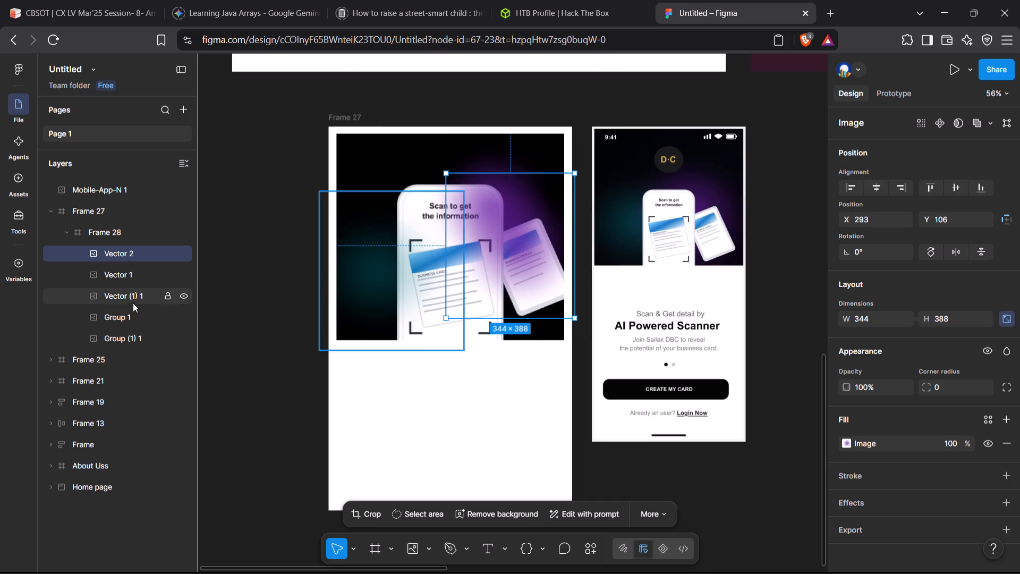
Reorder the phone image Group 1 to the top of Frame 28's layer stack, above the glow images.
click(129, 311)
drag(129, 311, 139, 246)
click(129, 319)
drag(129, 319, 130, 289)
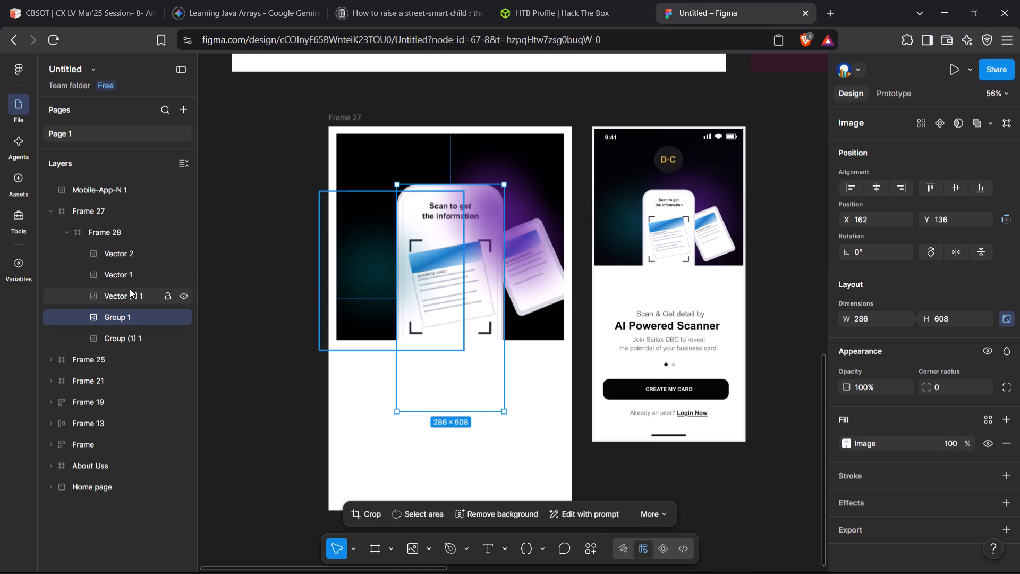
drag(130, 289, 110, 317)
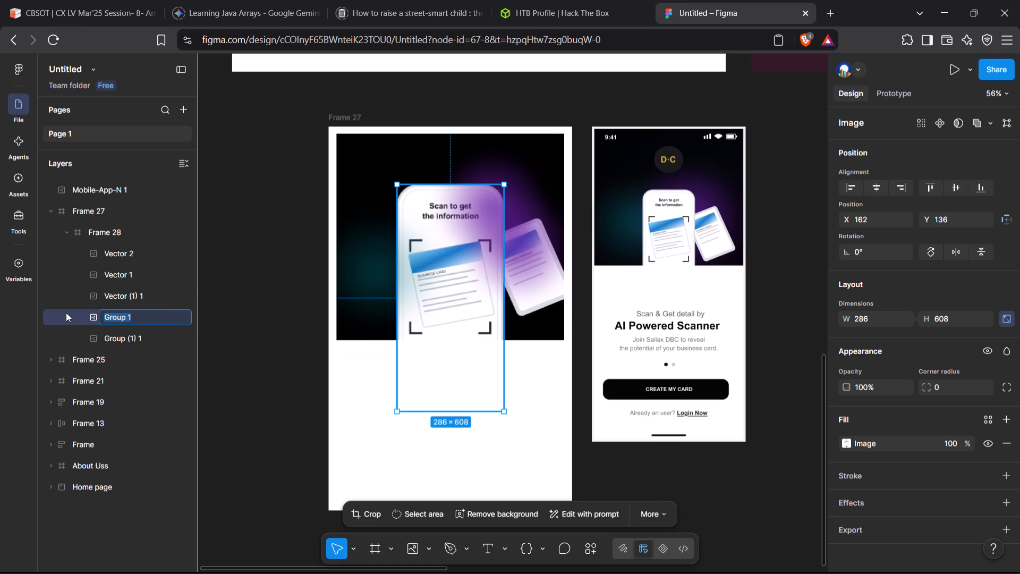
click(66, 313)
drag(66, 313, 92, 242)
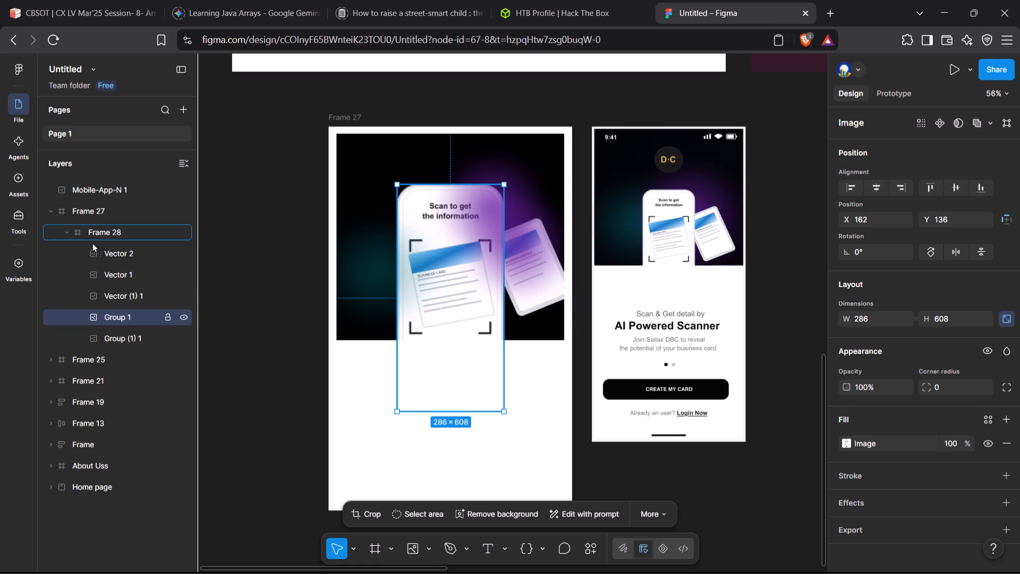
drag(92, 242, 89, 246)
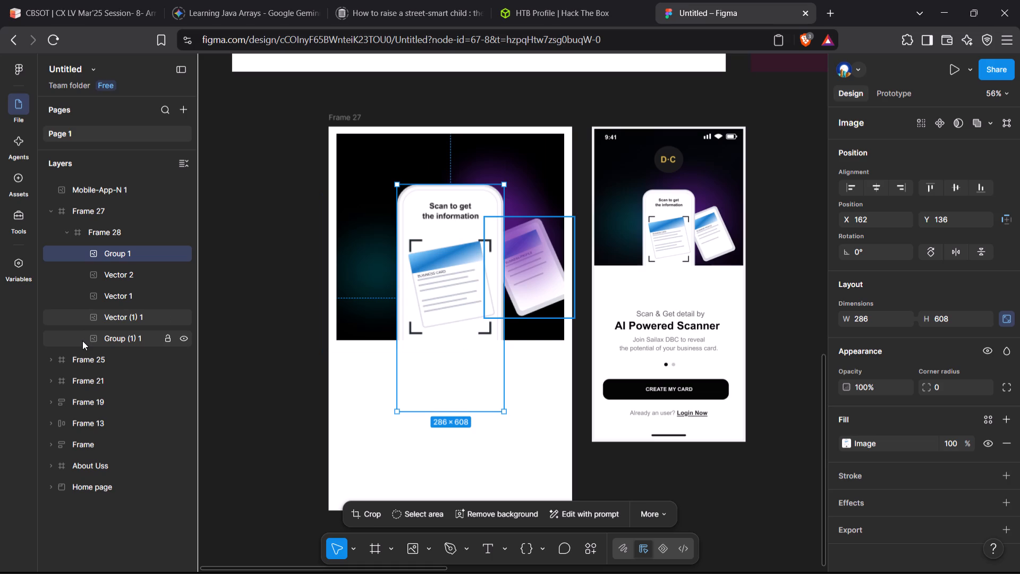
Reorder the business profile card Group (1) 1 directly below Group 1 in Frame 28, above the glow images.
click(82, 342)
click(82, 342)
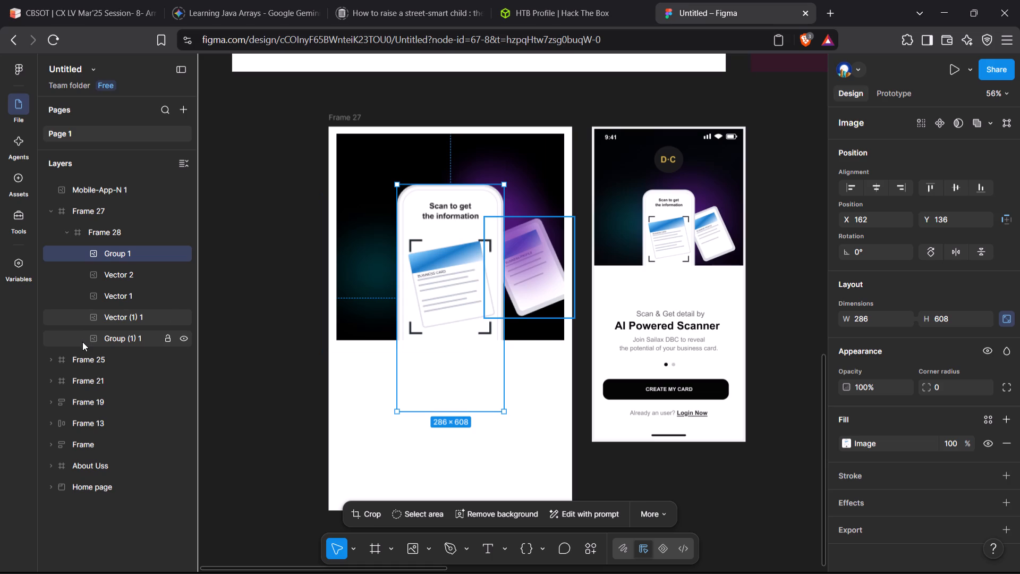
double_click(72, 338)
drag(72, 338, 97, 269)
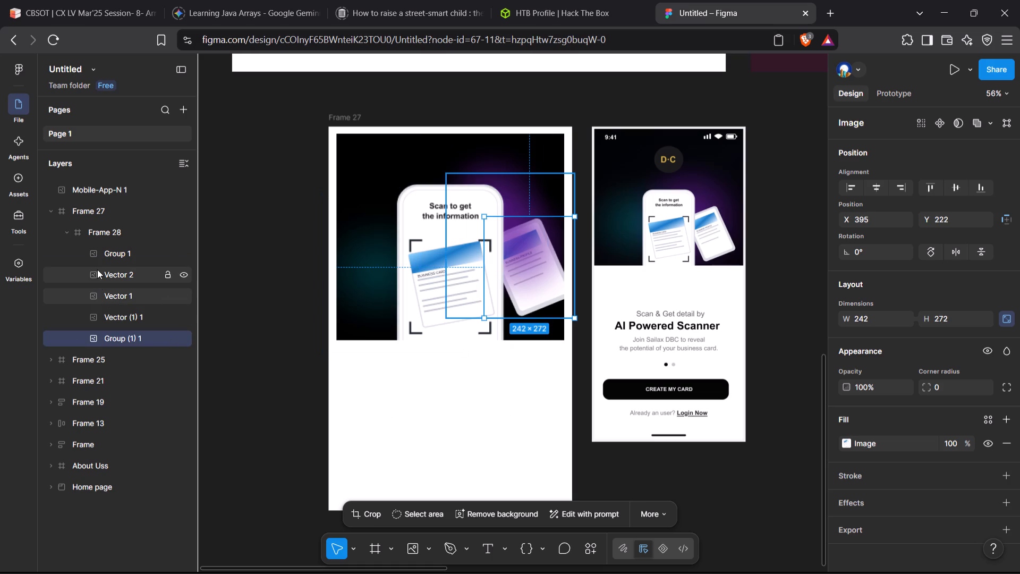
drag(97, 269, 95, 271)
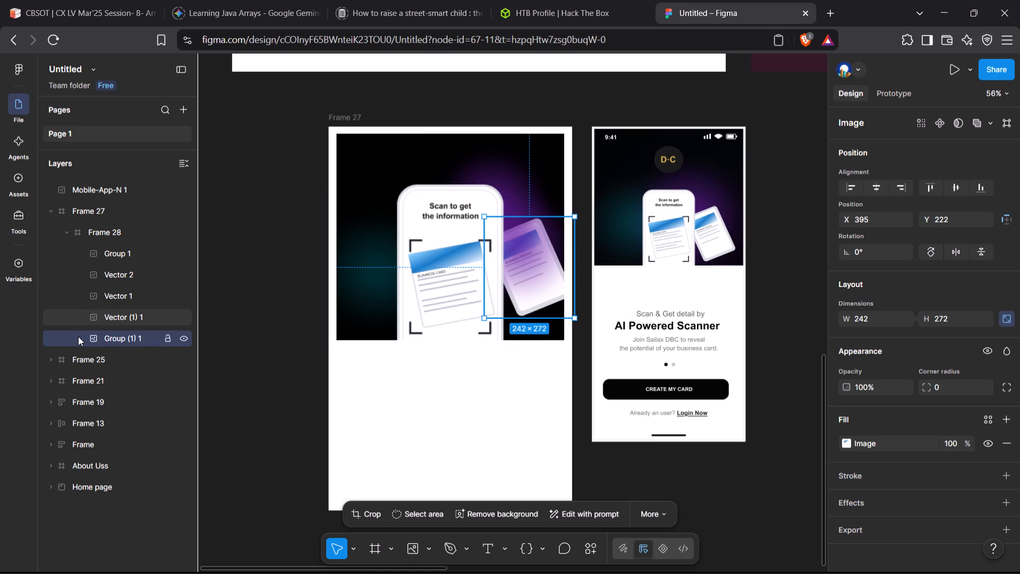
drag(78, 336, 89, 255)
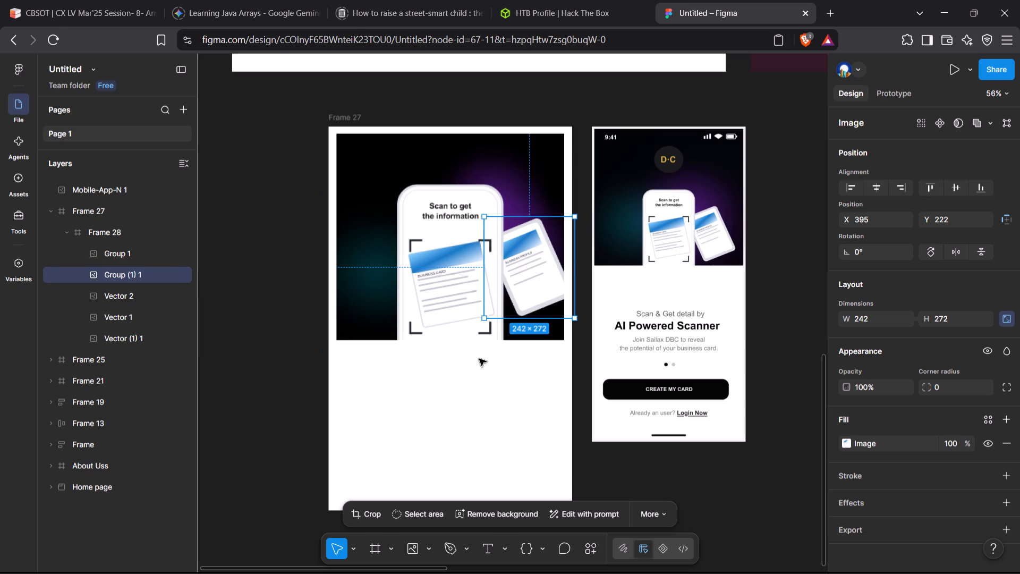
click(778, 319)
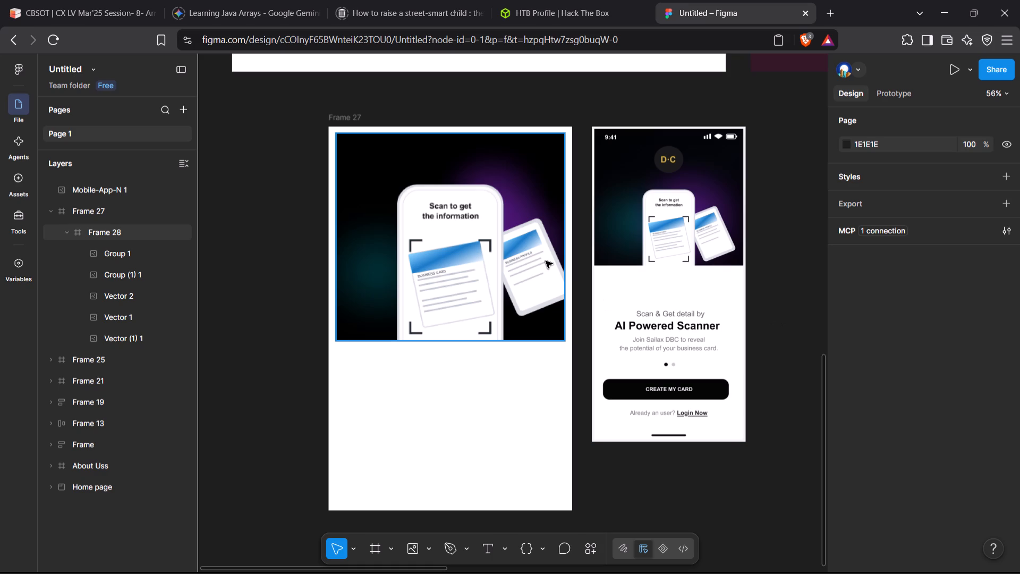
Nudge the phone image Group 1 left within Frame 28 to X 142.
click(444, 257)
click(444, 257)
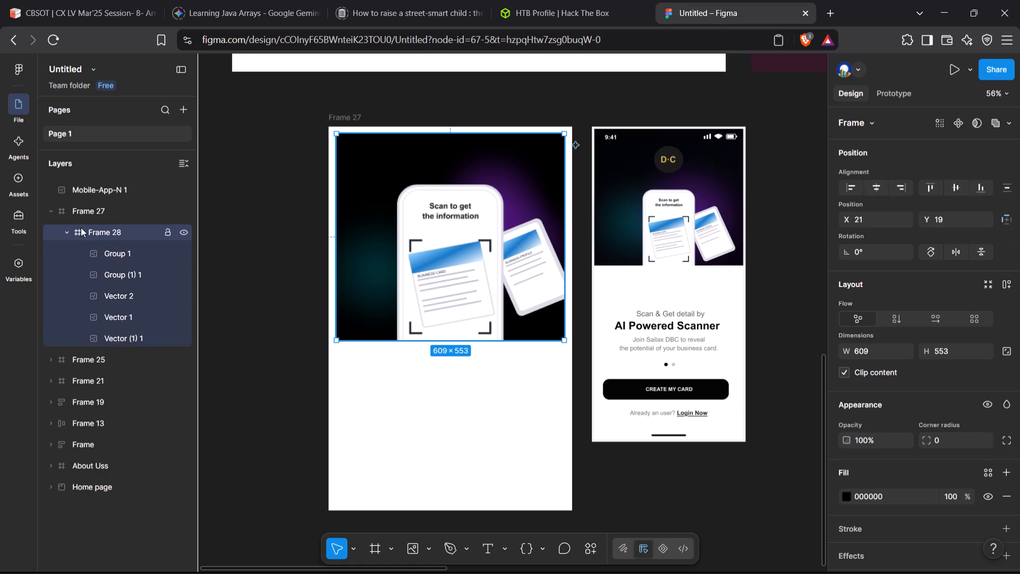
click(90, 254)
key(shift+Left)
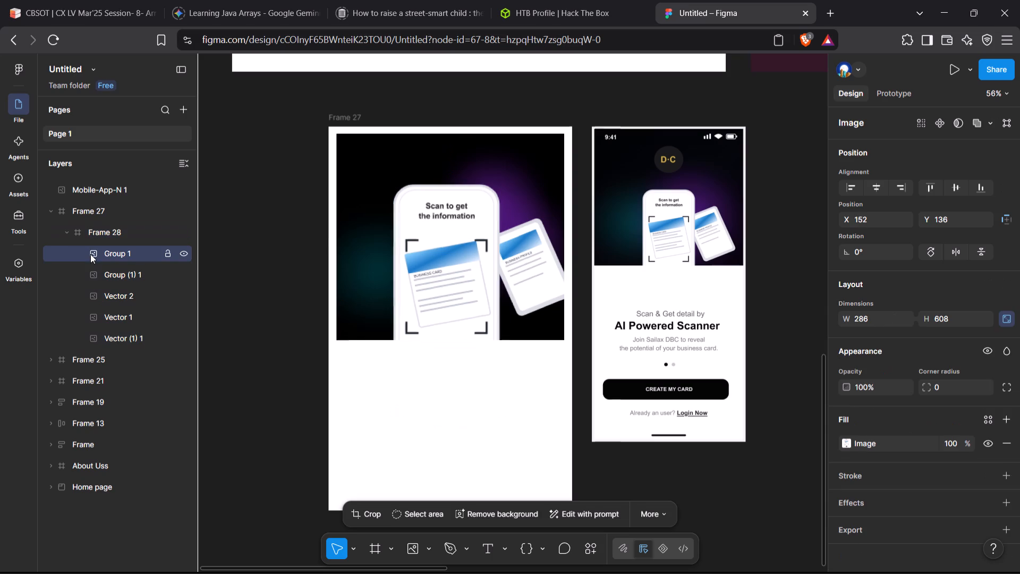
key(shift+Left)
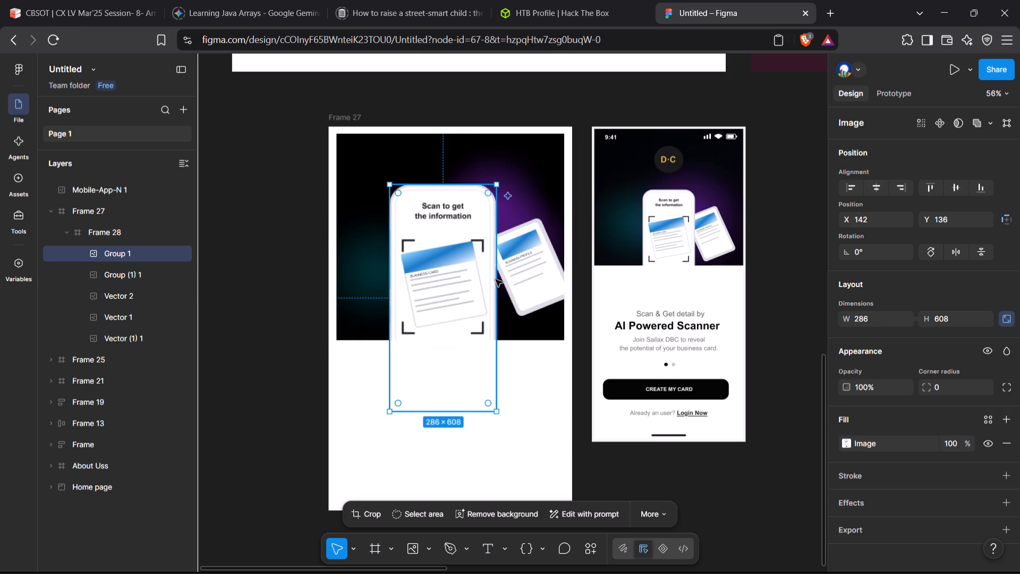
Shrink the business profile card proportionally to about 223 × 250 and position it at X 375, Y 253 beside the phone.
click(512, 278)
key(shift+Left)
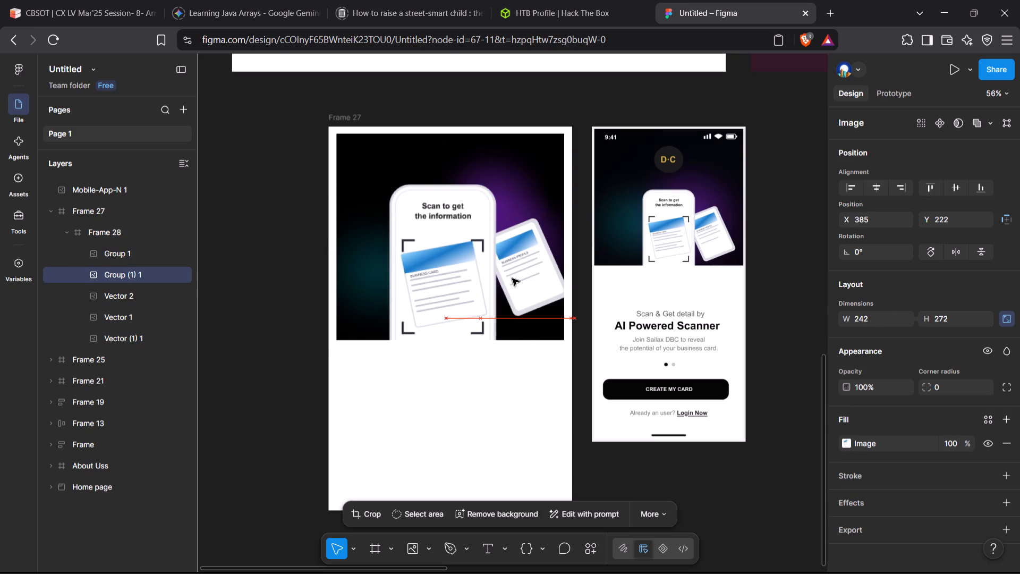
key(shift+Left)
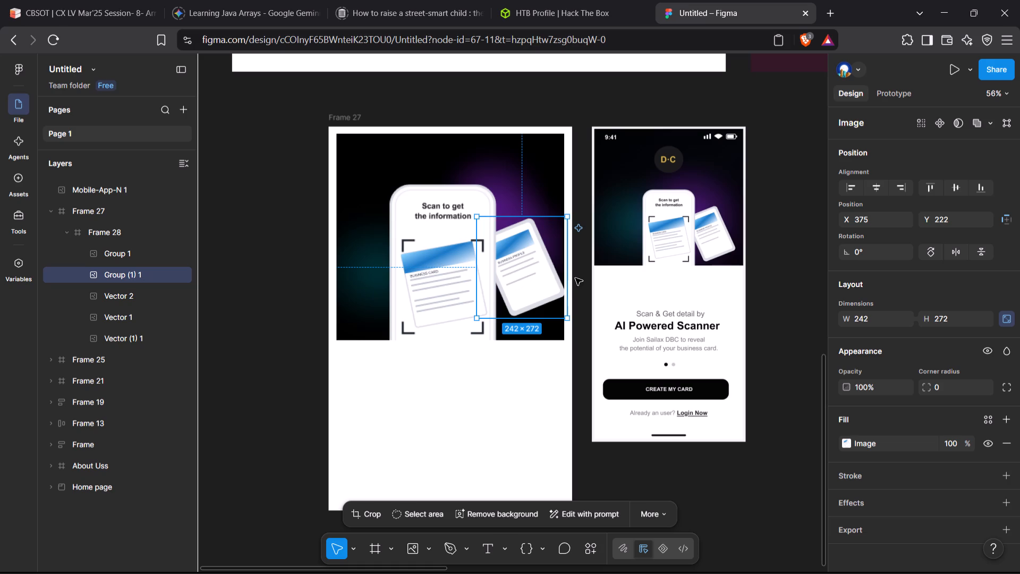
drag(566, 280, 559, 280)
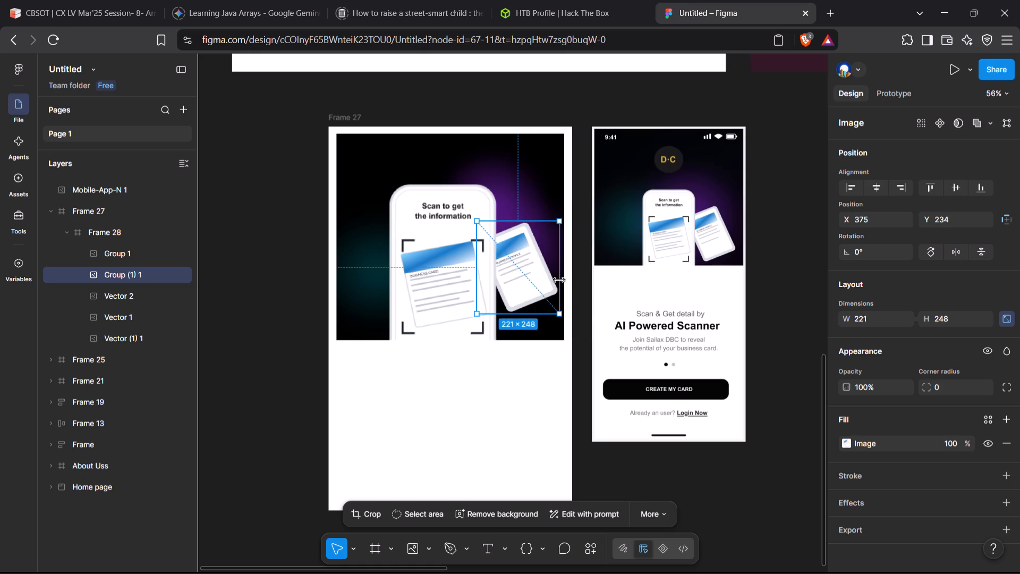
drag(559, 280, 560, 280)
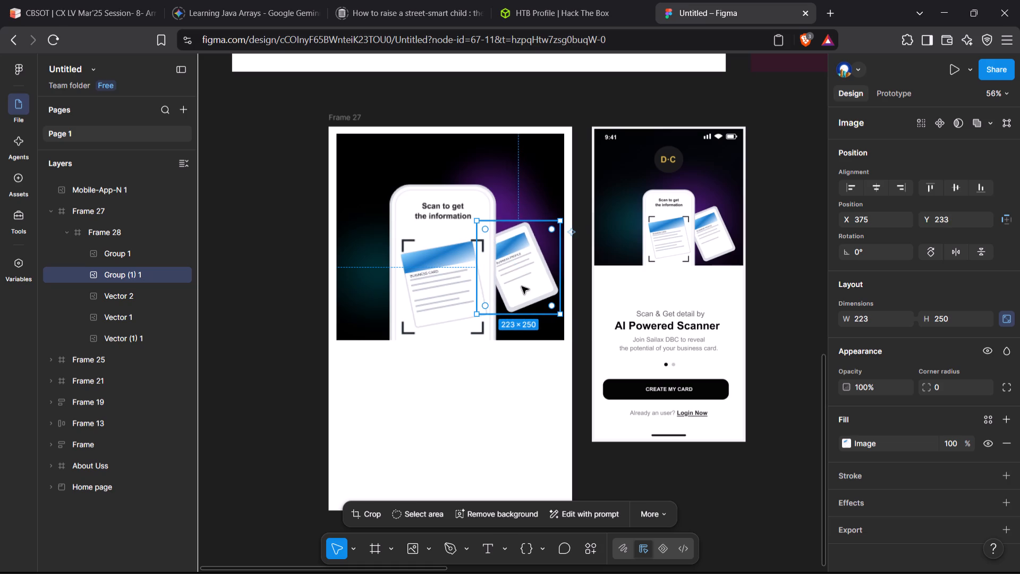
key(shift+Down)
key(shift+Down)
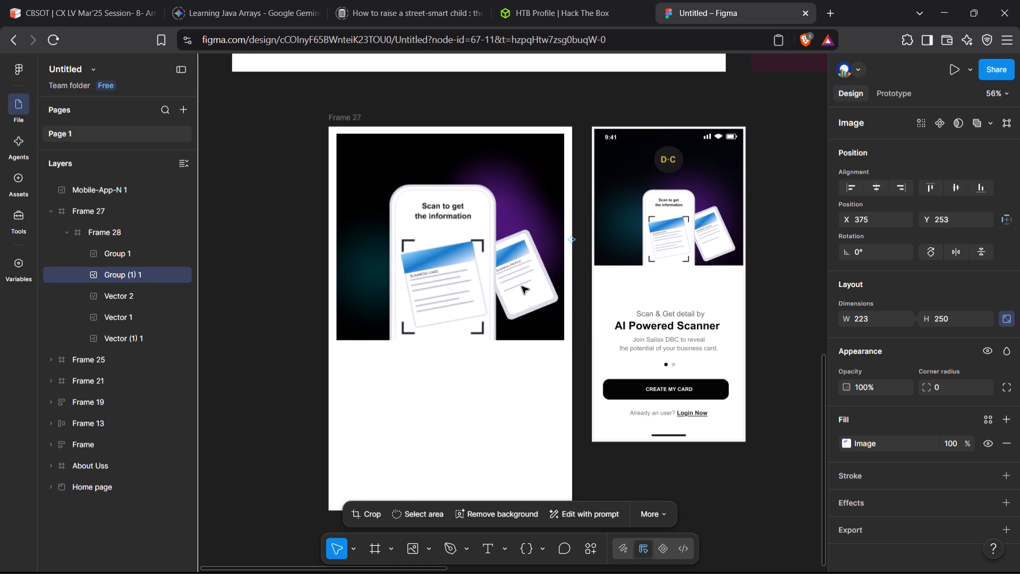
Reposition the second purple glow, Vector 2, behind the business profile card at X 303, Y 136.
click(515, 209)
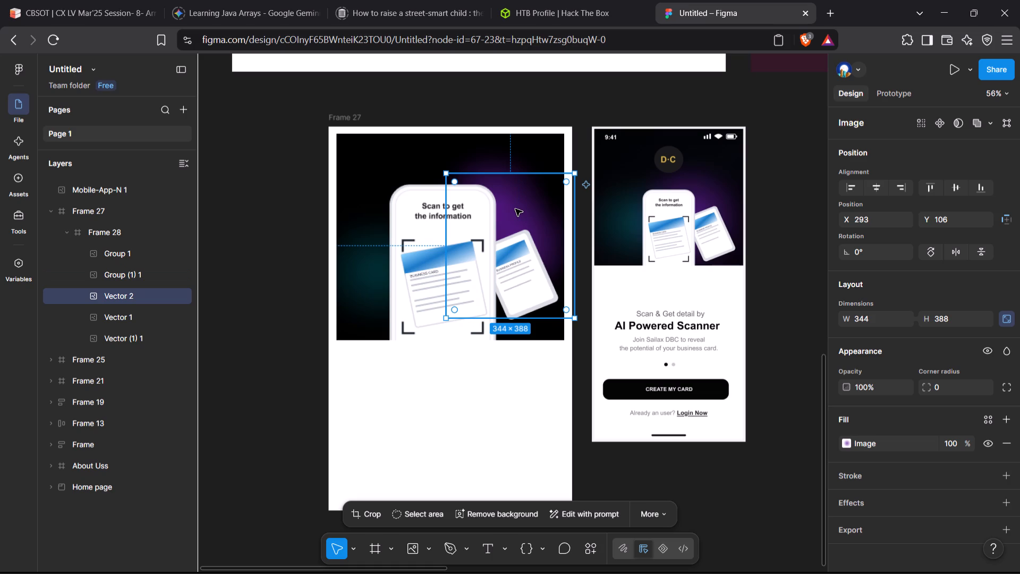
key(shift+Down)
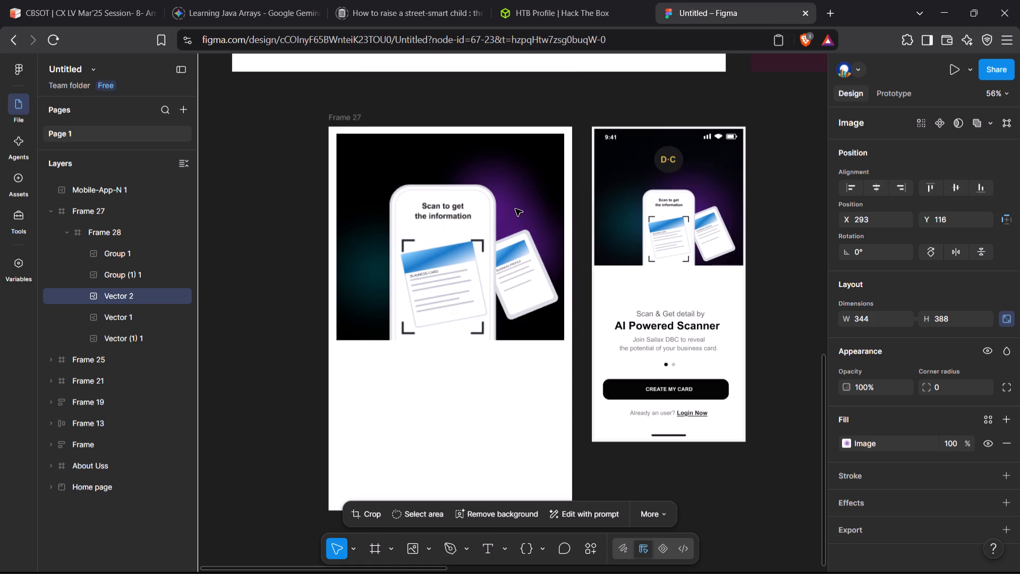
key(shift+Down)
key(shift+Down)
key(shift+Left)
key(shift+Right)
key(shift+Down)
key(shift+Down)
key(shift+Down)
key(shift+Right)
key(shift+Right)
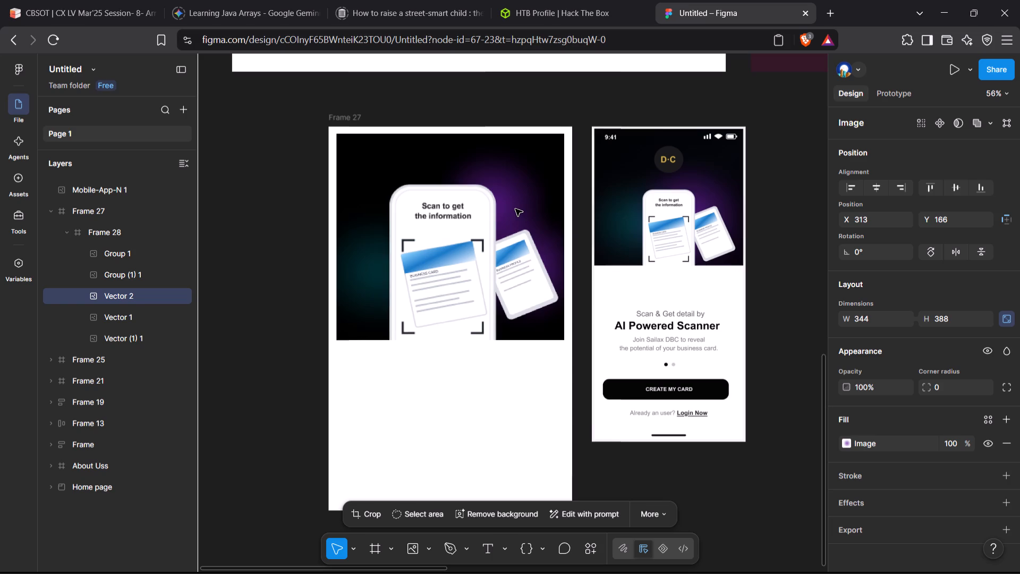
key(shift+Up)
key(shift+Up)
key(shift+Up)
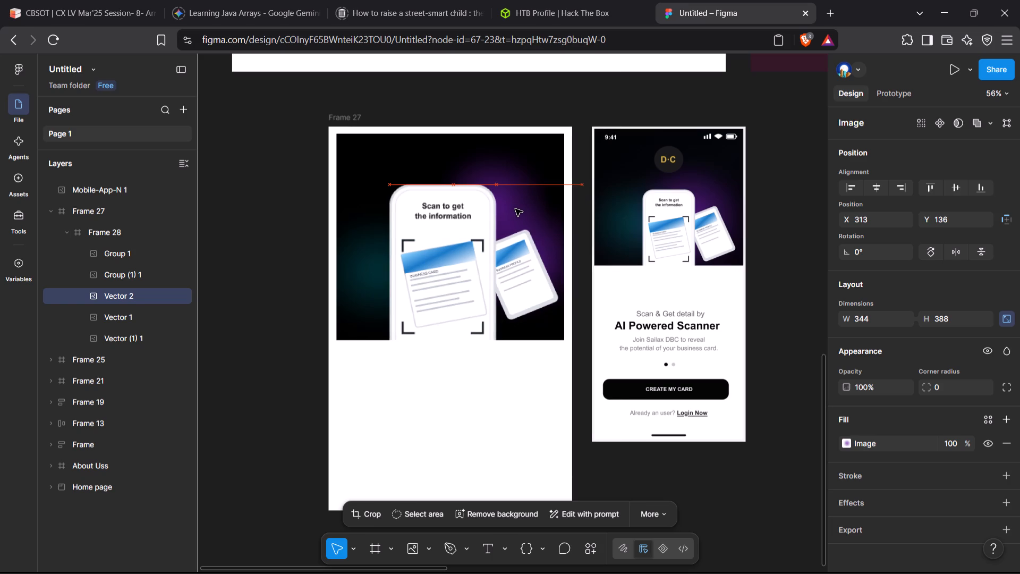
key(shift+Left)
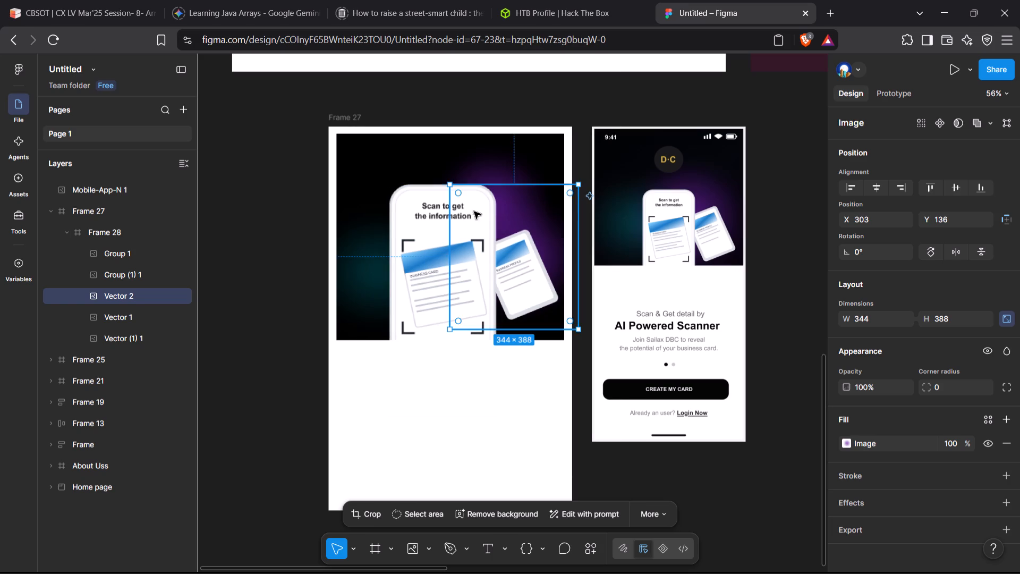
Reposition the first purple glow, Vector 1, behind the phone's upper part at X 203, Y 10.
click(129, 318)
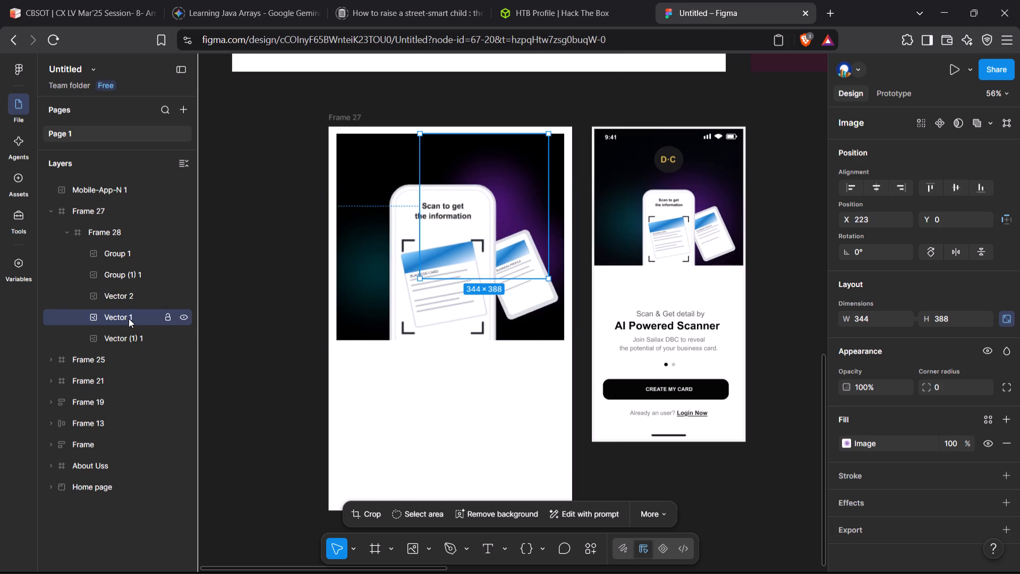
key(shift+Down)
key(shift+Left)
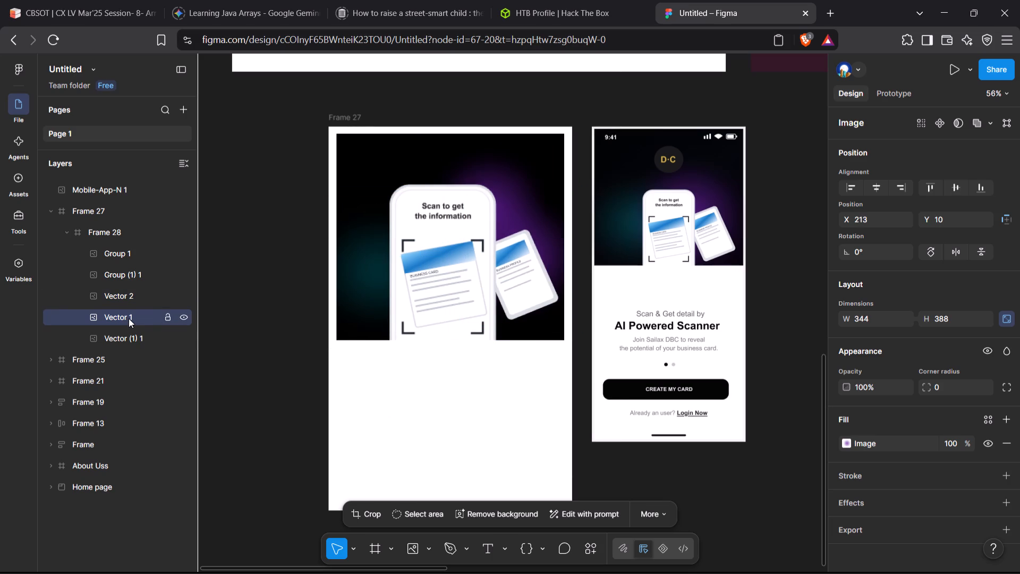
key(shift+Left)
key(shift+Down)
key(shift+Up)
Shrink the teal glow, Vector (1) 1, proportionally to about 370 × 408 and position it at X -56, Y 153 behind the phone.
click(367, 276)
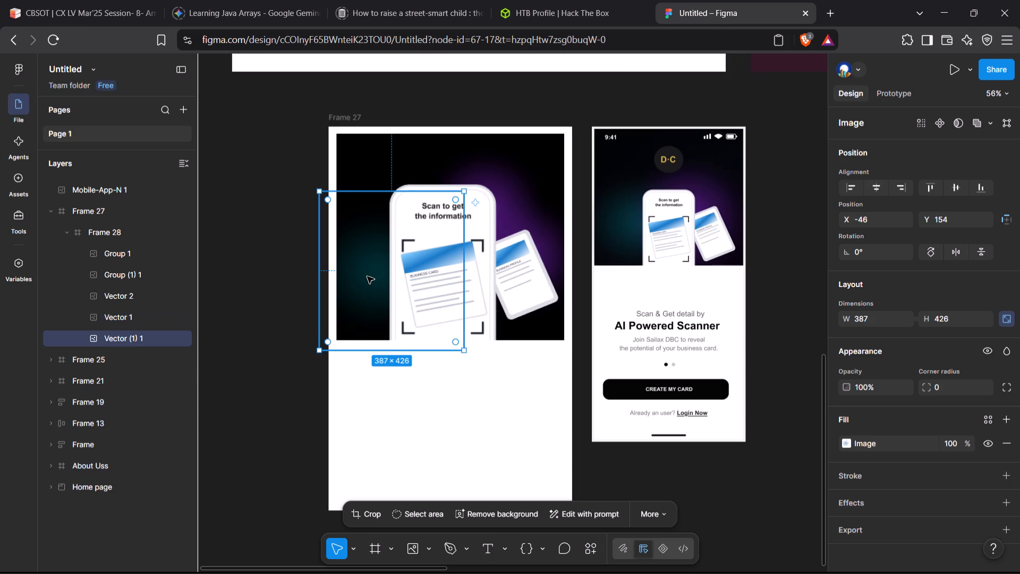
drag(464, 284, 442, 282)
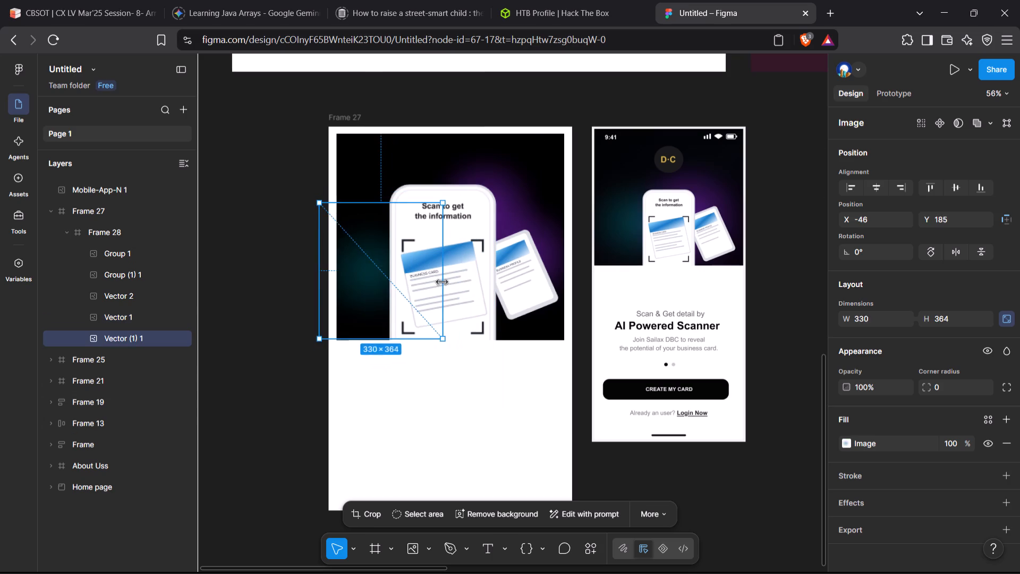
drag(442, 282, 457, 272)
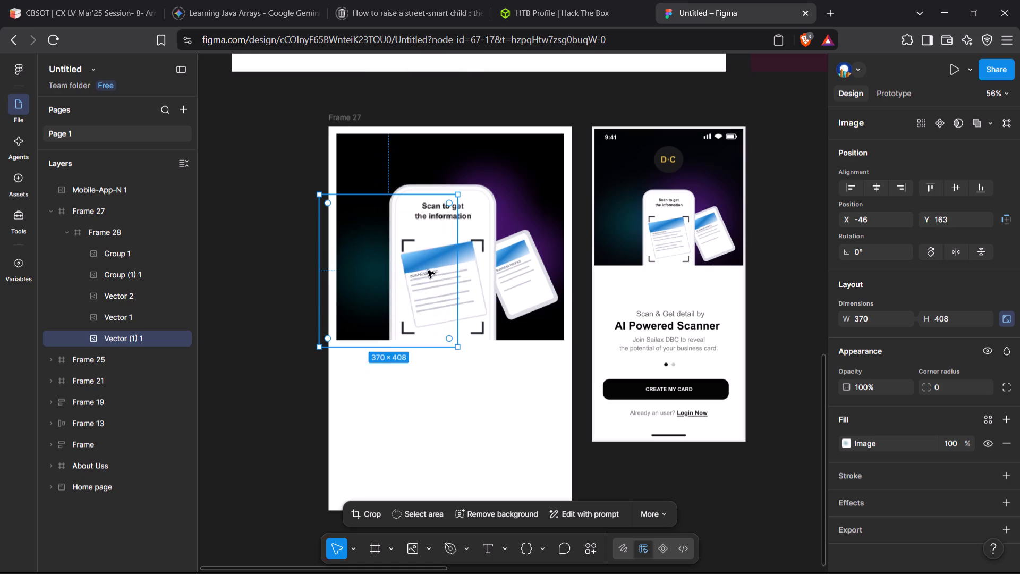
click(356, 266)
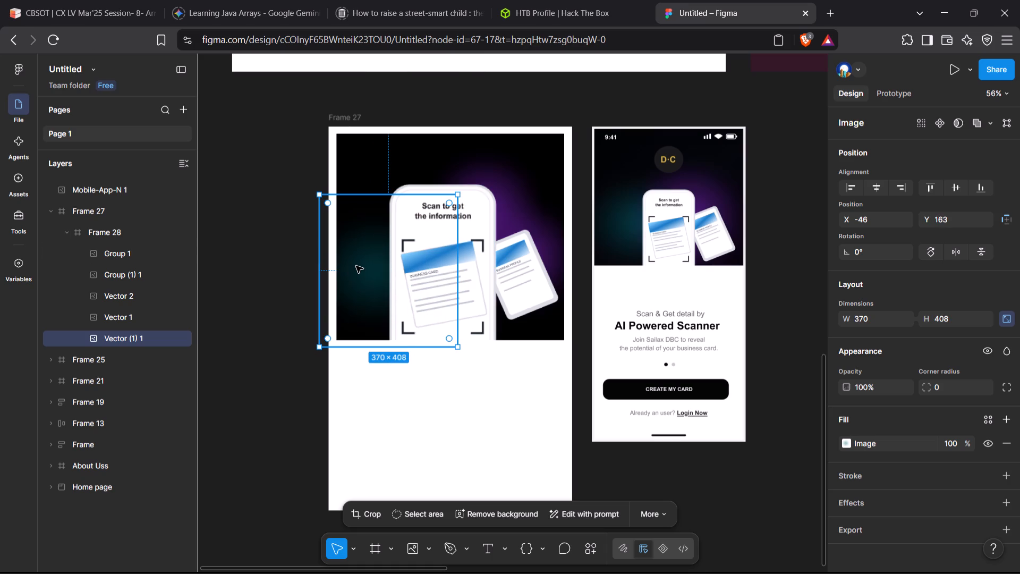
key(shift+Up)
key(shift+Left)
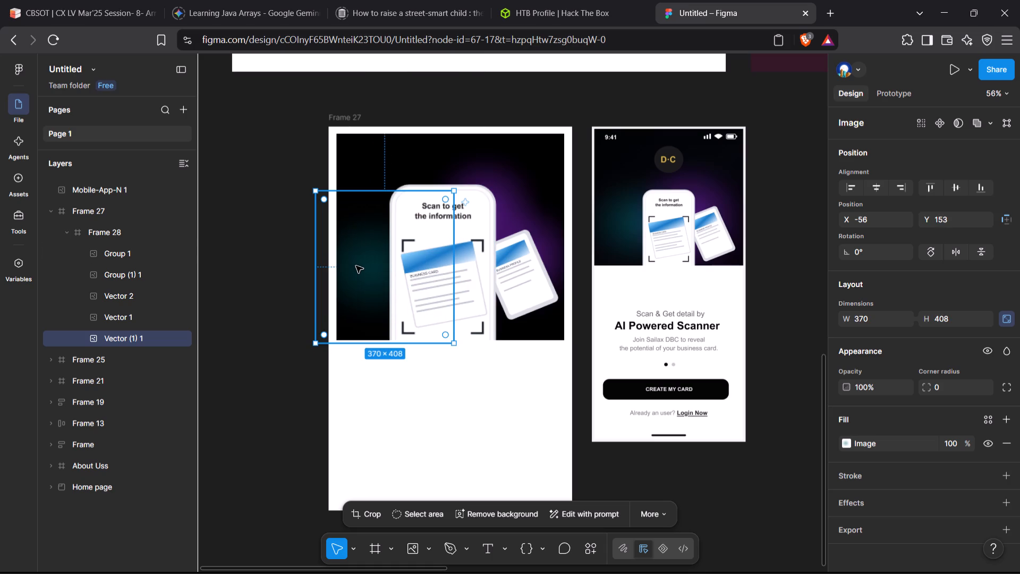
click(291, 284)
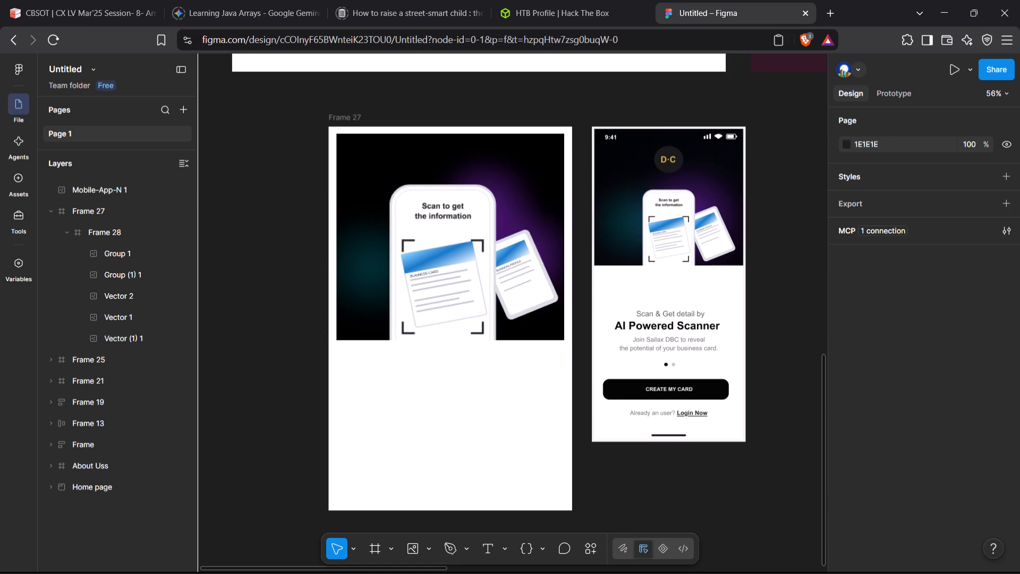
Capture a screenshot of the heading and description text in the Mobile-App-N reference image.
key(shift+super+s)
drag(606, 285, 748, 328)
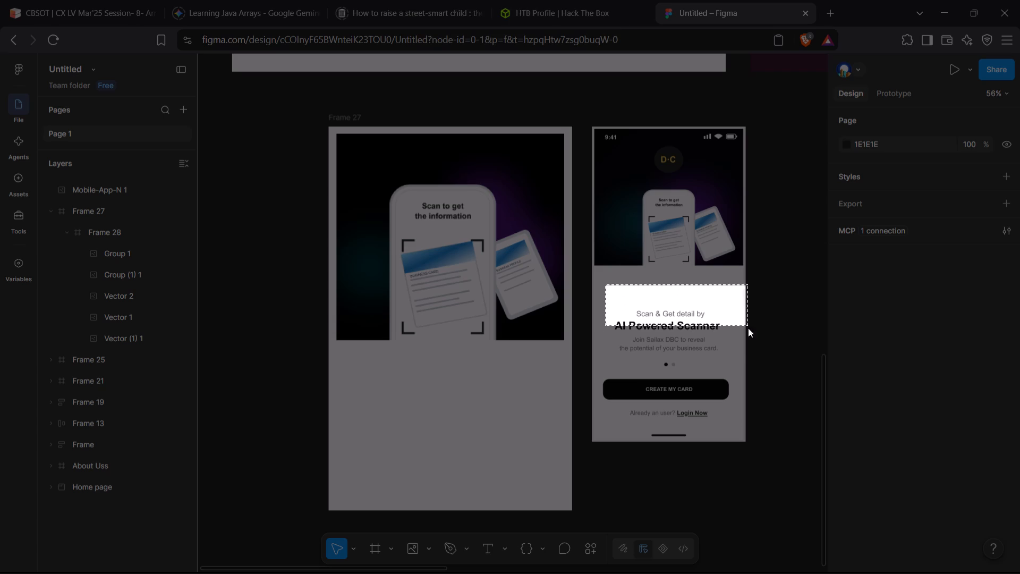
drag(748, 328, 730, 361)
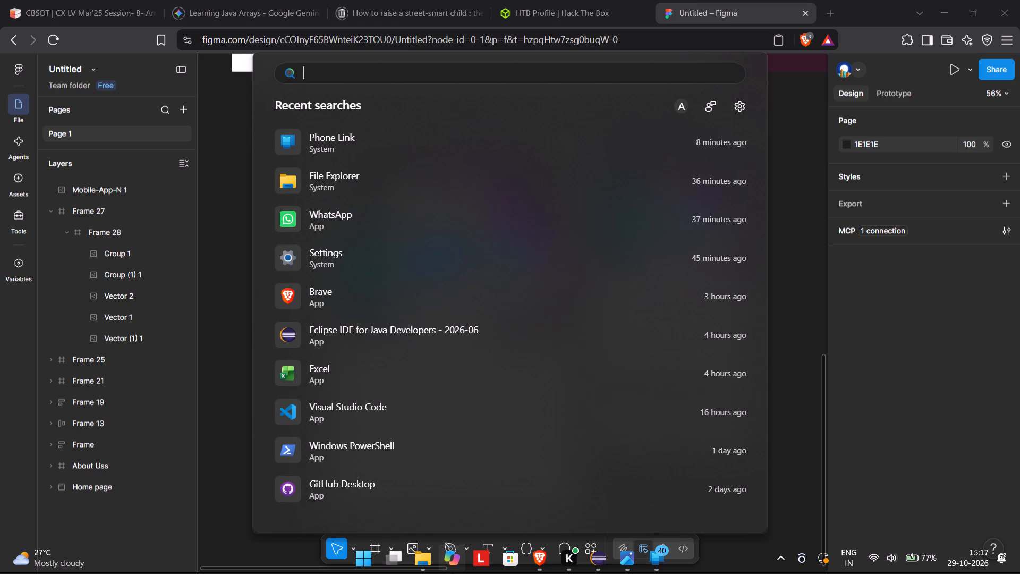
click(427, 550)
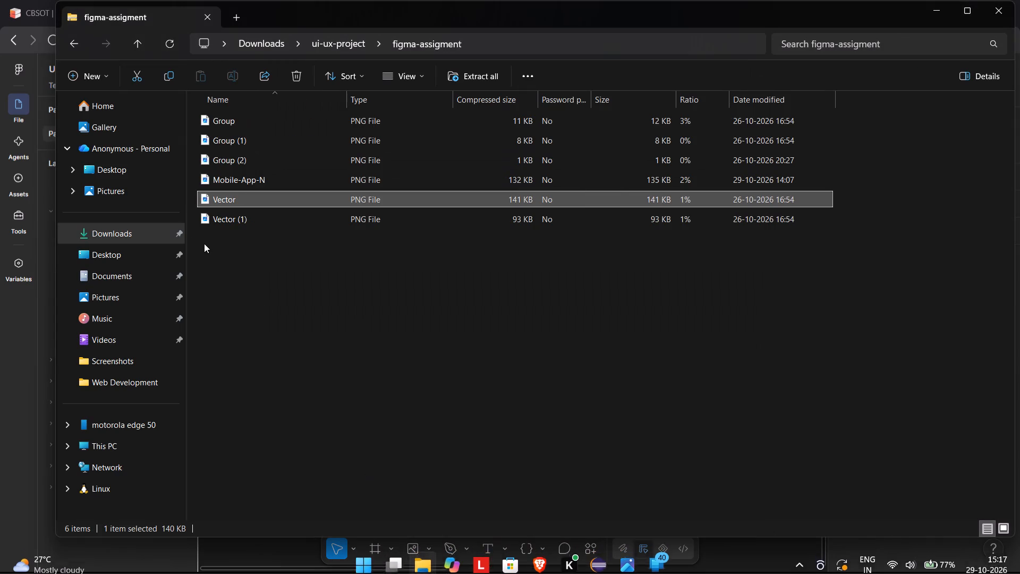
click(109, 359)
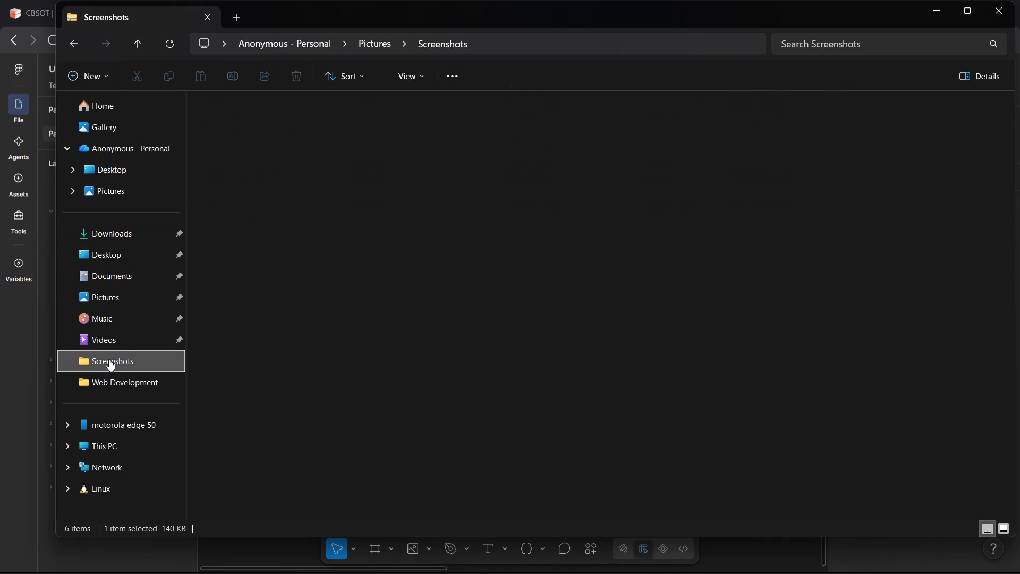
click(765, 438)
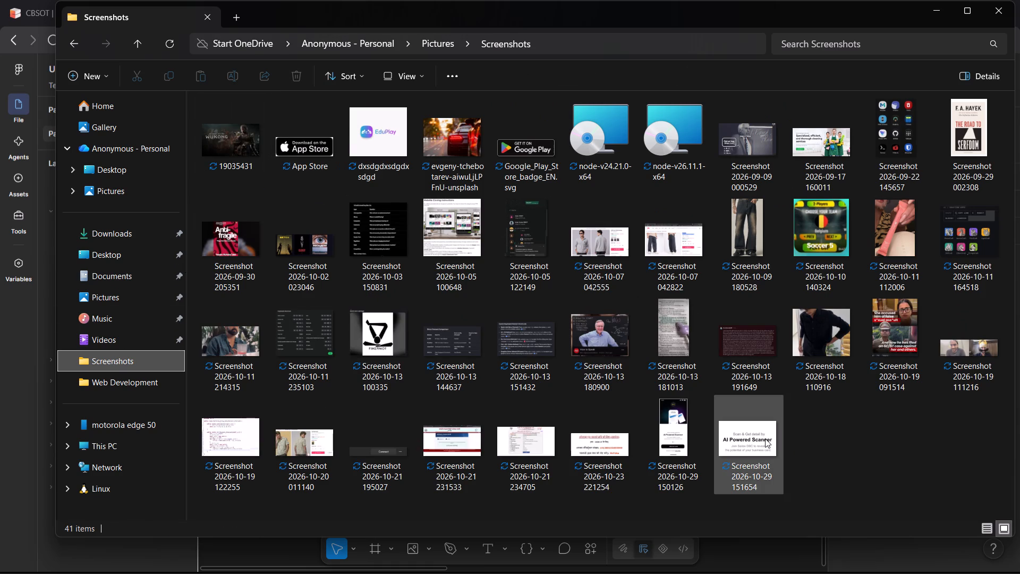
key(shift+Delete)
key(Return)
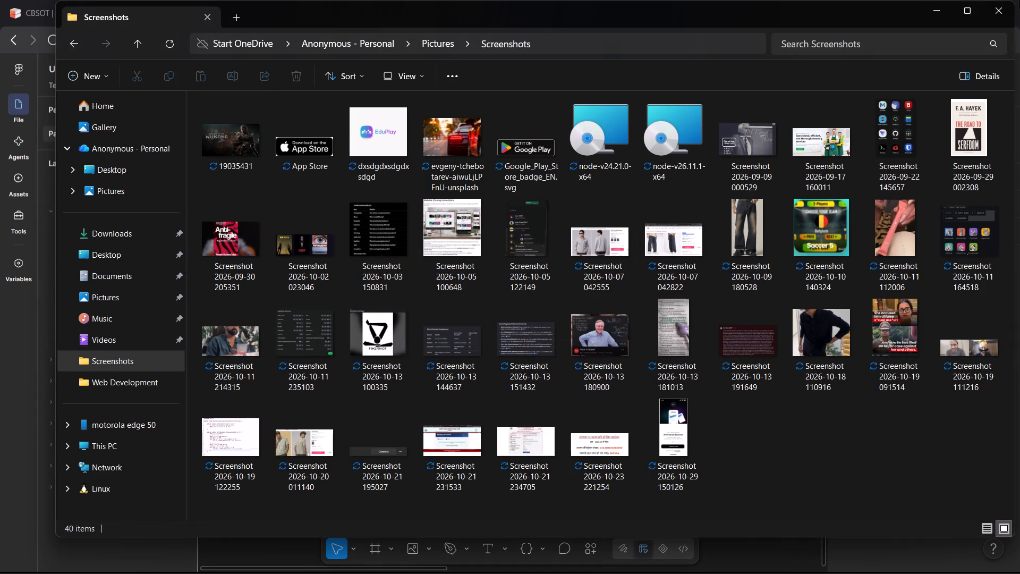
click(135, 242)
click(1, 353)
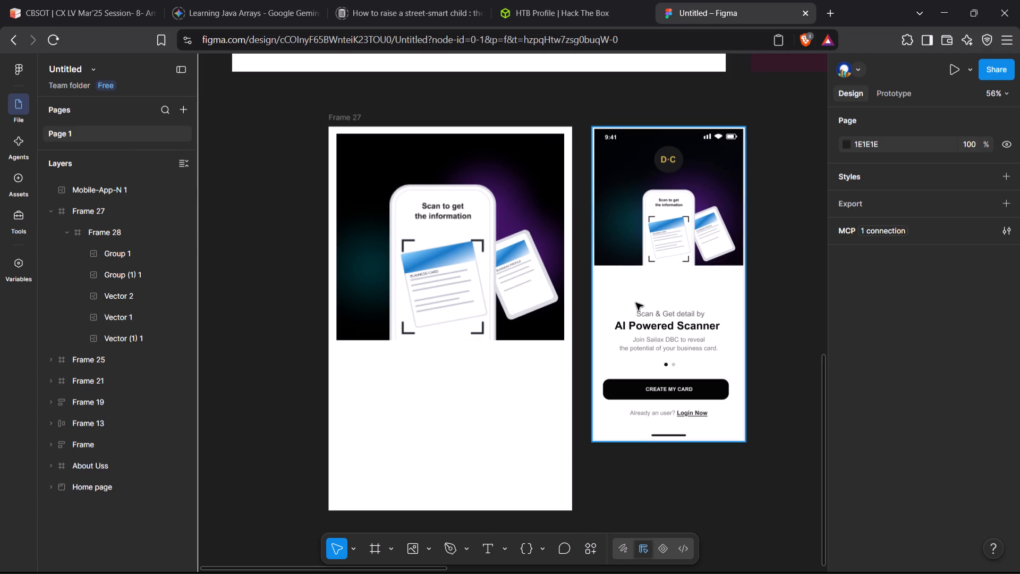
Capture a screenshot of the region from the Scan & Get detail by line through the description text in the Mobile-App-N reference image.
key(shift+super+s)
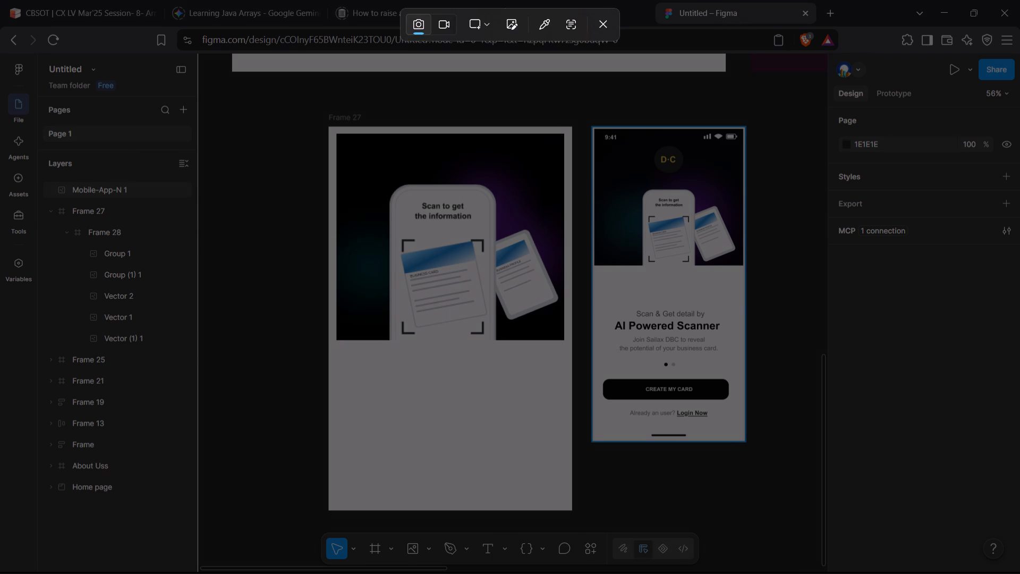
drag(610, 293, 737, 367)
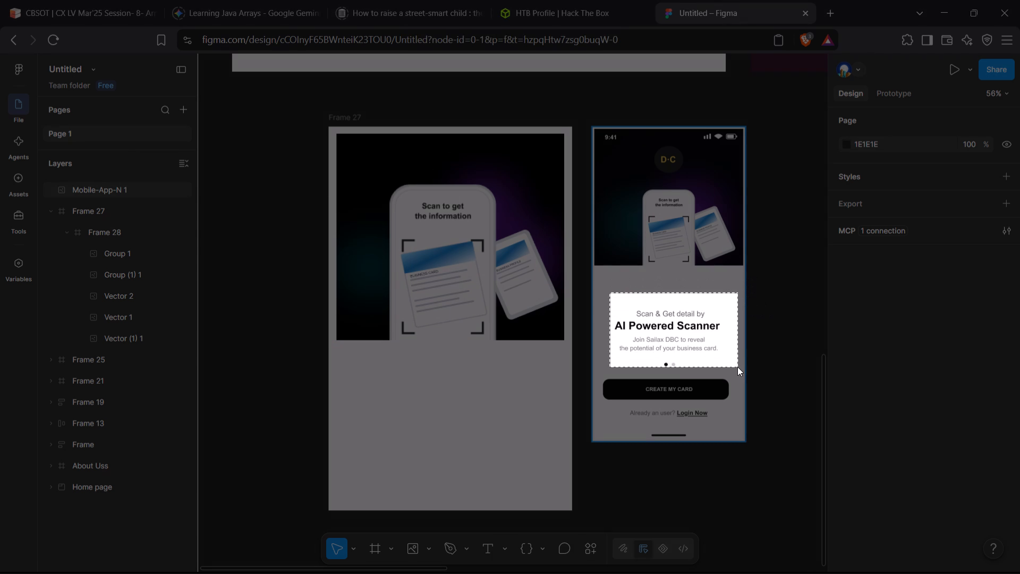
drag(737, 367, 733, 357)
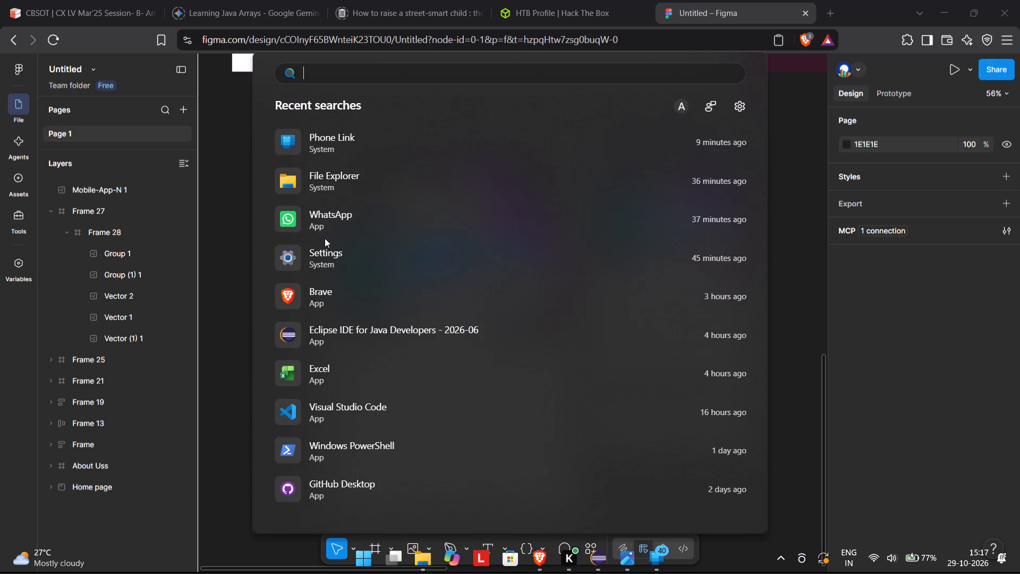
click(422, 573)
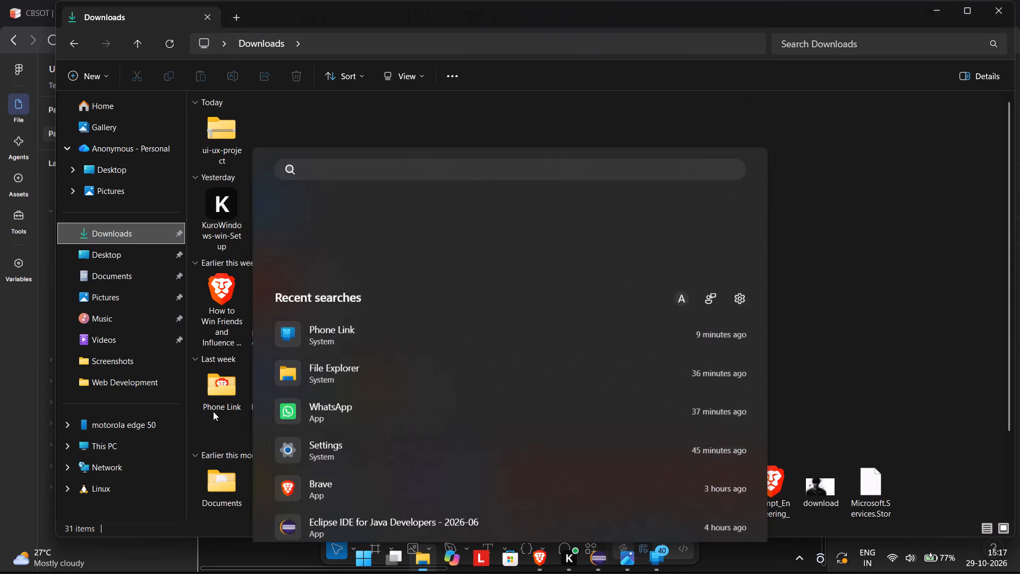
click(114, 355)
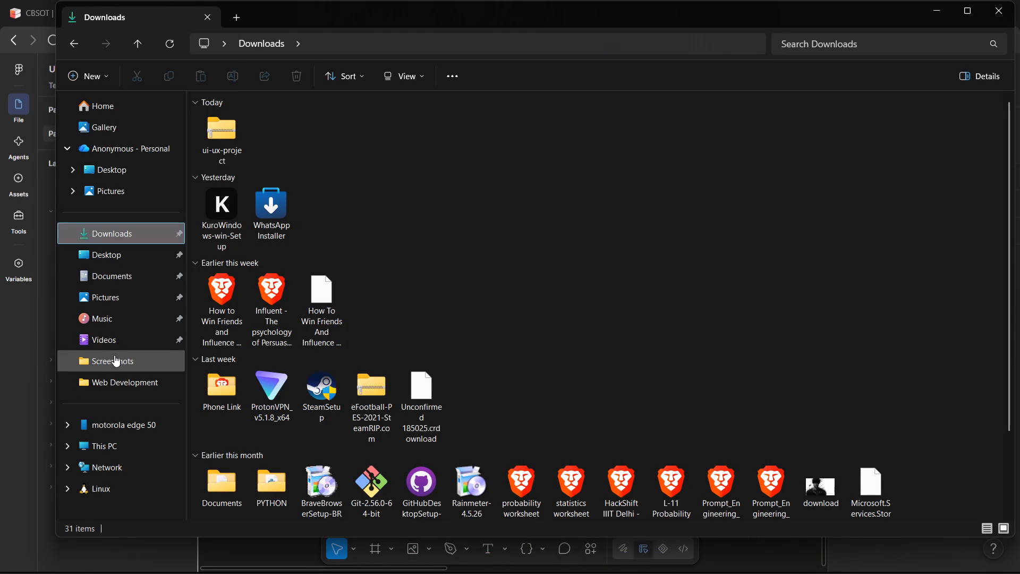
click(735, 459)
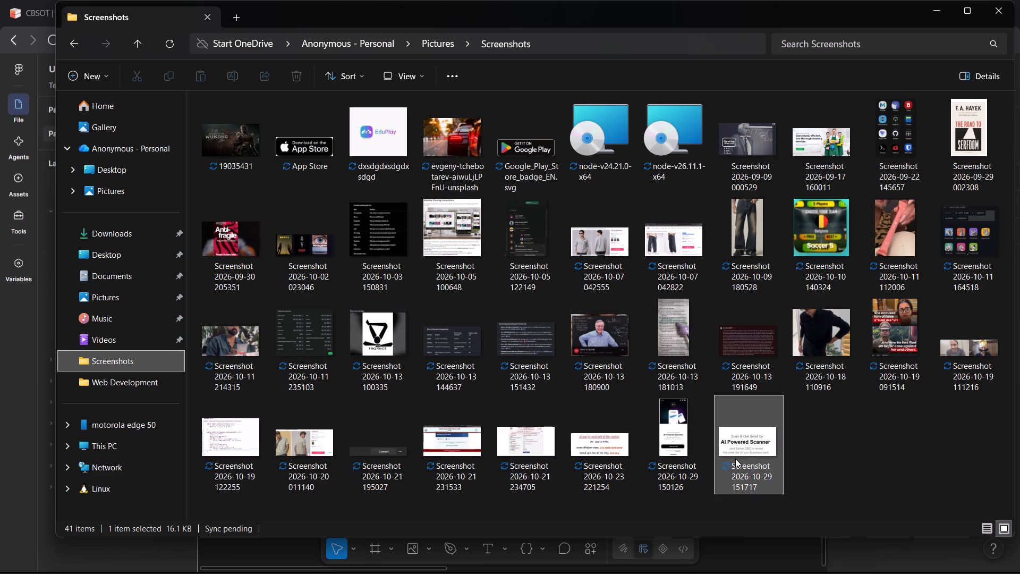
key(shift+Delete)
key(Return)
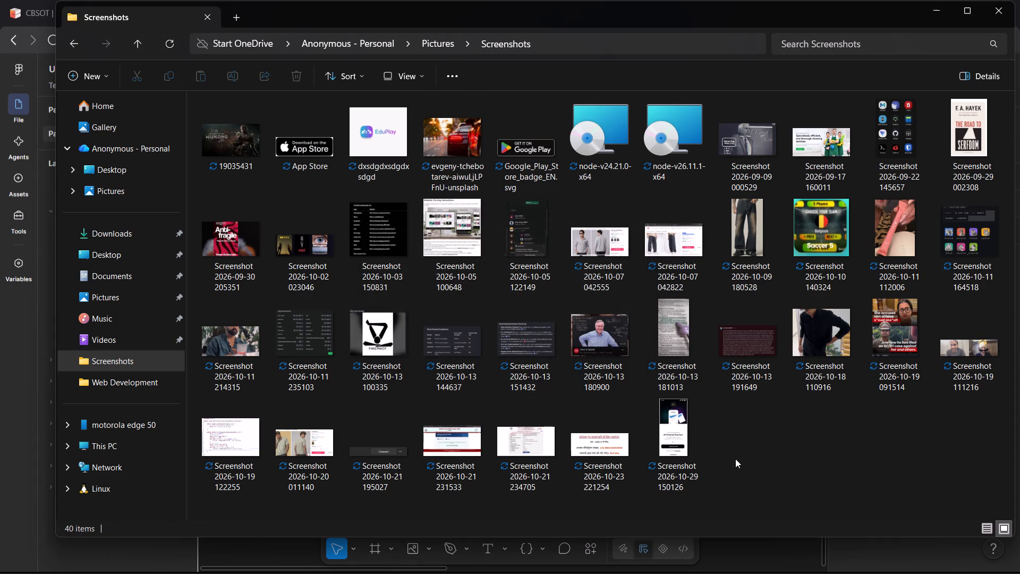
click(691, 432)
key(shift+Delete)
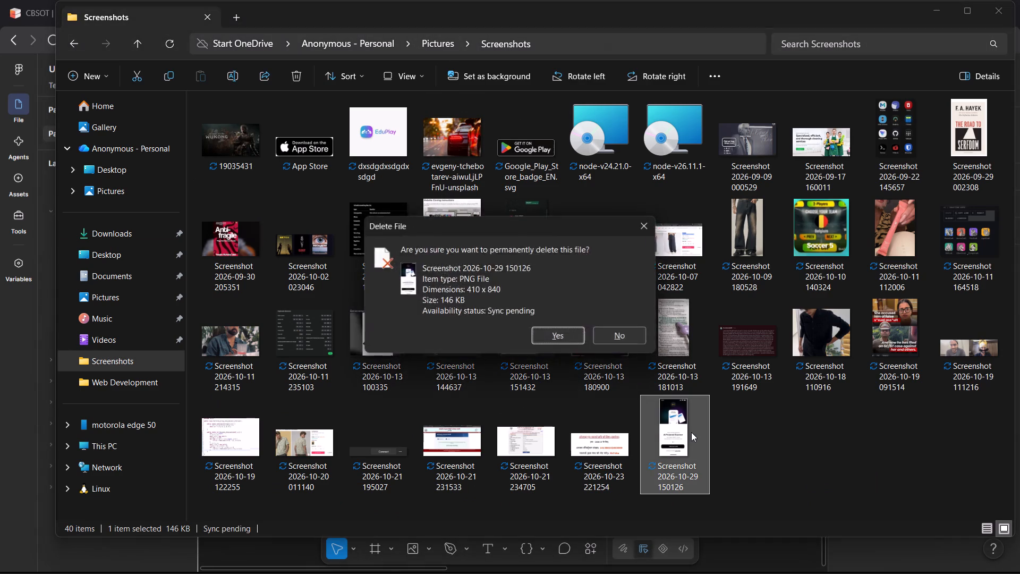
key(Return)
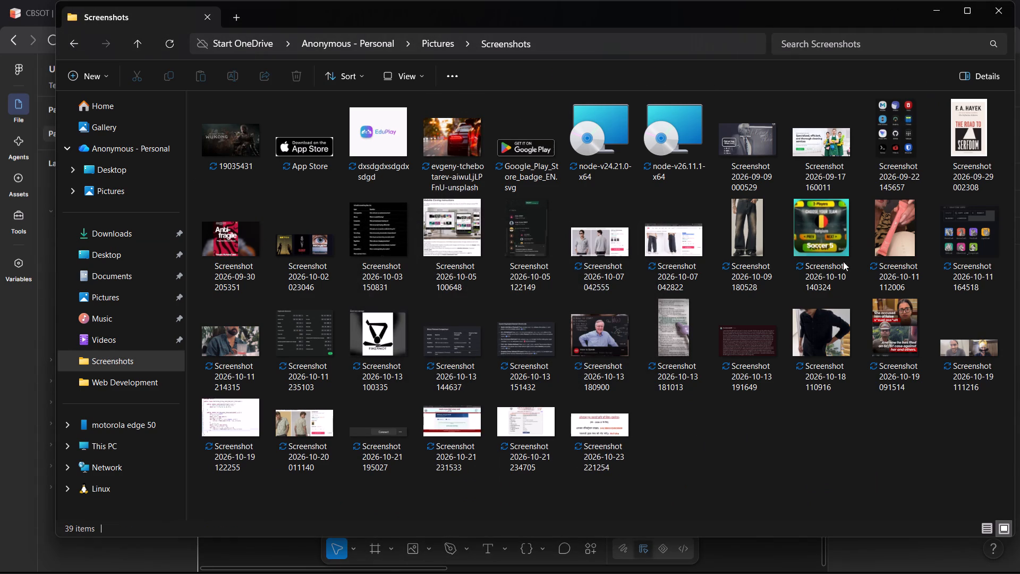
click(920, 19)
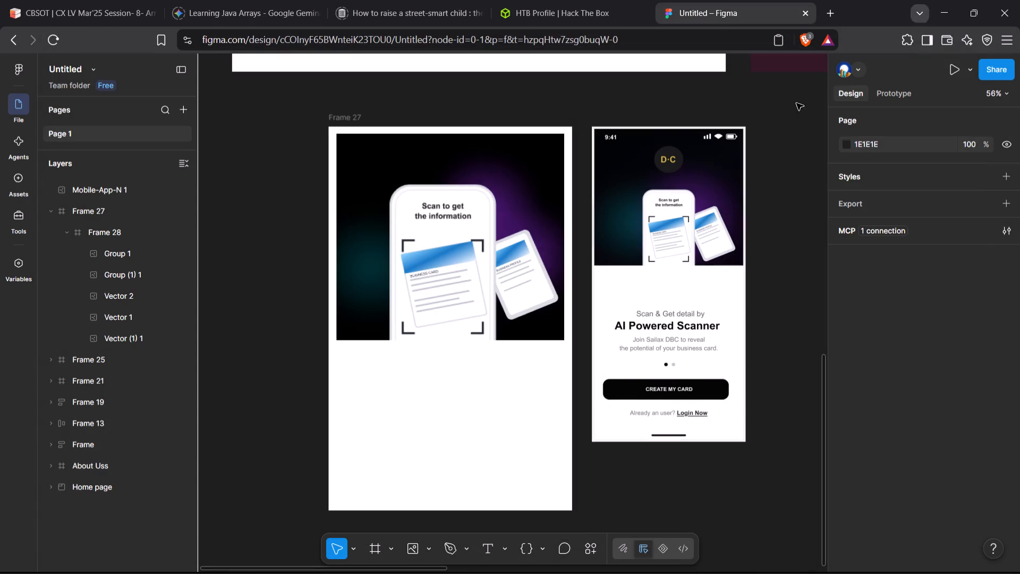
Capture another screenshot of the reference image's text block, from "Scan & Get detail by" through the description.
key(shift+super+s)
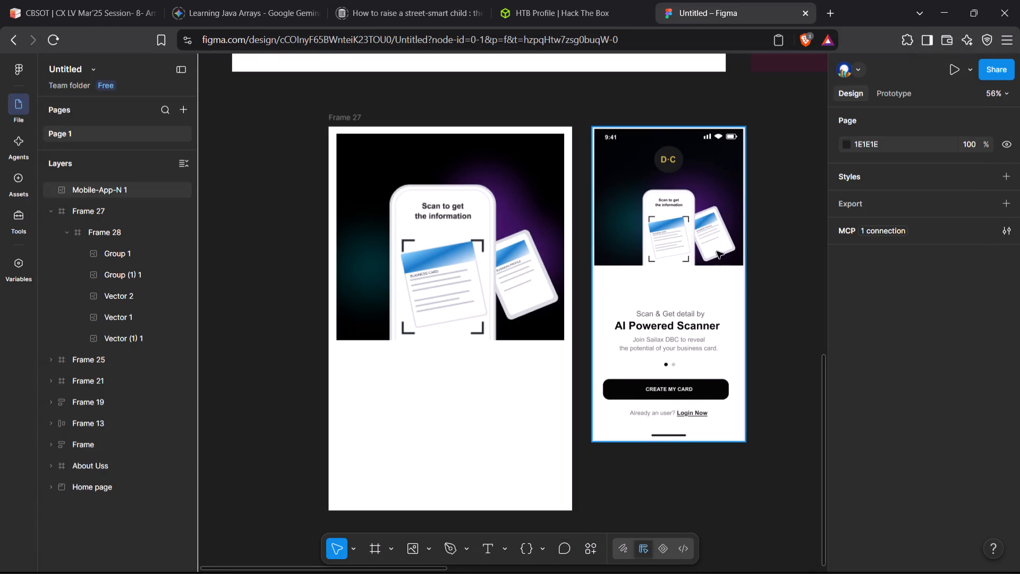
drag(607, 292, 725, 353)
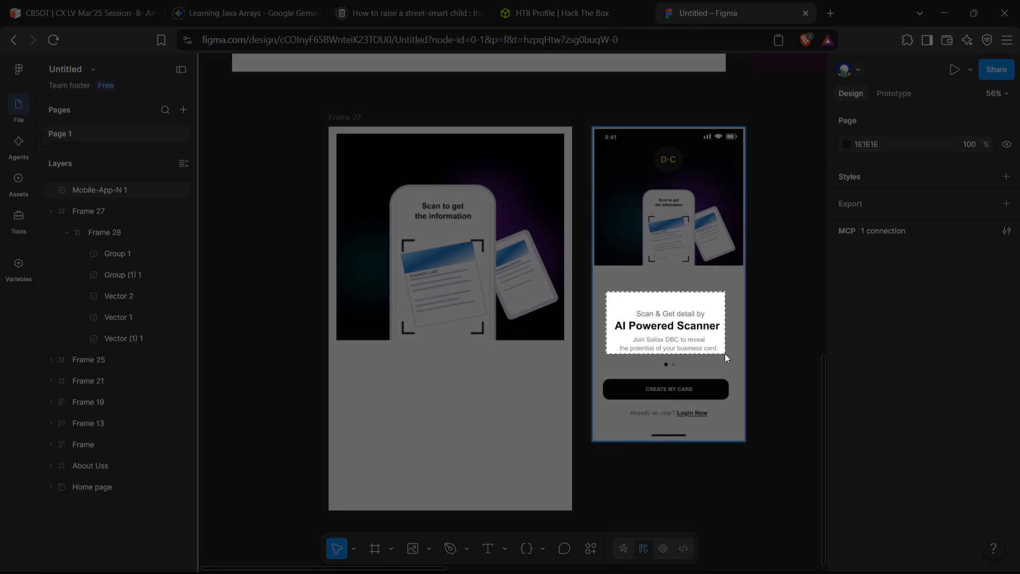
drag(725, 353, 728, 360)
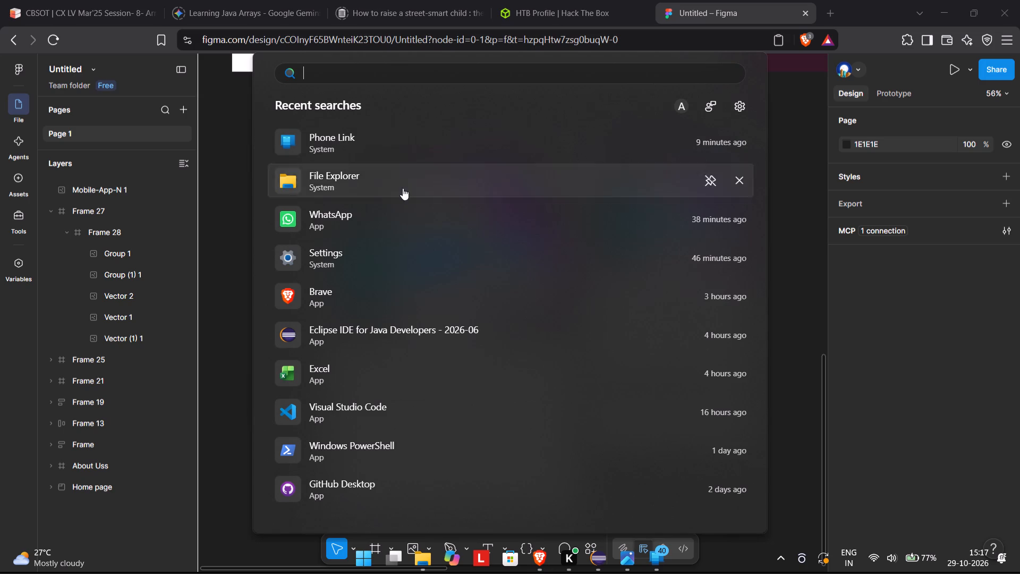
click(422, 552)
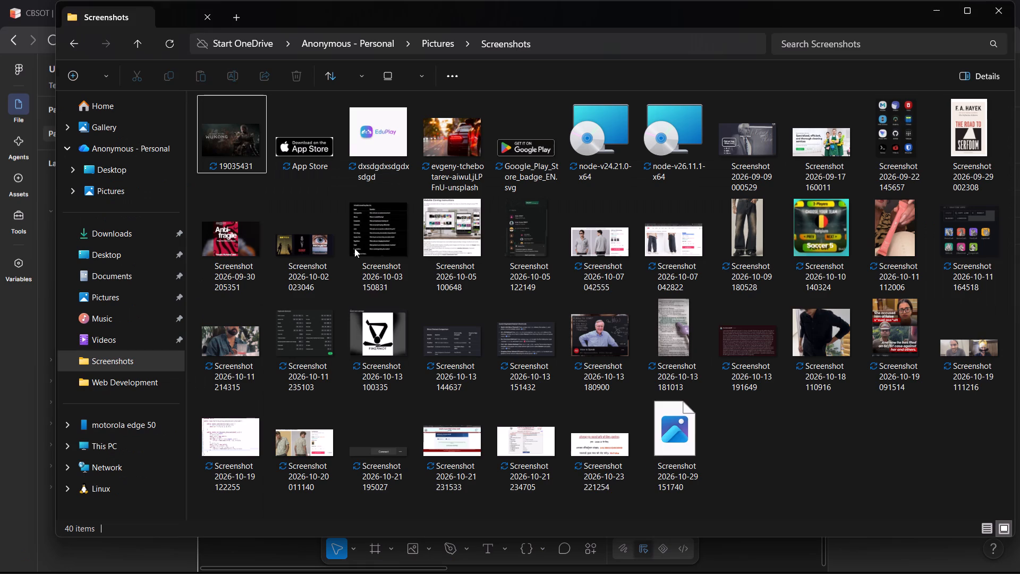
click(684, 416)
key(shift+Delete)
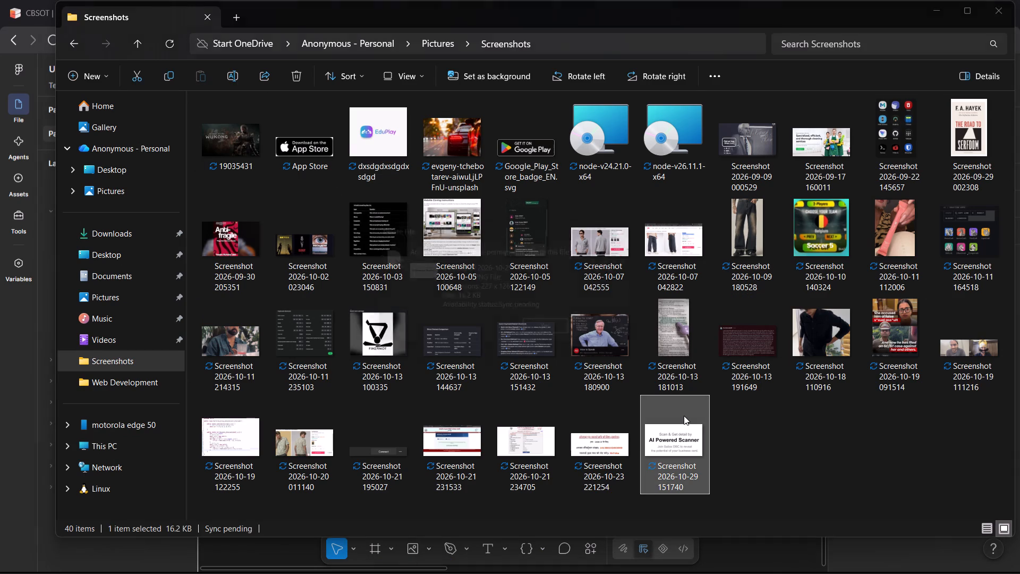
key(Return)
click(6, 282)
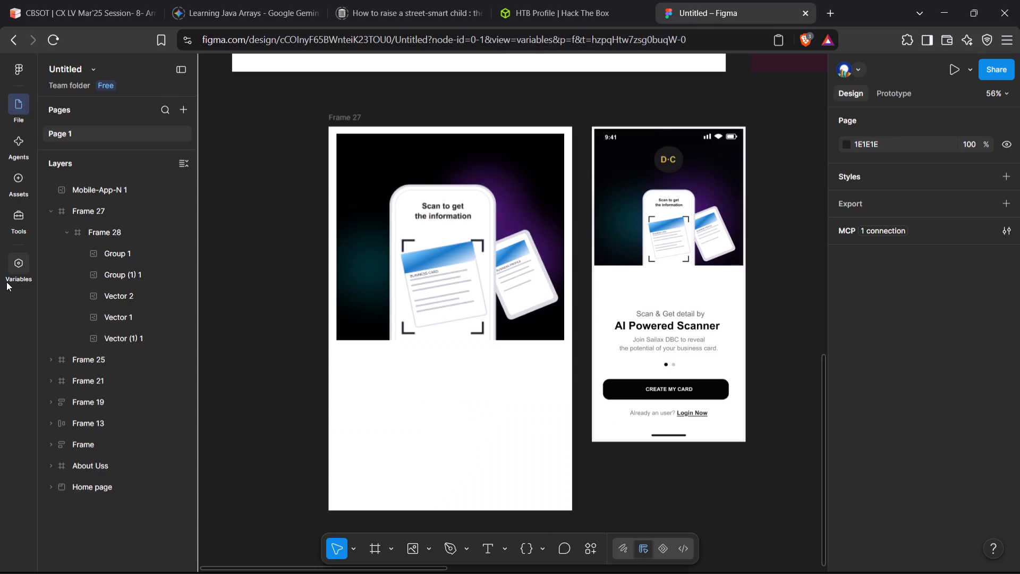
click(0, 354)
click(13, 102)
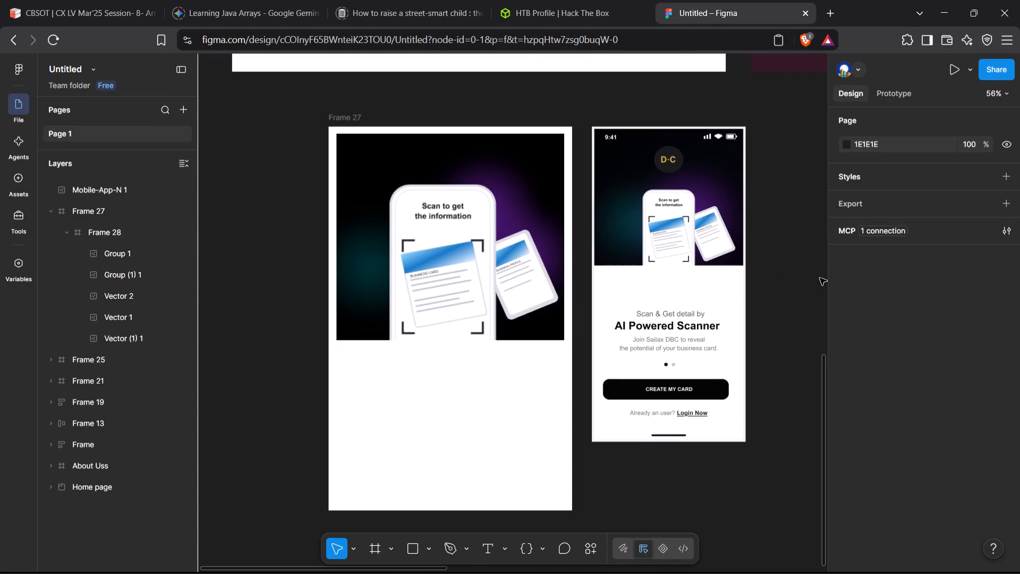
Extract and copy the reference image's text with Snipping Tool, from "Scan & Get detail by" through "the potential of your business card.".
key(shift+super+s)
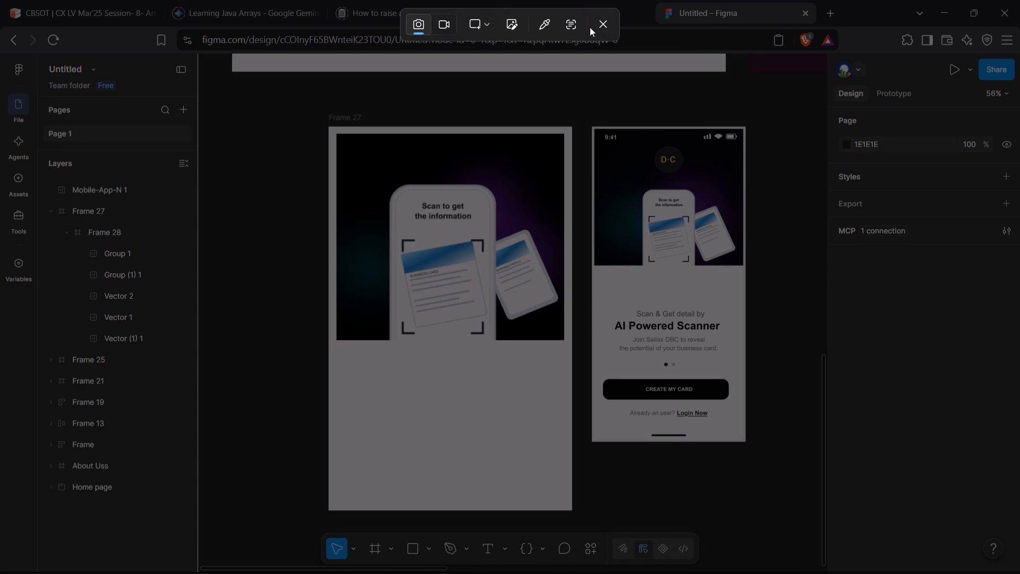
click(574, 22)
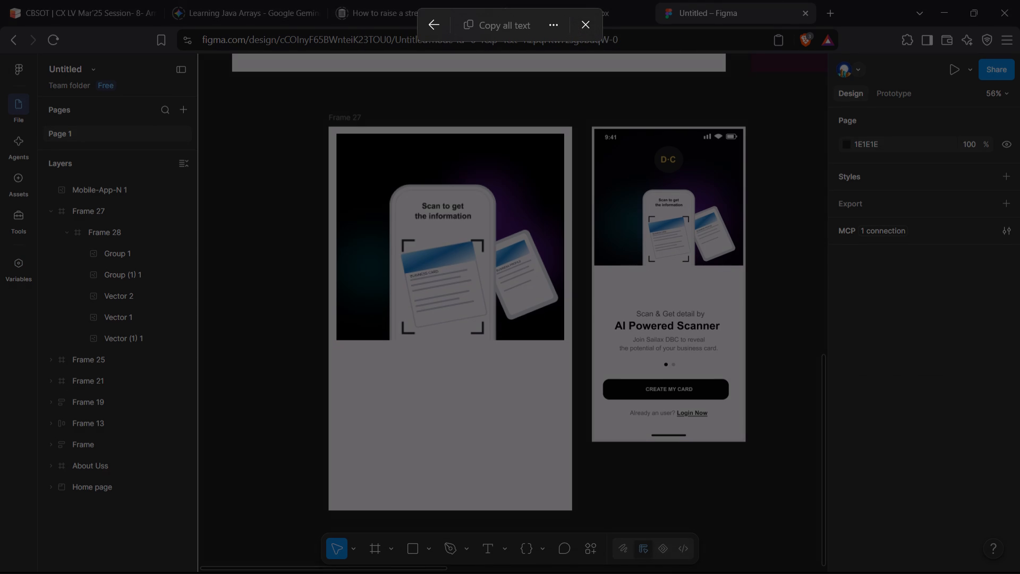
drag(603, 276, 729, 360)
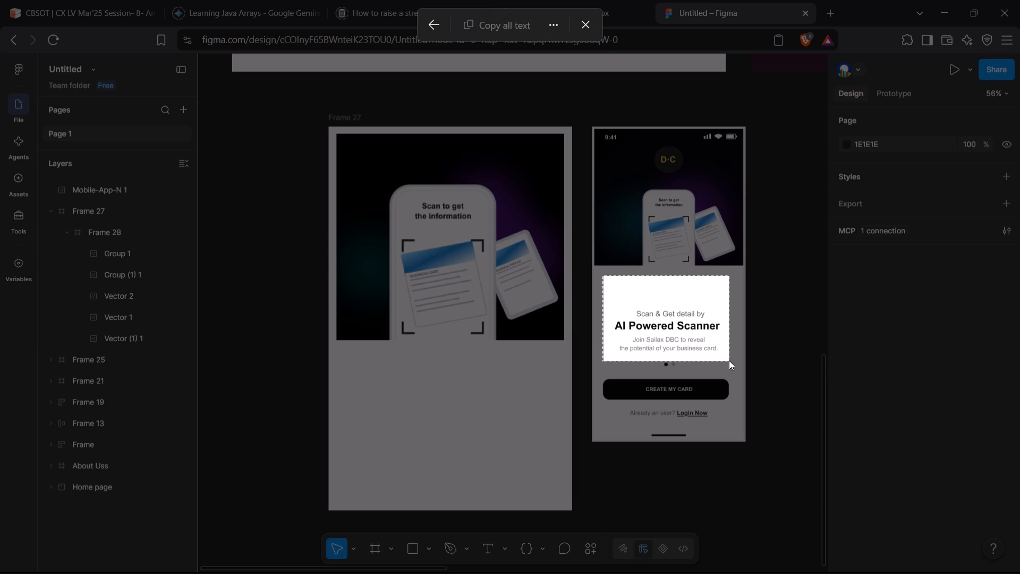
drag(729, 360, 730, 359)
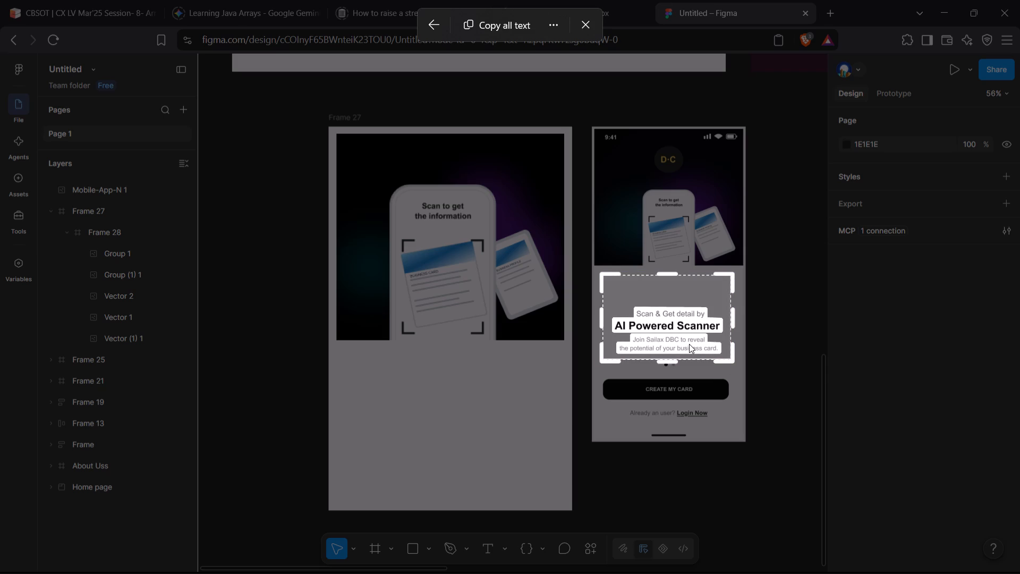
drag(719, 345, 663, 325)
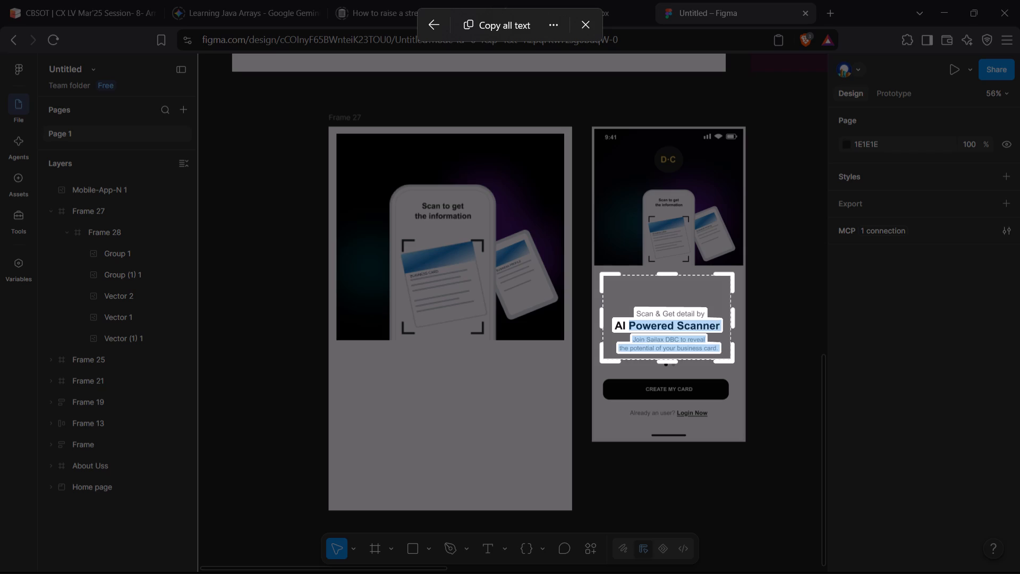
drag(663, 325, 625, 306)
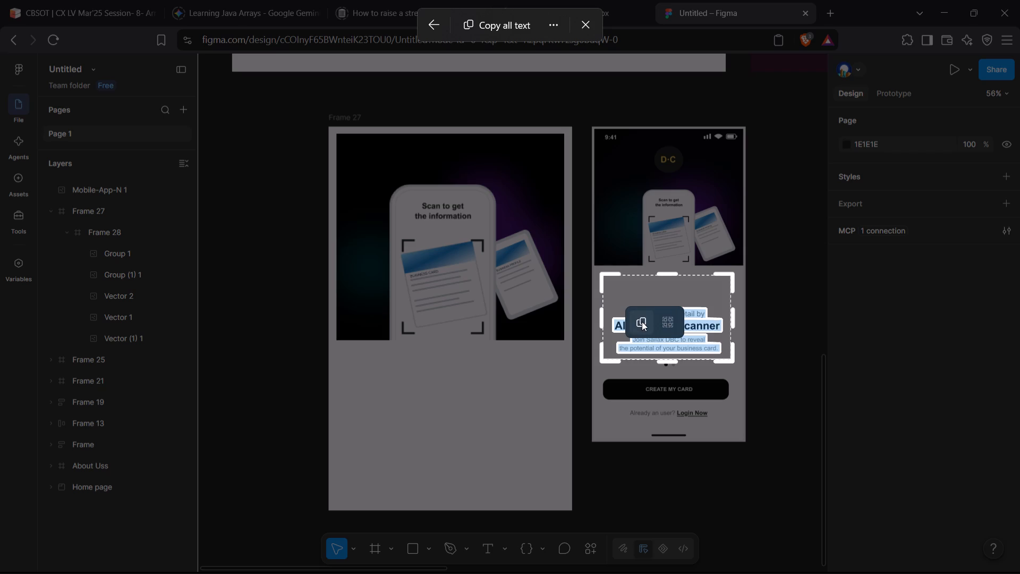
click(642, 322)
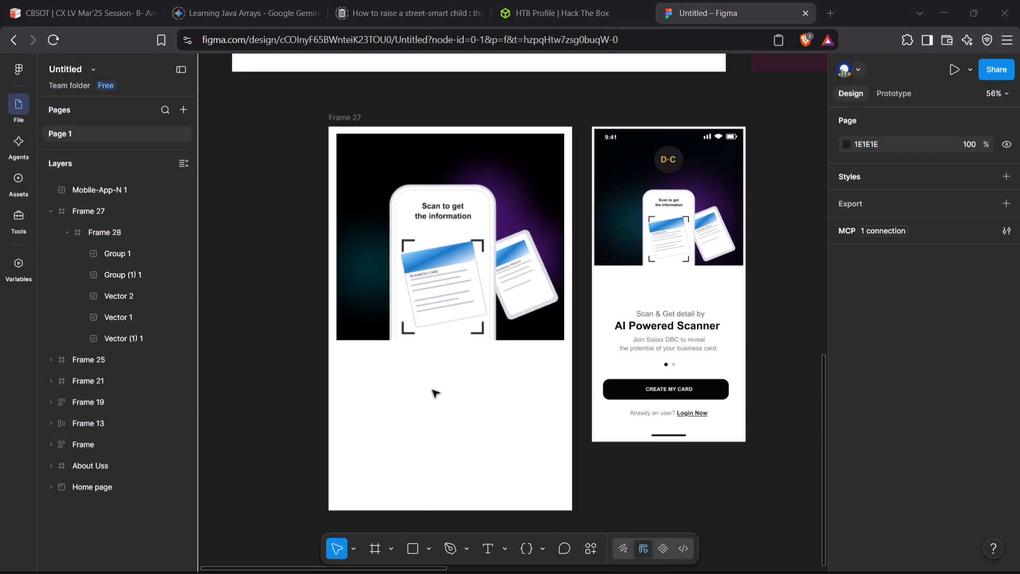
Add a size 24 text layer in Frame 27 below the illustration and paste the copied heading and description into it.
click(432, 390)
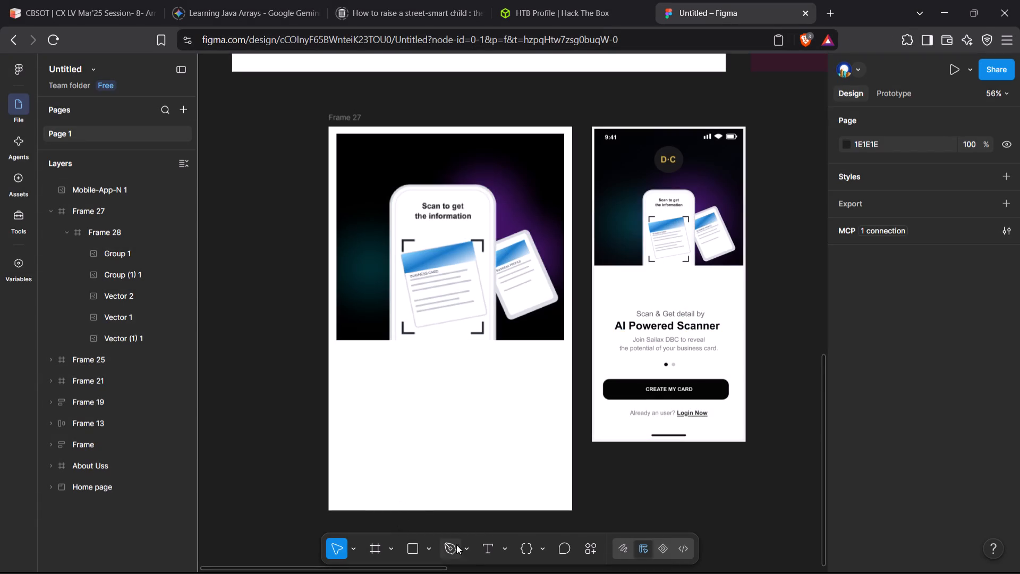
click(478, 547)
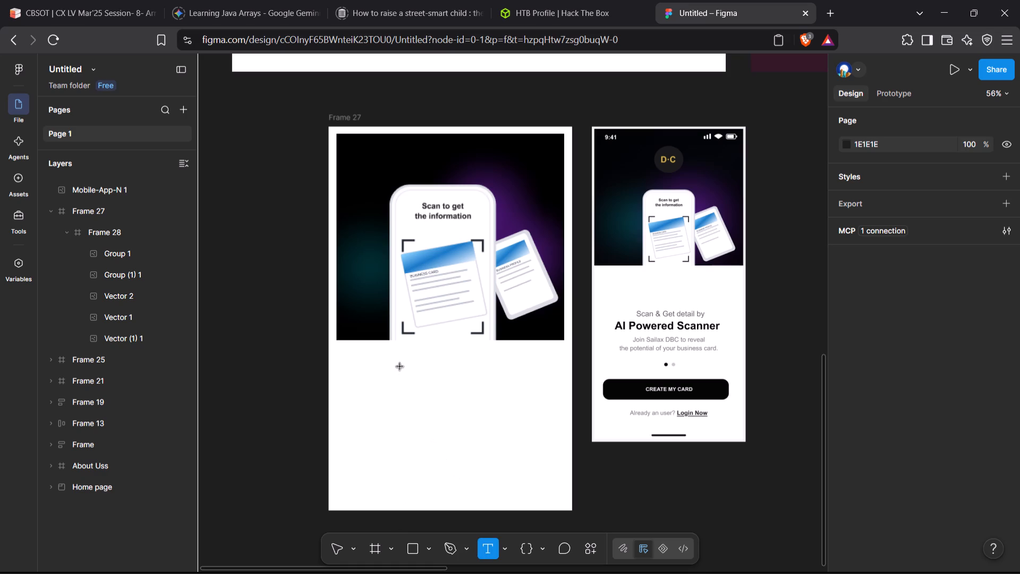
click(400, 367)
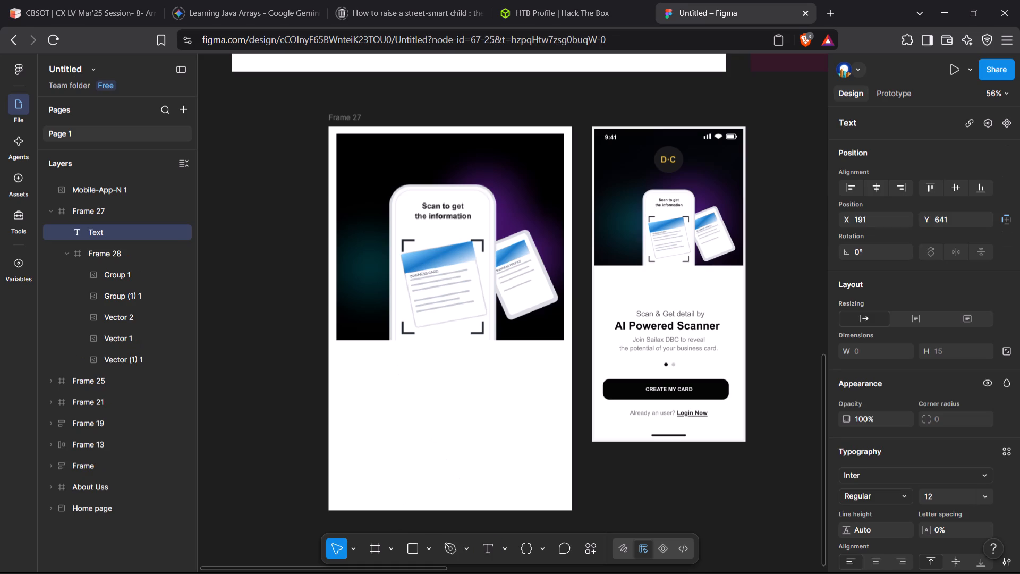
click(984, 492)
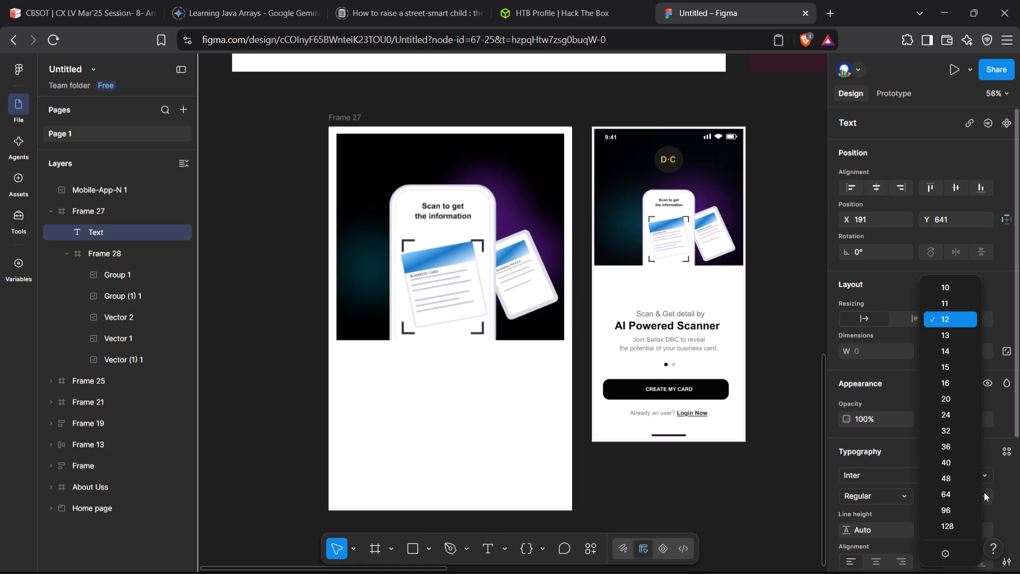
click(948, 413)
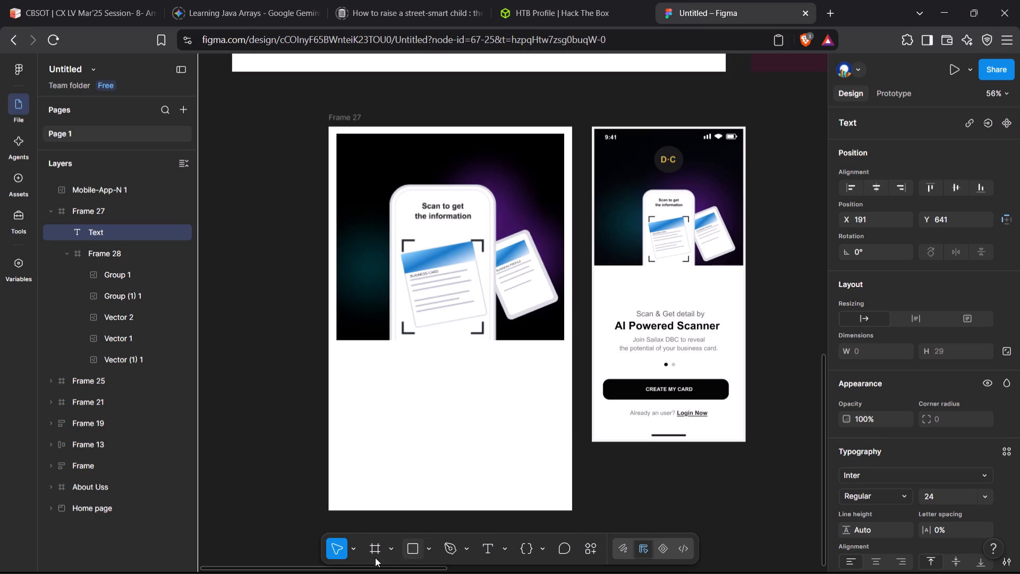
click(484, 553)
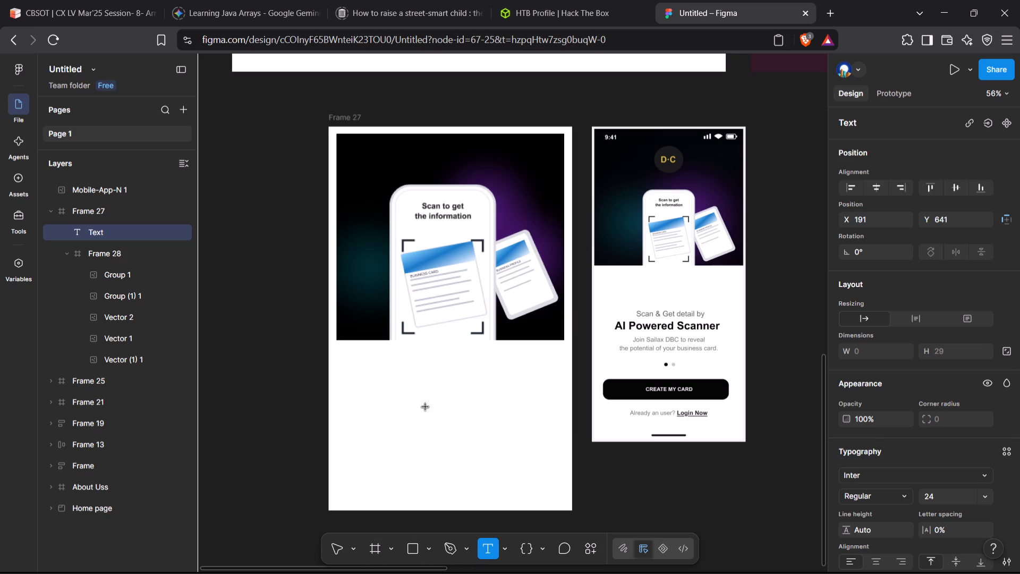
key(ctrl+v)
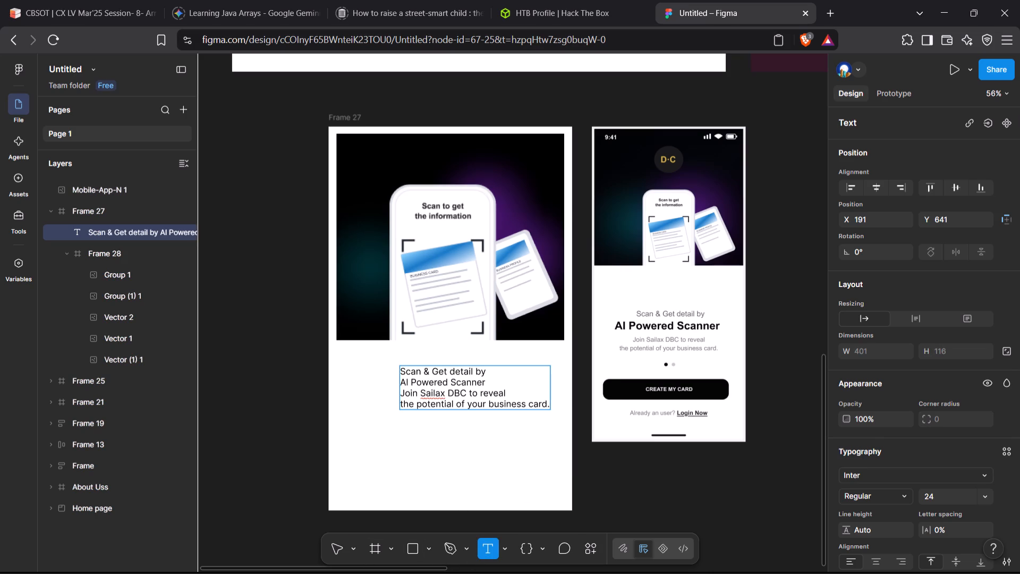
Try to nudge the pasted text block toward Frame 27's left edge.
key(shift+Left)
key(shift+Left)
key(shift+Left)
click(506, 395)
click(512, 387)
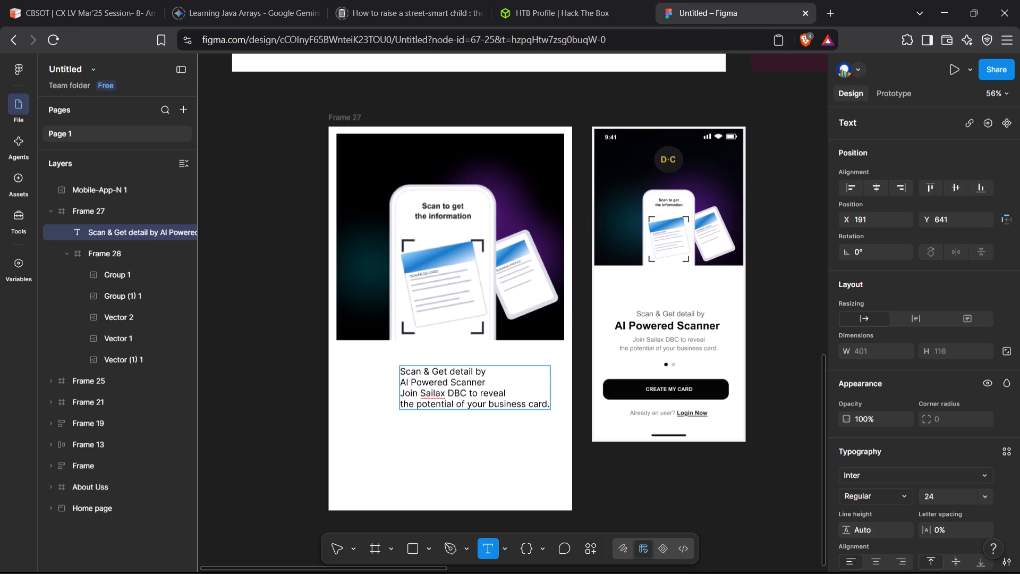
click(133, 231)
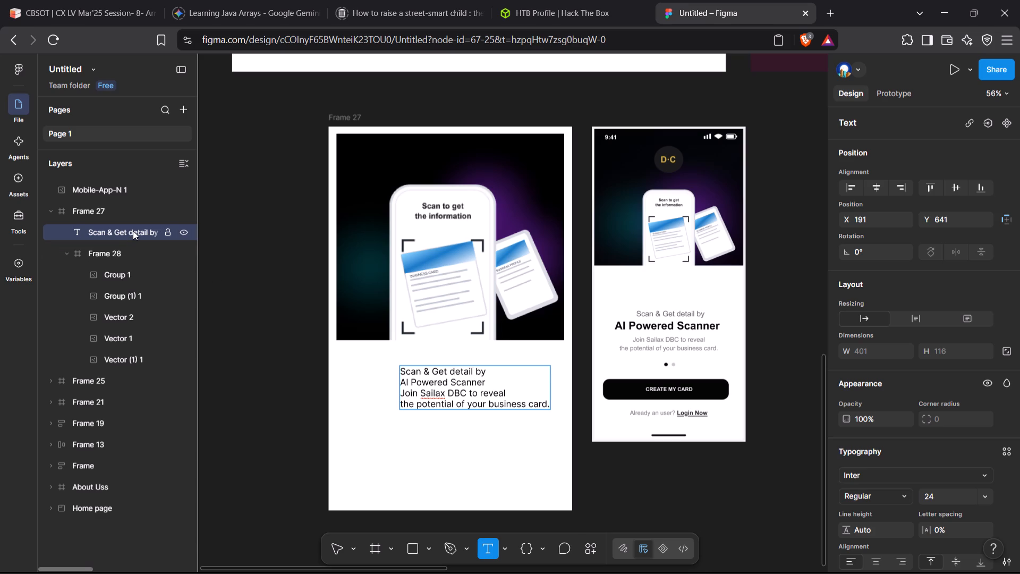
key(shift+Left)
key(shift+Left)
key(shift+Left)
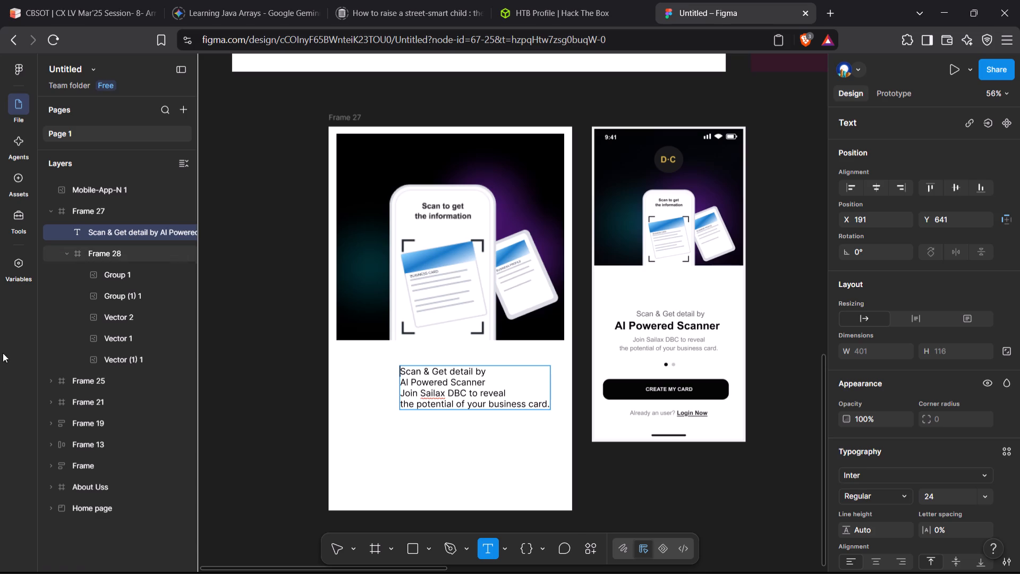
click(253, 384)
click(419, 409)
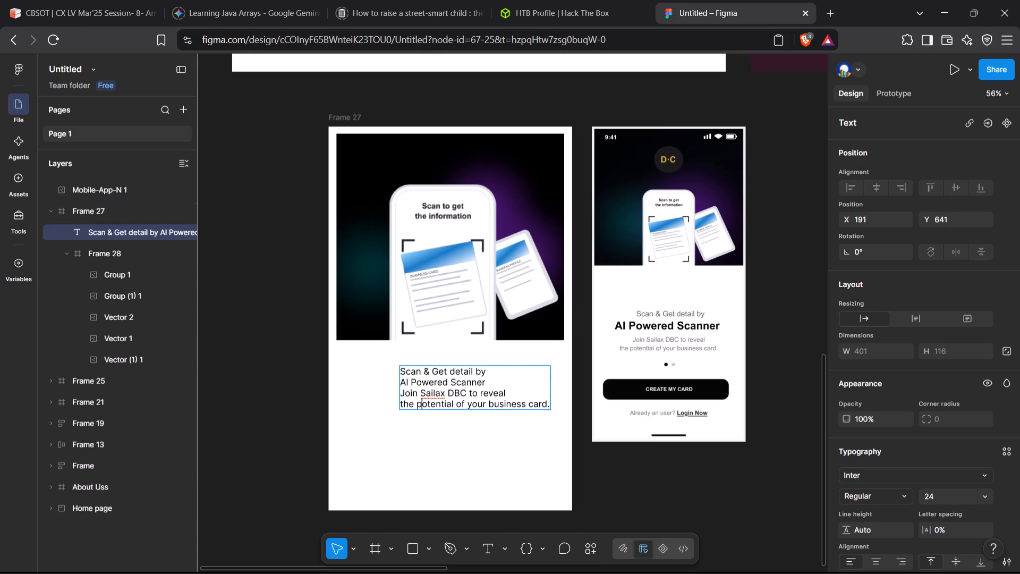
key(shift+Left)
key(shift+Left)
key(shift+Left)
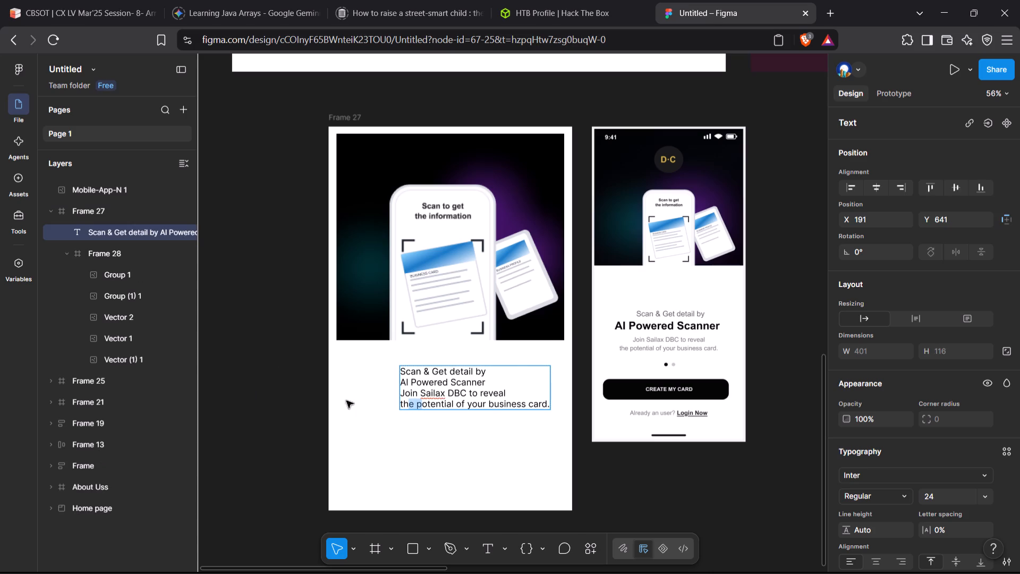
Move the whole text block to about X 98, Y 647 in Frame 27.
click(211, 362)
click(123, 229)
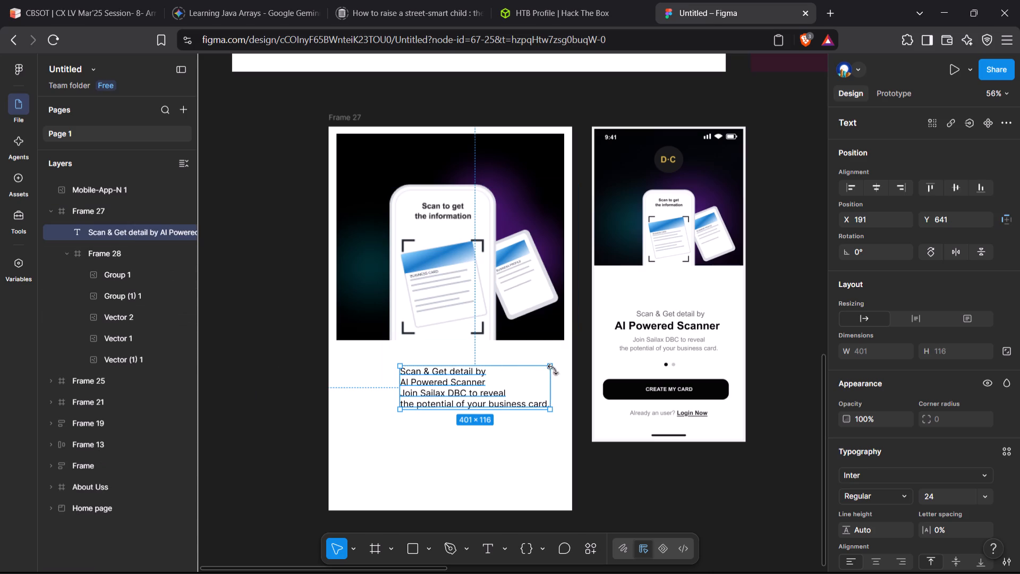
drag(524, 380, 490, 383)
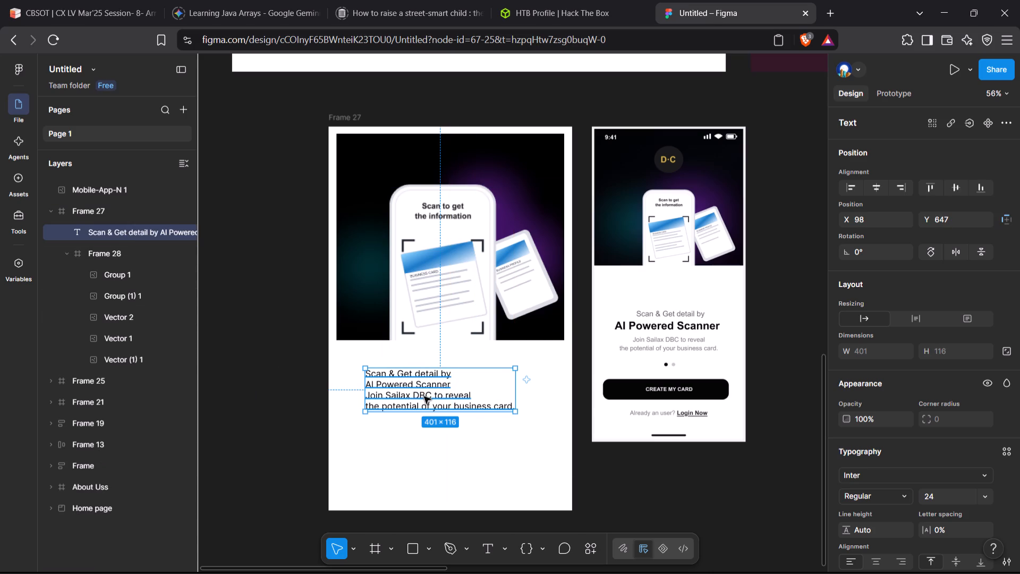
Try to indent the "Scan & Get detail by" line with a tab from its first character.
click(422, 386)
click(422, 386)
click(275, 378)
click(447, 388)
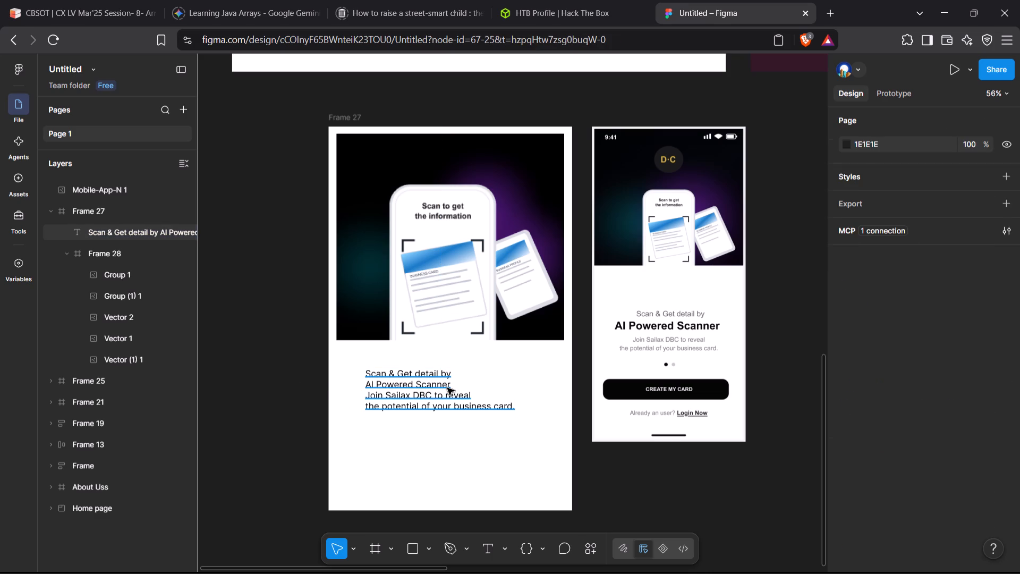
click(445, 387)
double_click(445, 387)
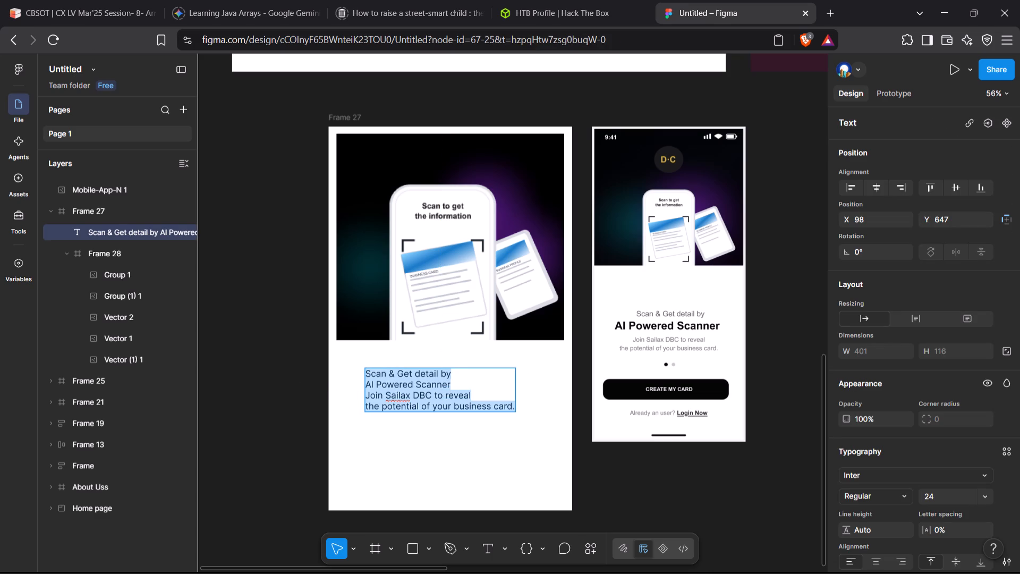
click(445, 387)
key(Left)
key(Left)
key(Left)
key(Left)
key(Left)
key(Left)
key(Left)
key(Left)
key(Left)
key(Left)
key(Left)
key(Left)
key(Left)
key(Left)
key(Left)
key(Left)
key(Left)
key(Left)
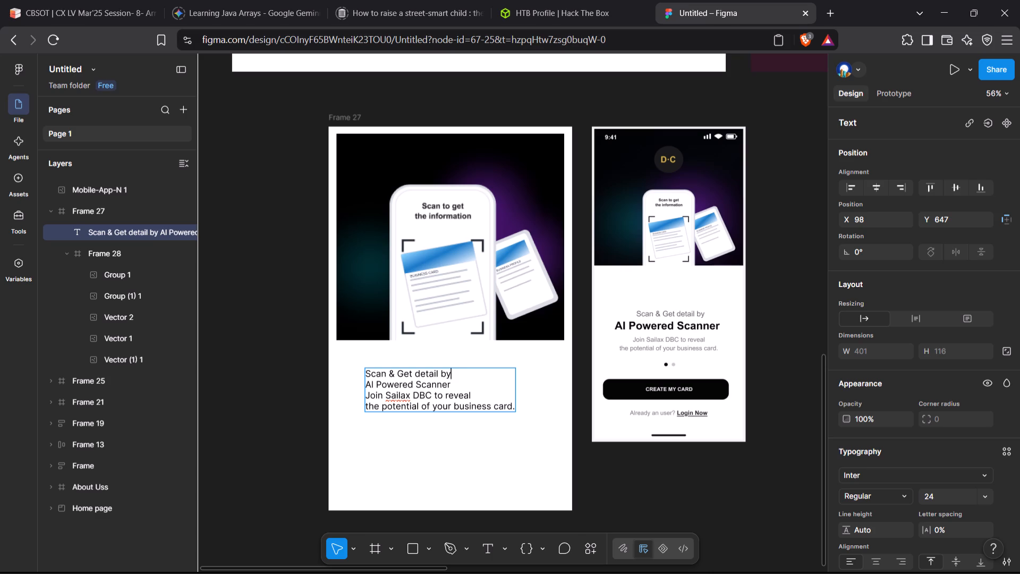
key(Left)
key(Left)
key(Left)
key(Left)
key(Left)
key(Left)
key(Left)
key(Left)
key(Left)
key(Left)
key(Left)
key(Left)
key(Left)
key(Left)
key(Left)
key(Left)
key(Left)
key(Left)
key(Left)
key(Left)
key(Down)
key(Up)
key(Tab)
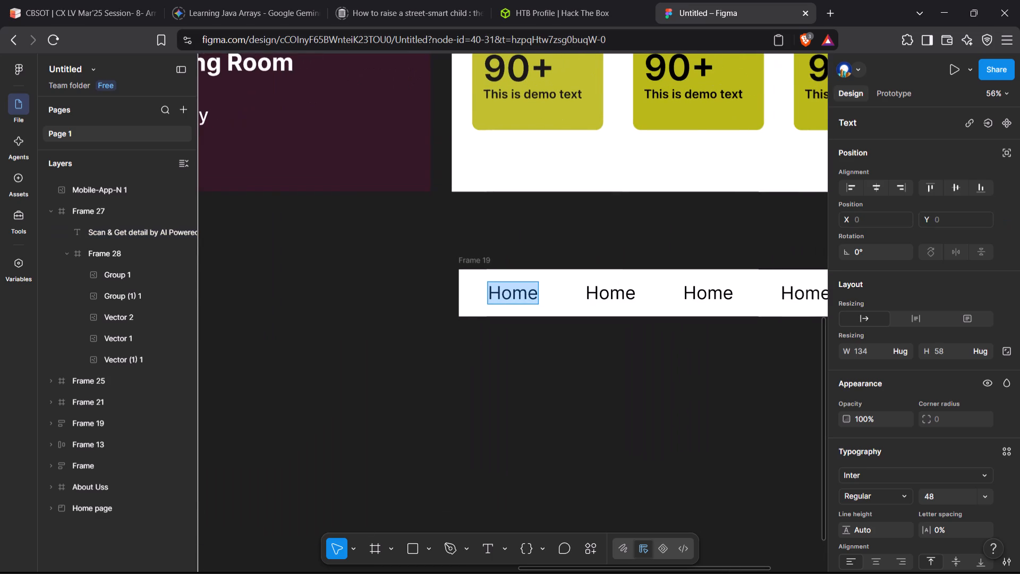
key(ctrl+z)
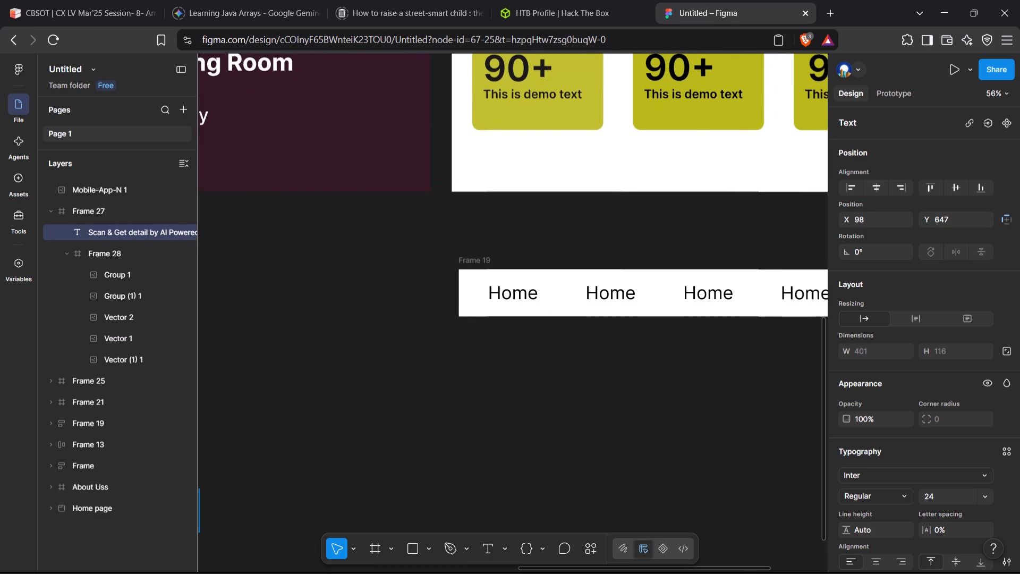
Indent the "Scan & Get detail by" line in Frame 27 with eight leading spaces.
scroll(341, 320, right, 8)
scroll(341, 320, down, 4)
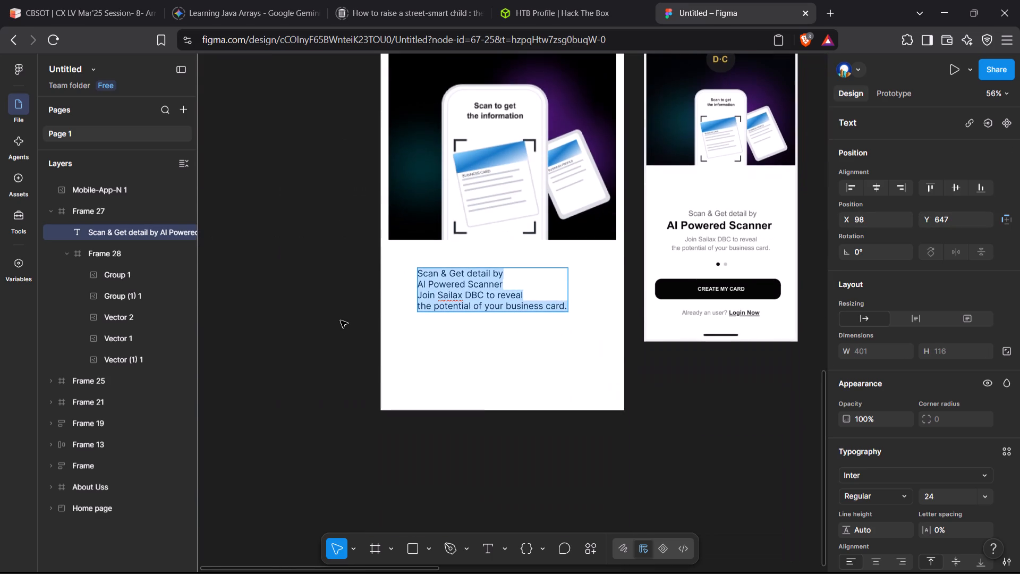
click(421, 282)
key(Left)
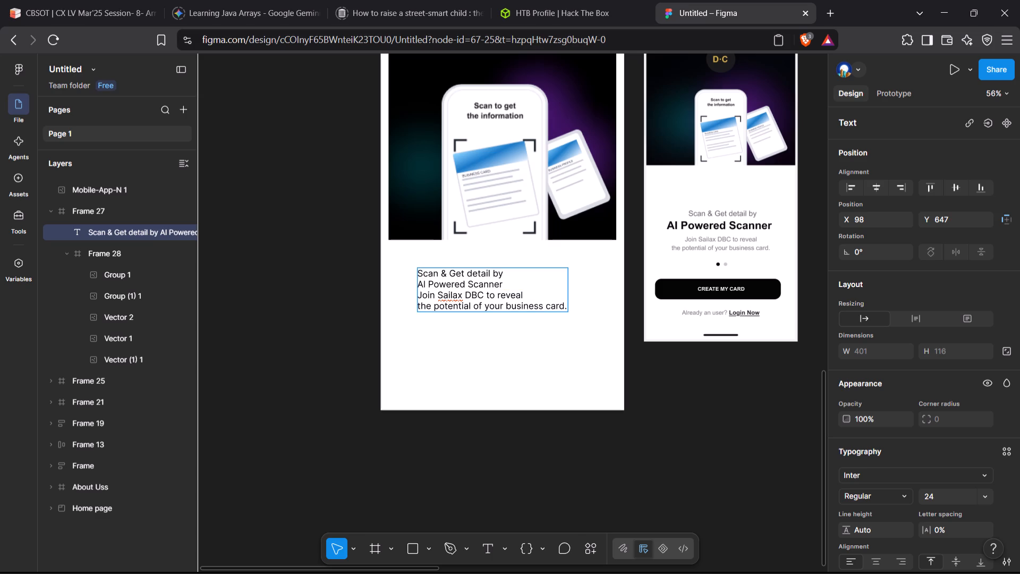
key(Up)
key(space)
key(space)
key(space)
key(space)
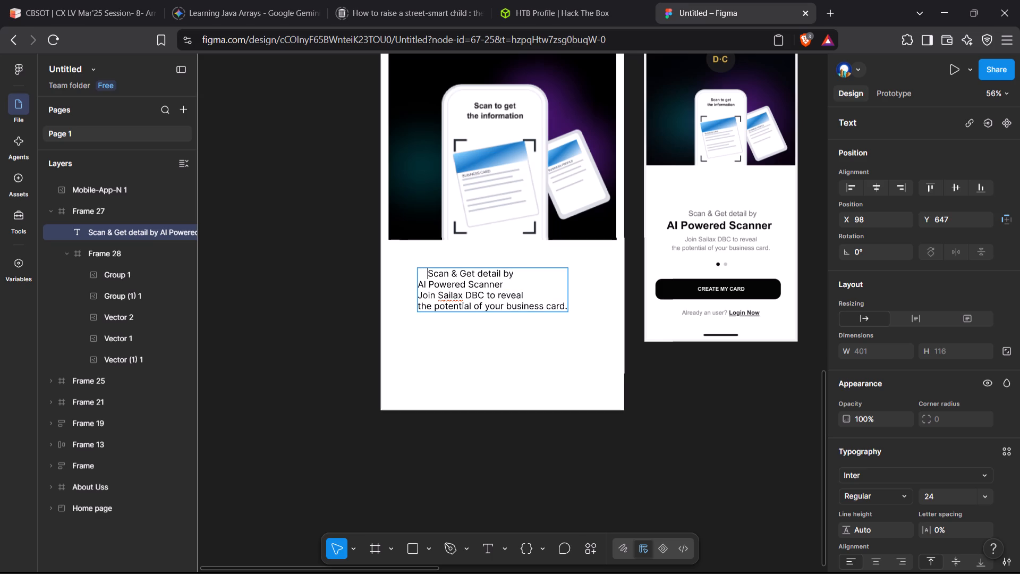
key(space)
key(space)
key(space)
key(space)
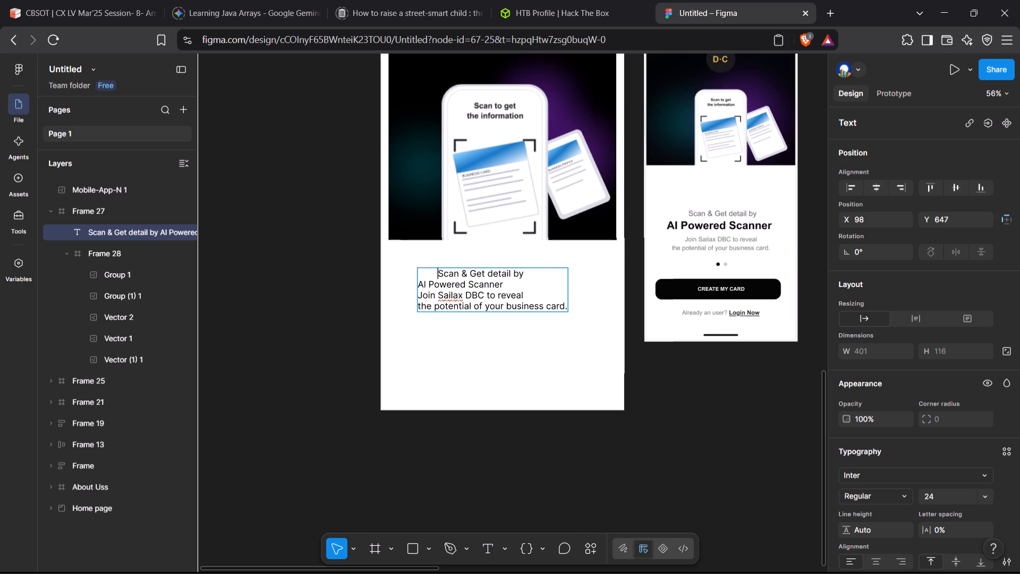
Insert a blank line after "AI Powered Scanner" in the text block.
click(530, 281)
key(Return)
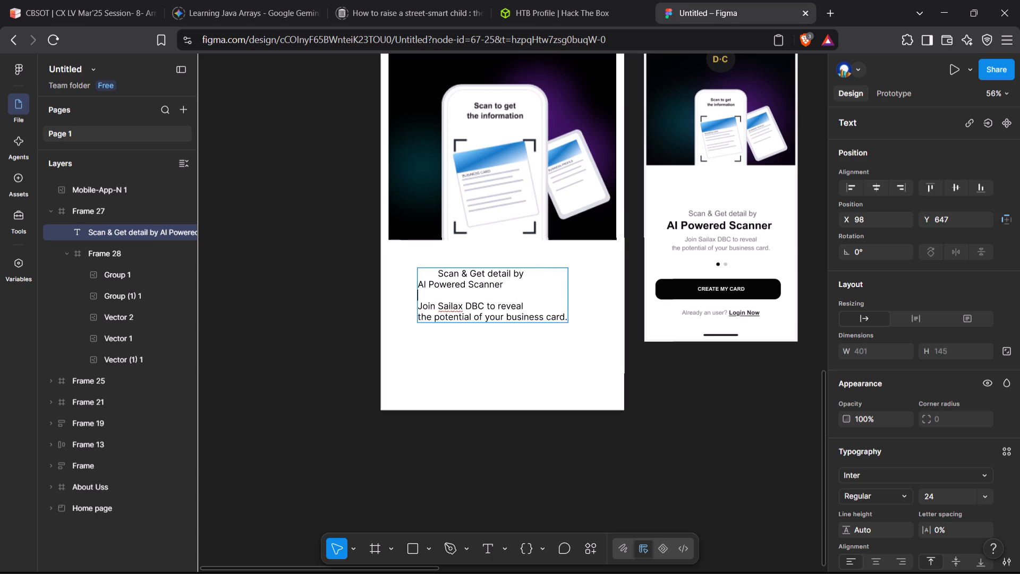
Indent the "Join Sailax DBC to reveal" line with five leading spaces.
key(Down)
key(space)
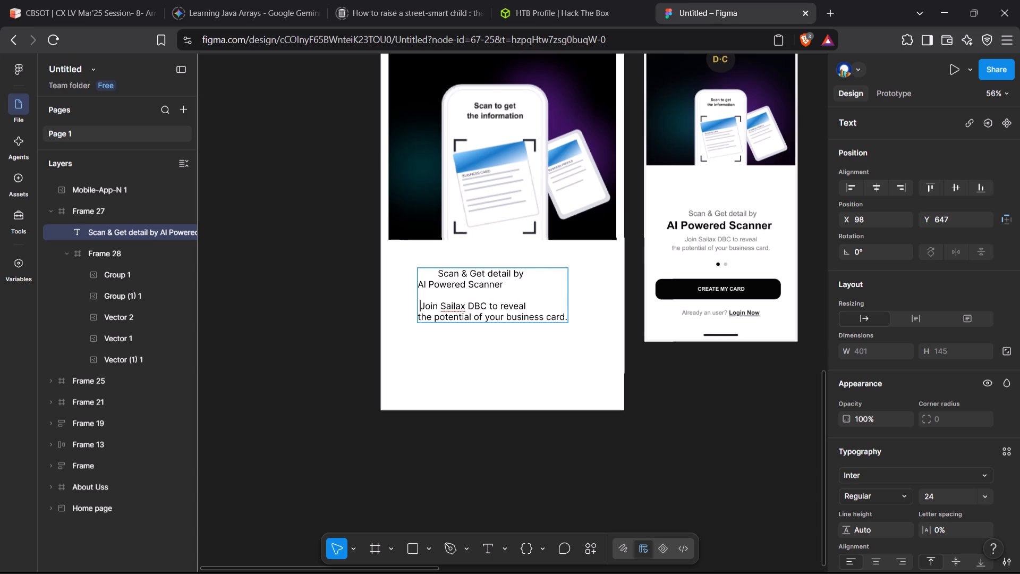
key(space)
key(space)
key(space)
key(space)
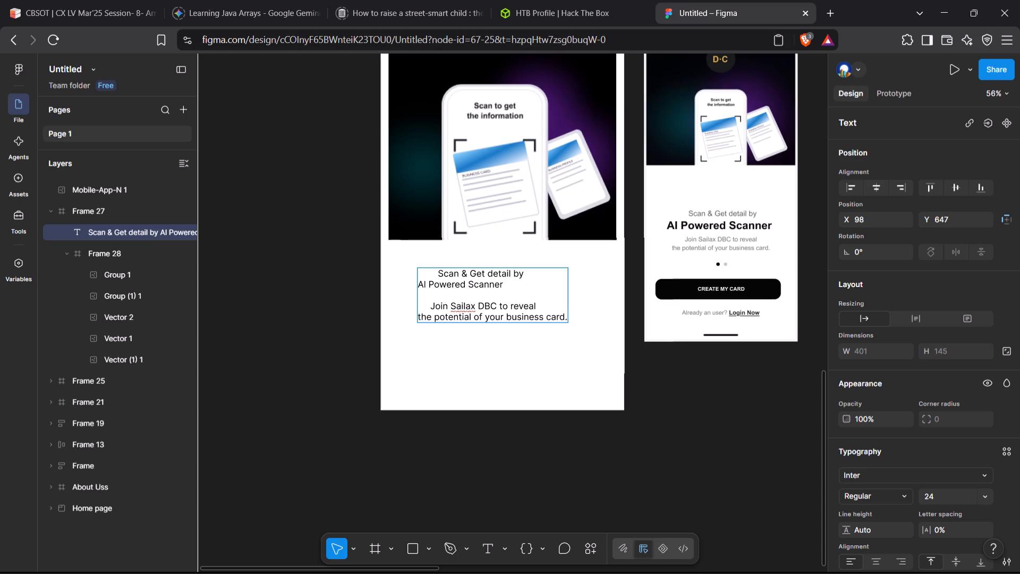
Copy the Group (2) image from the figma-assigment folder inside ui-ux-project in Downloads and paste it into Frame 27 in Figma.
scroll(530, 281, up, 1)
scroll(530, 281, down, 1)
scroll(530, 281, left, 1)
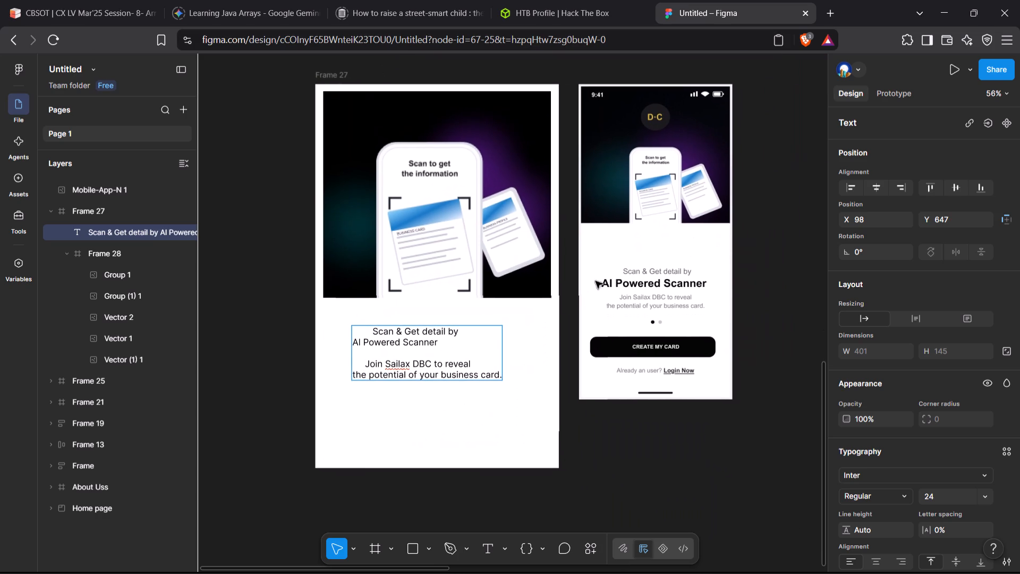
click(425, 559)
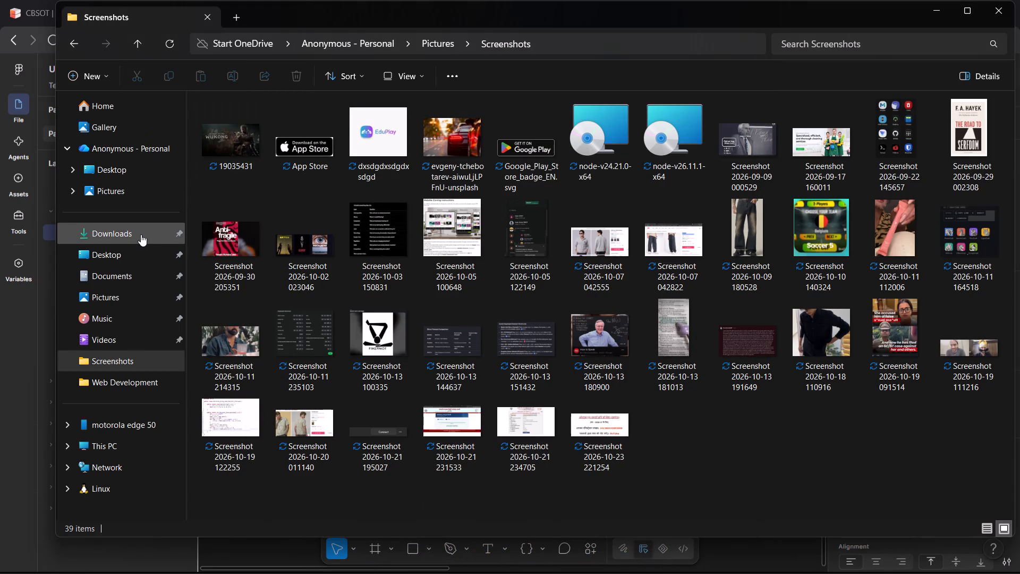
click(141, 234)
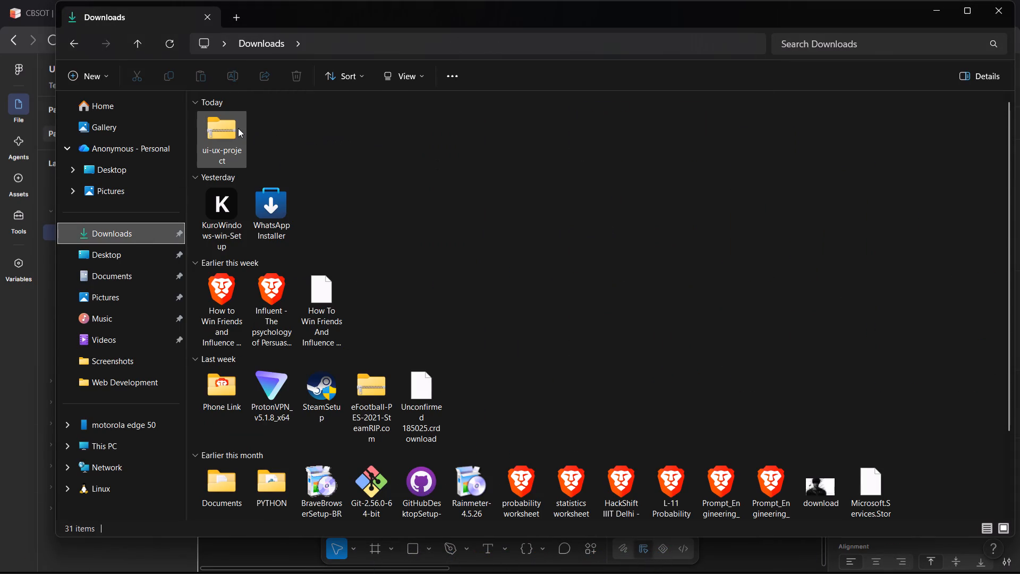
double_click(238, 128)
double_click(597, 117)
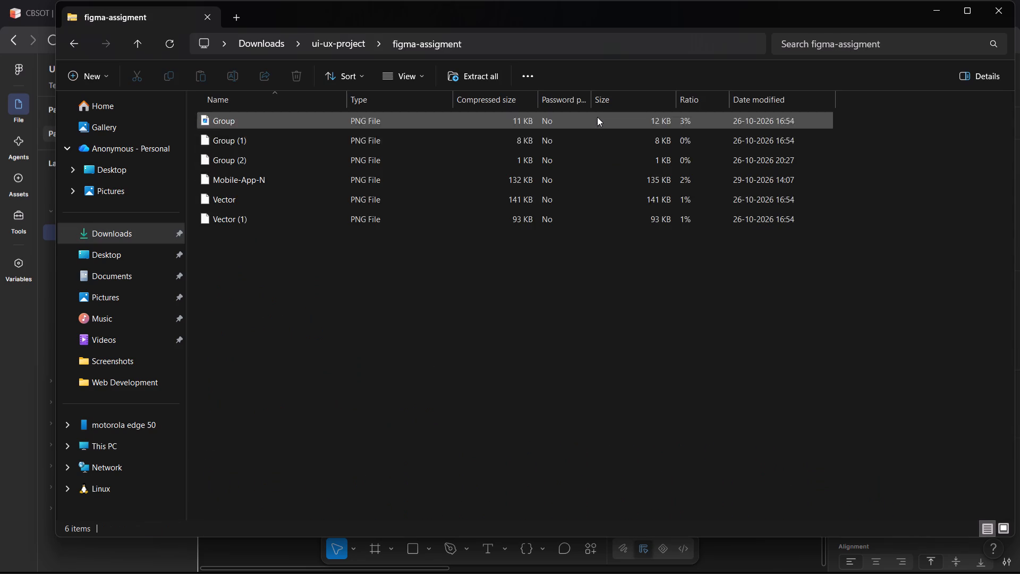
double_click(288, 157)
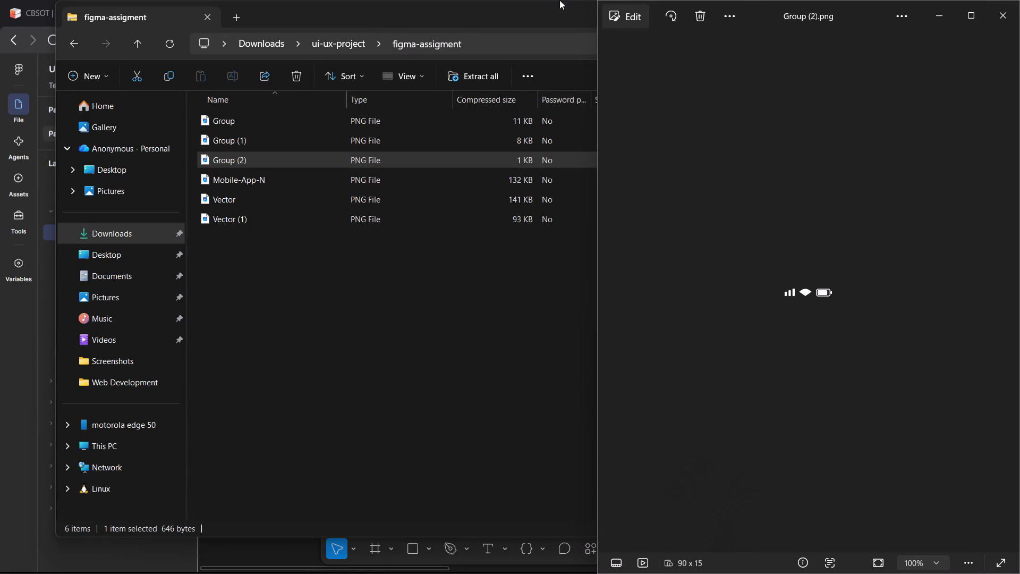
click(730, 15)
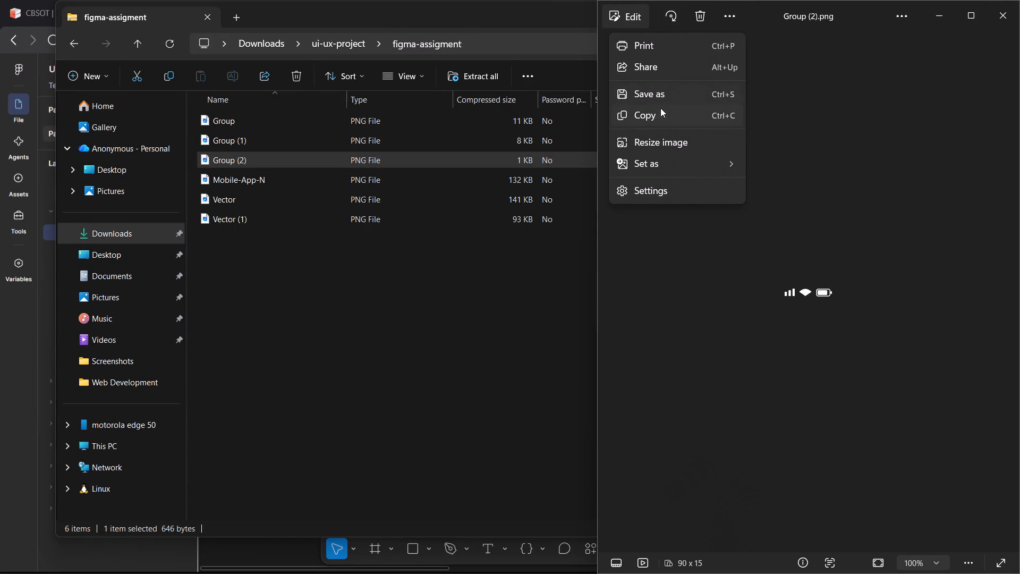
click(654, 120)
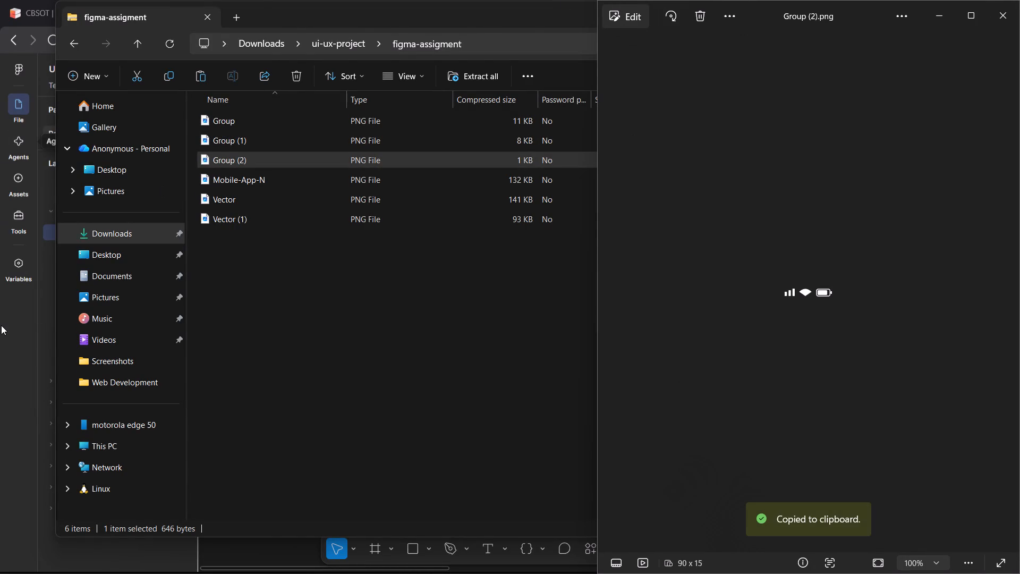
click(1, 325)
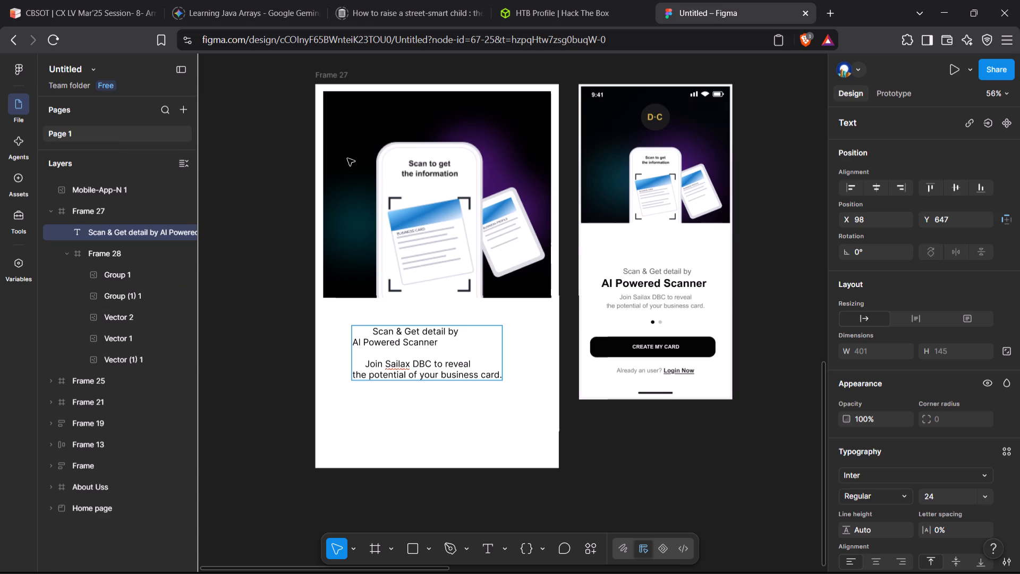
click(365, 156)
key(ctrl+v)
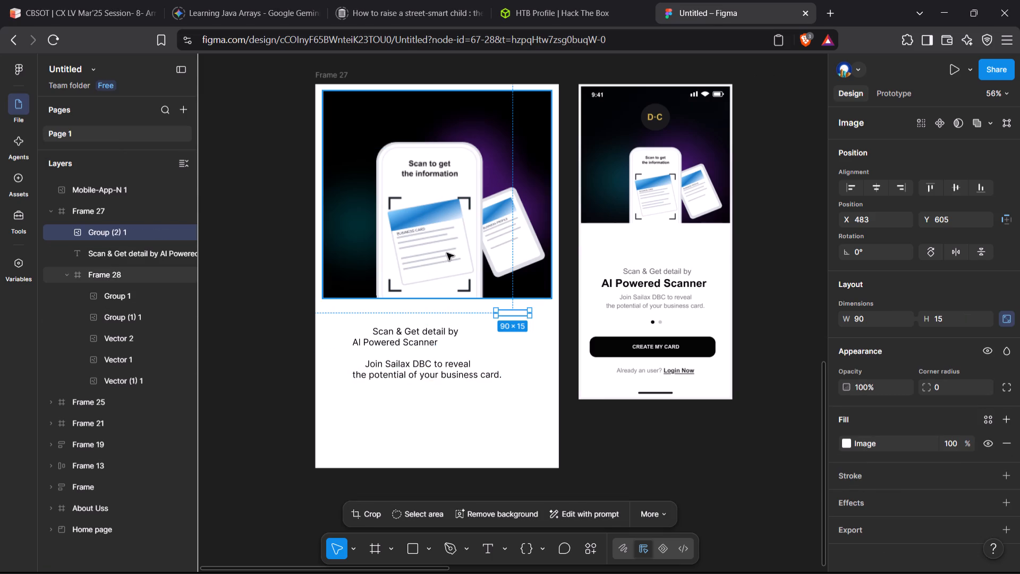
Move the status icons image into Frame 28's upper-right corner, at X 502, Y 20.
drag(514, 315, 426, 162)
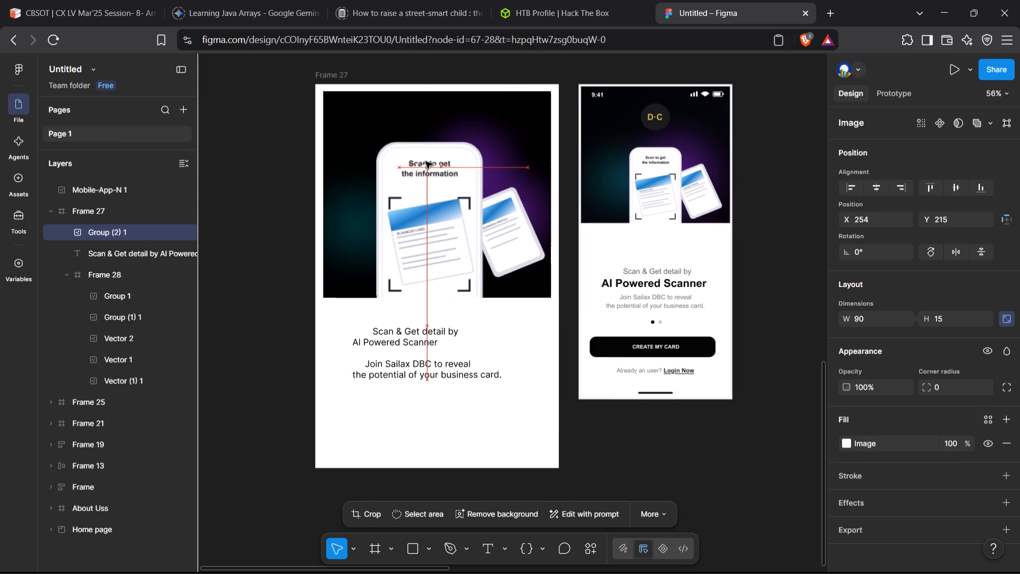
drag(426, 162, 520, 106)
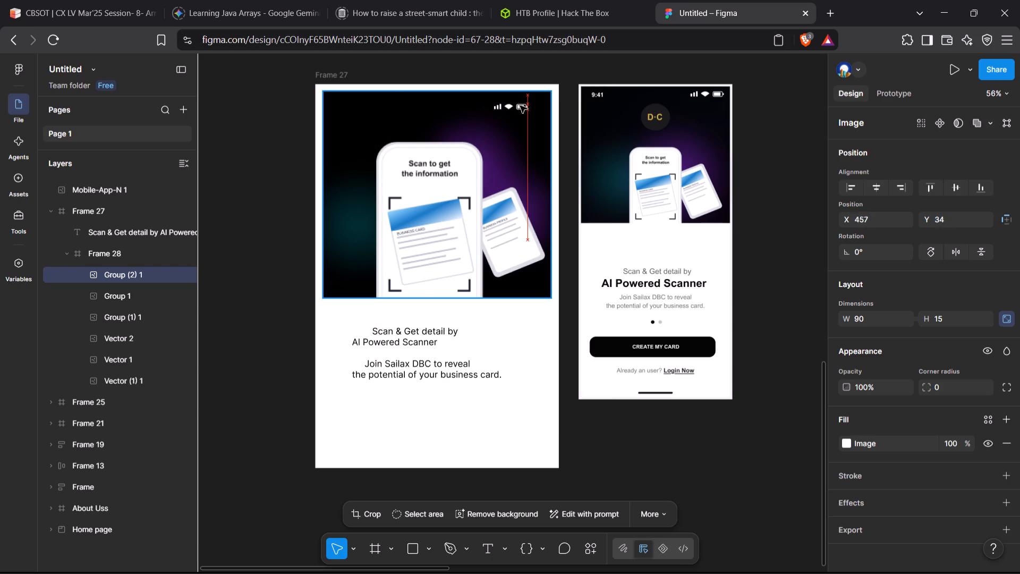
drag(520, 106, 533, 103)
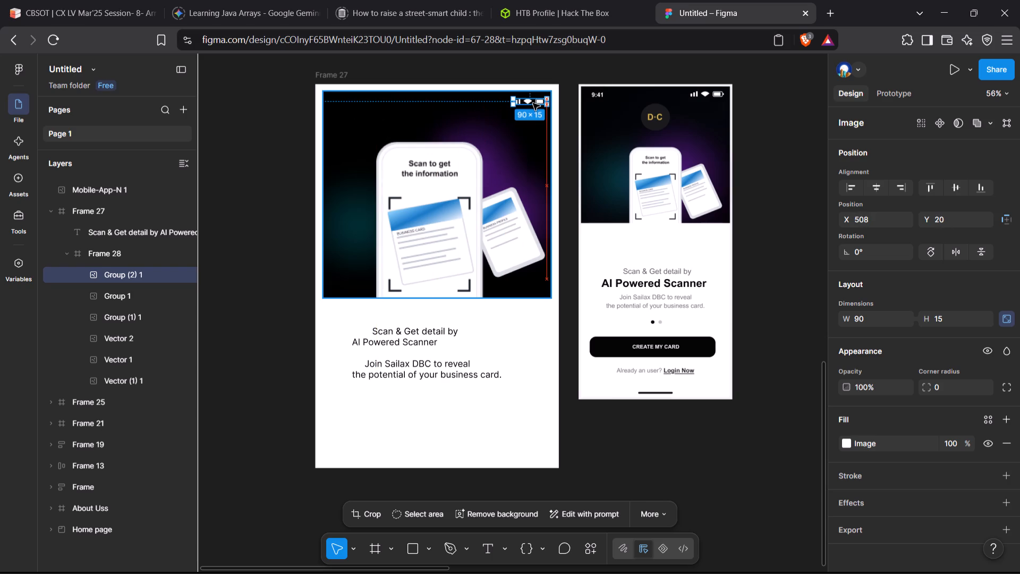
drag(533, 103, 527, 103)
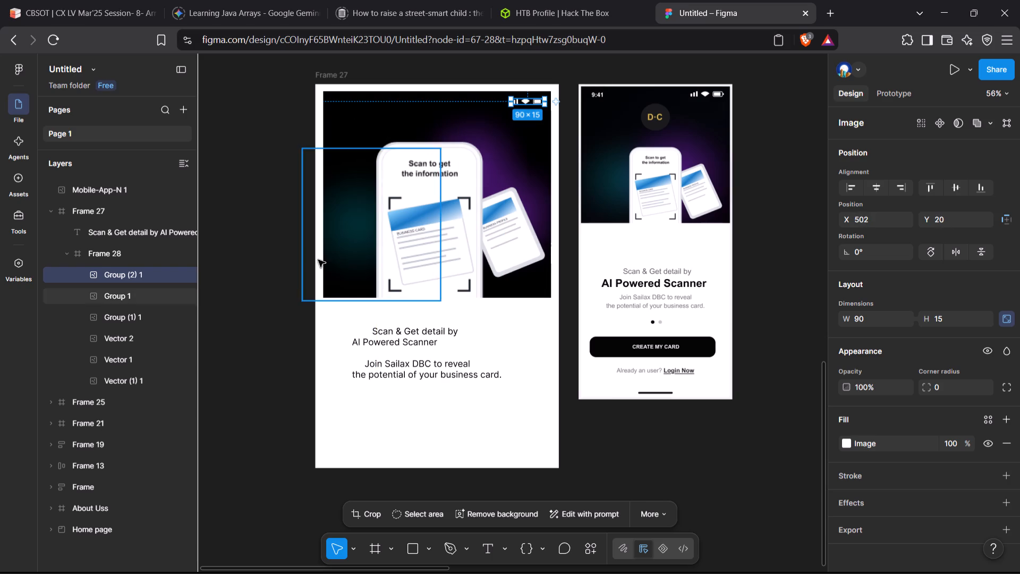
click(282, 195)
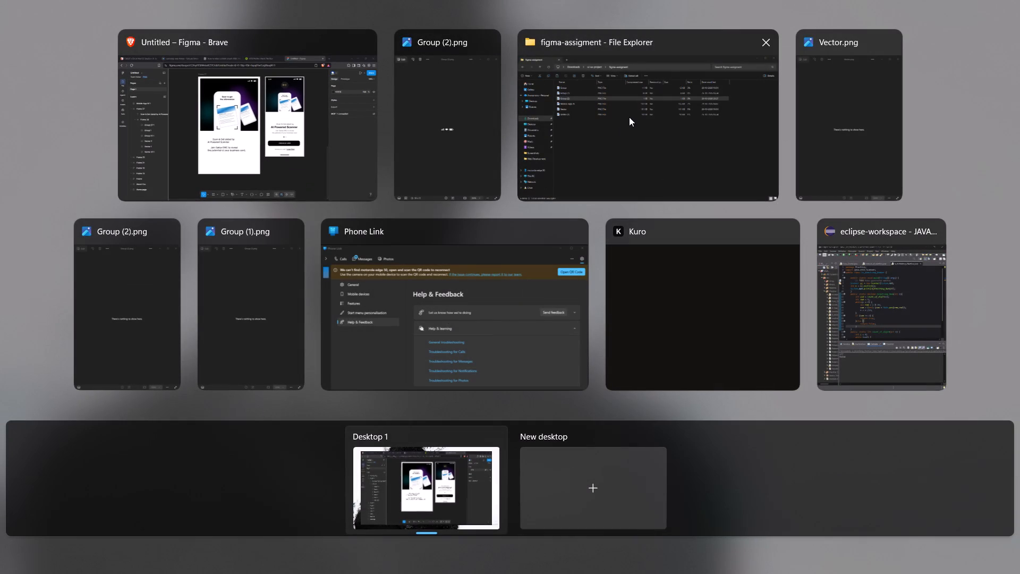
Preview the Group, Group (1) and Group (2) images in the figma-assigment folder, copy Group (2), and return to Figma.
click(629, 117)
double_click(326, 121)
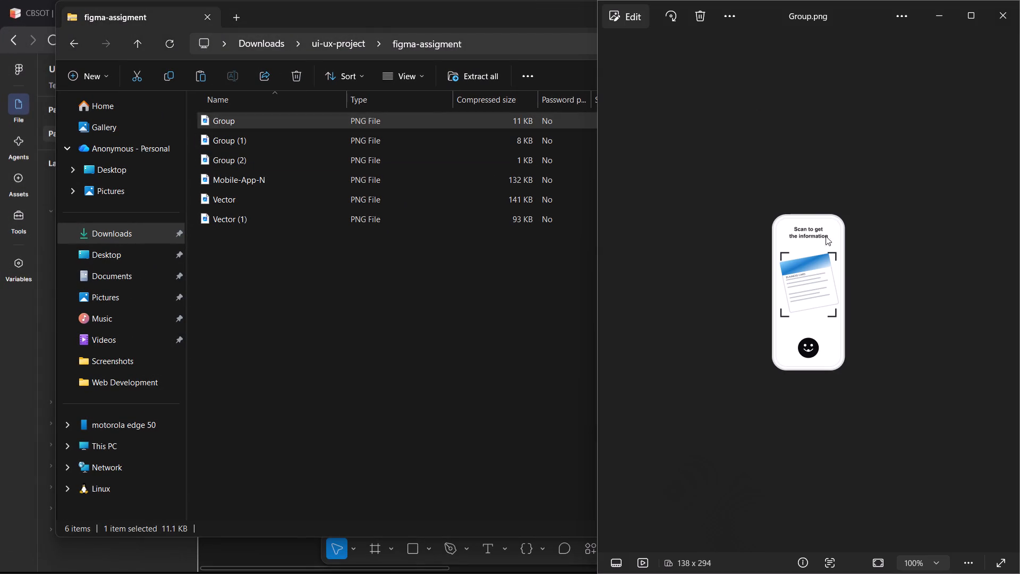
click(1000, 14)
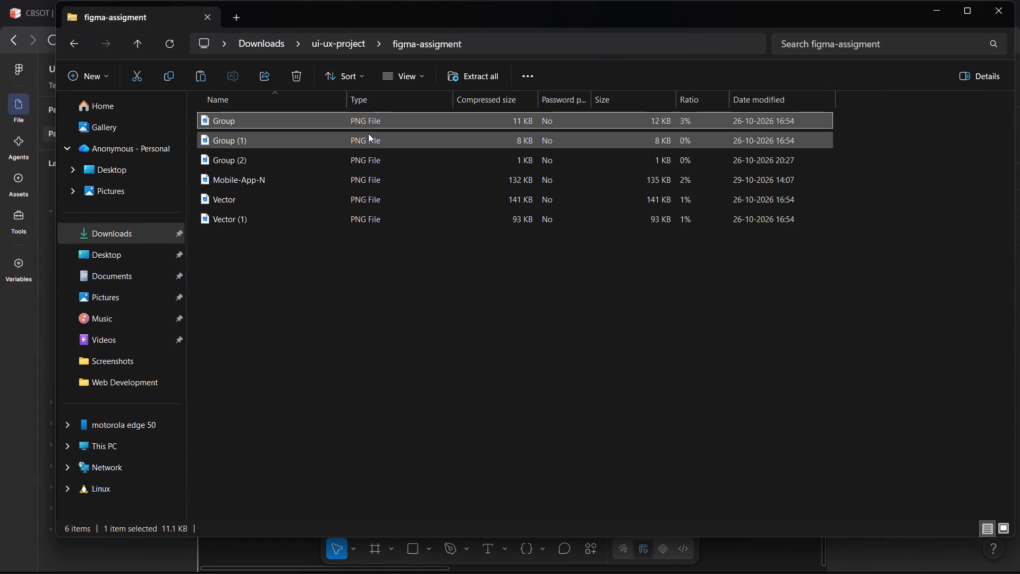
double_click(368, 133)
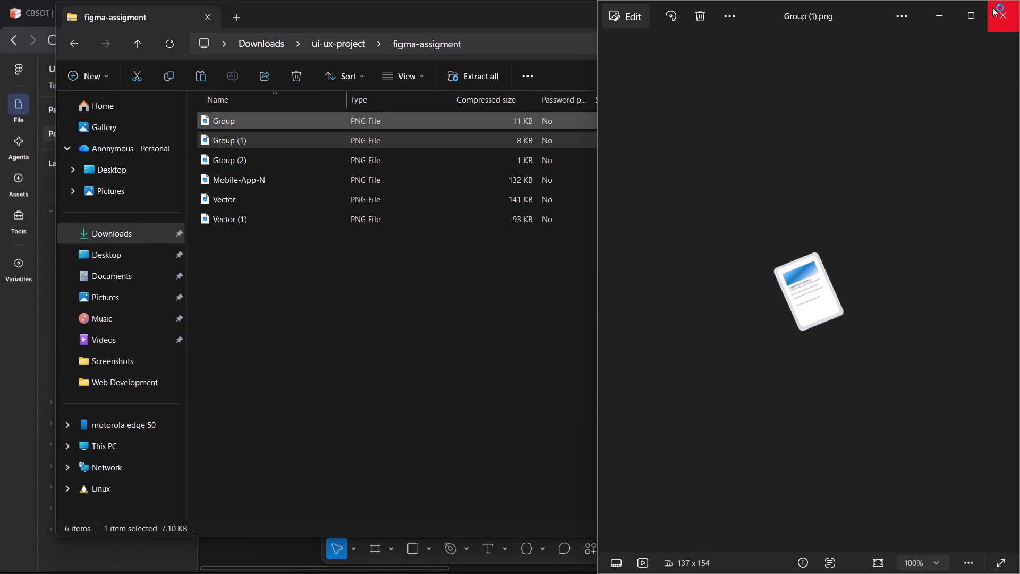
click(992, 6)
double_click(426, 165)
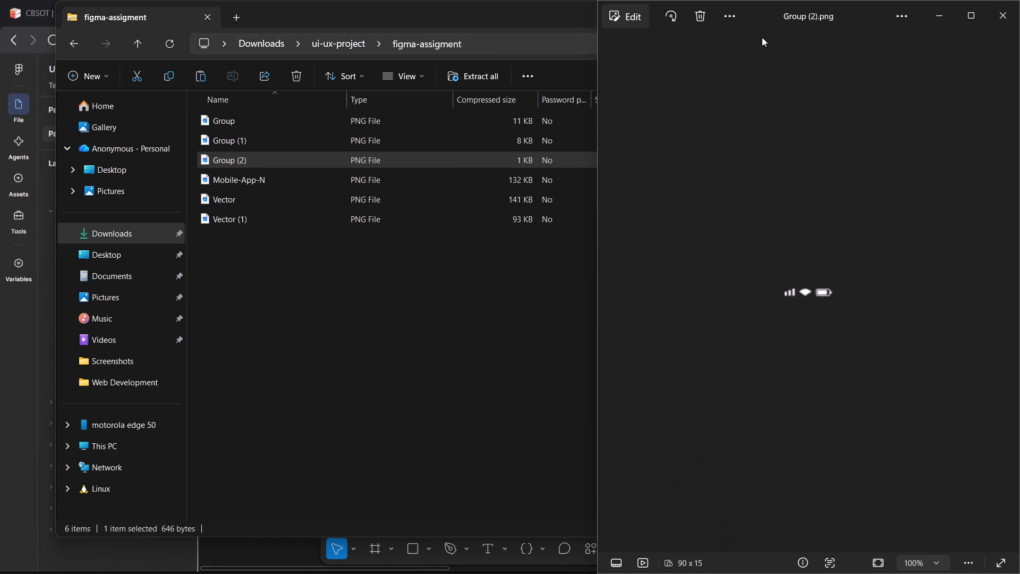
click(733, 15)
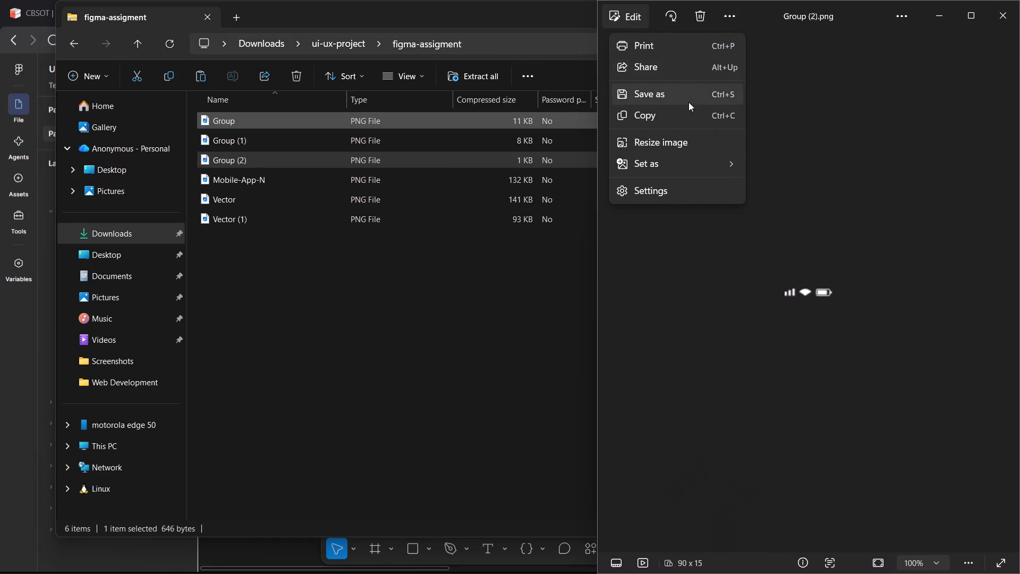
click(685, 121)
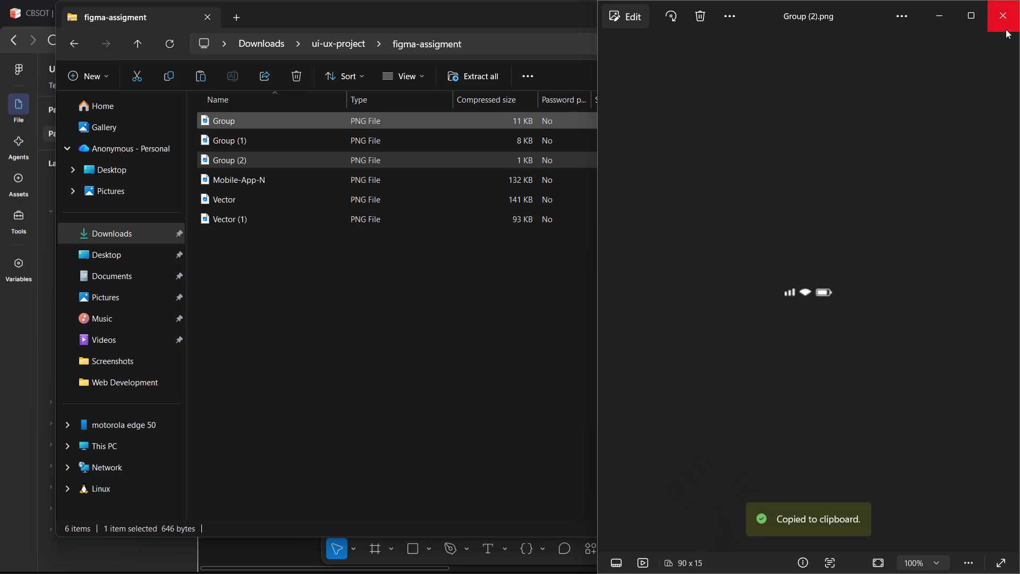
click(1006, 27)
click(32, 359)
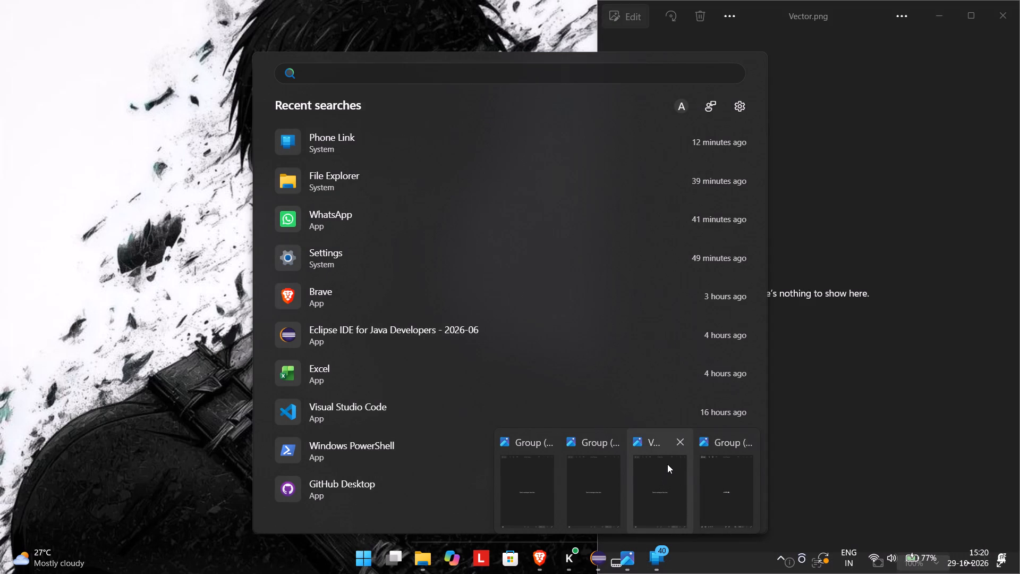
Close the leftover Photos preview windows of the Vector and Group images.
click(678, 452)
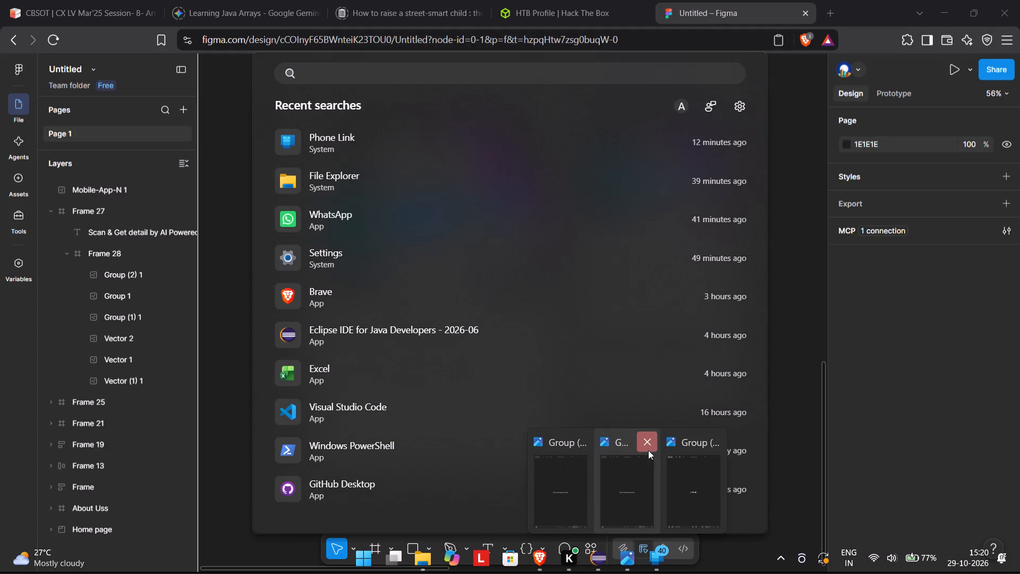
click(645, 448)
click(684, 443)
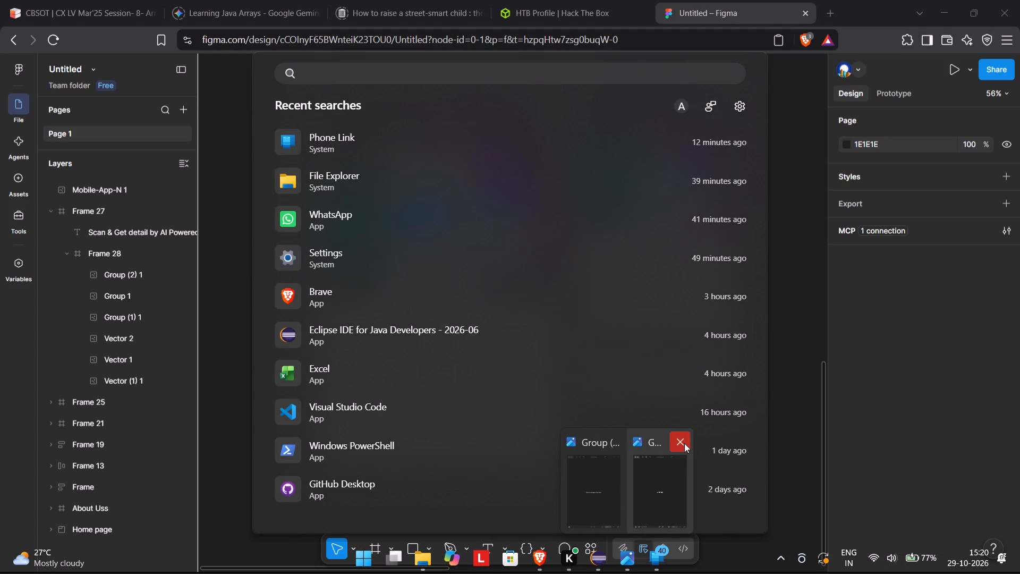
click(644, 442)
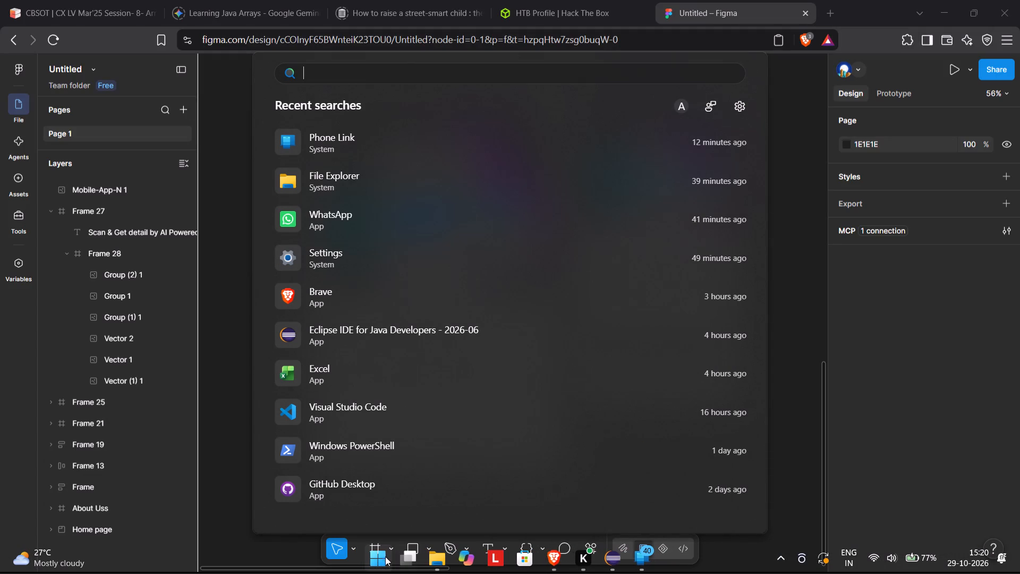
Preview the Vector, Vector (1), Group (2), Group (1) and Group images one by one in the figma-assigment folder.
click(439, 569)
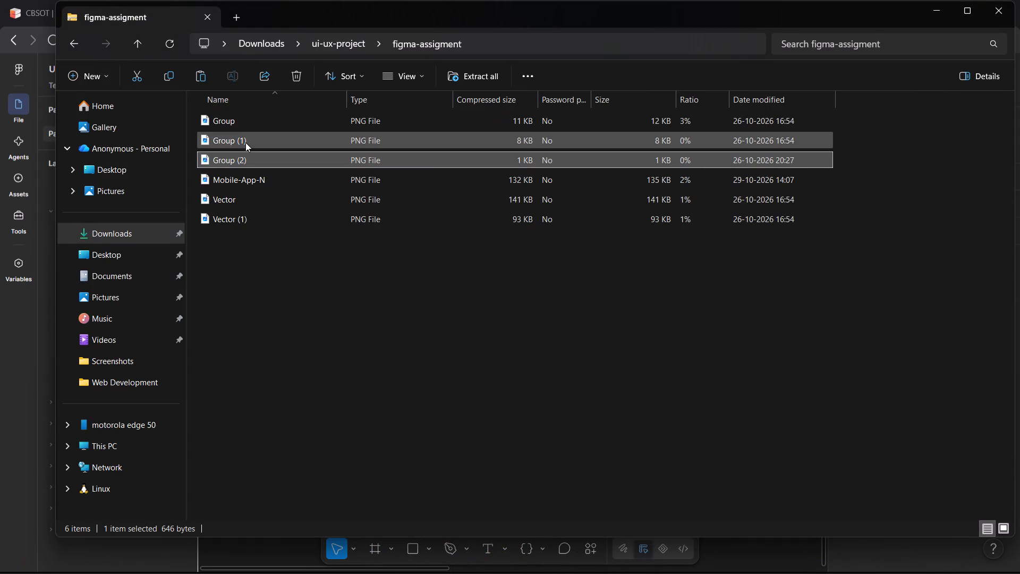
click(242, 182)
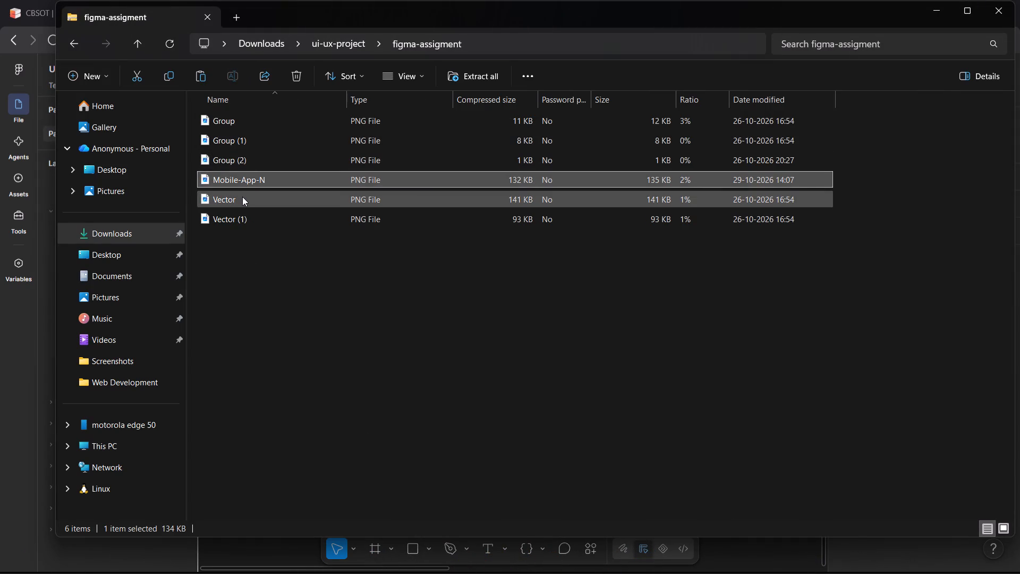
double_click(242, 197)
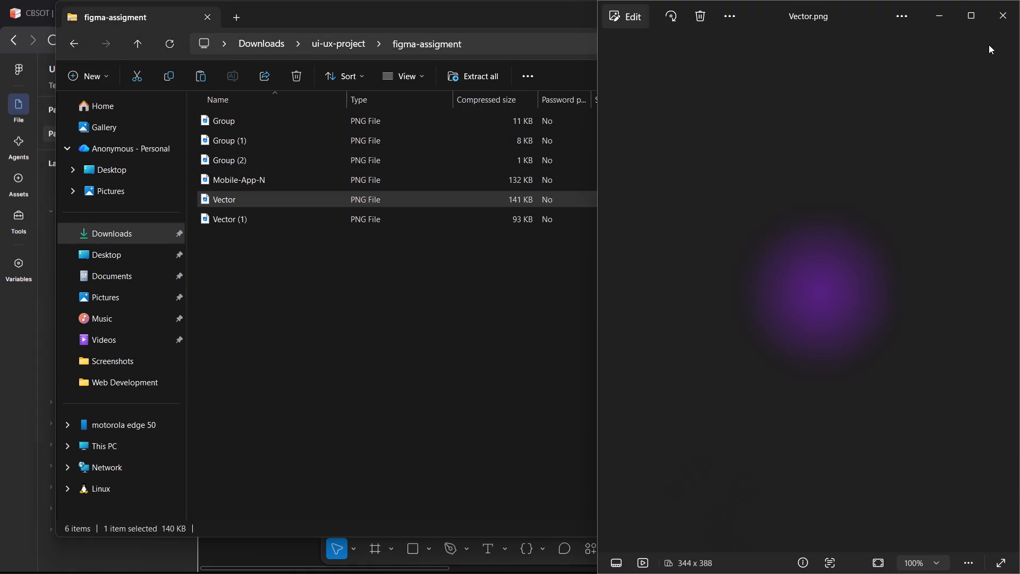
click(1004, 11)
double_click(503, 223)
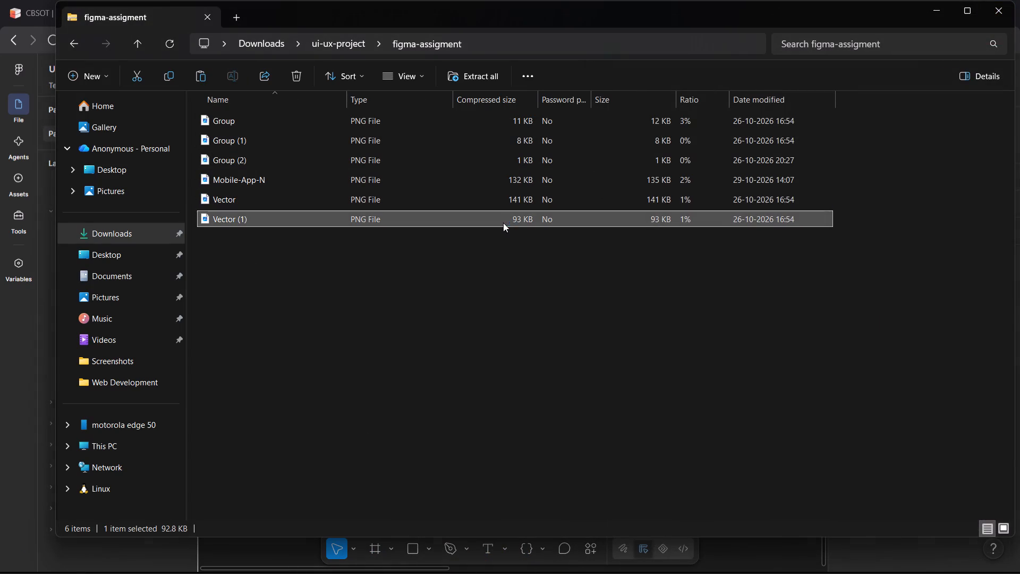
click(1003, 10)
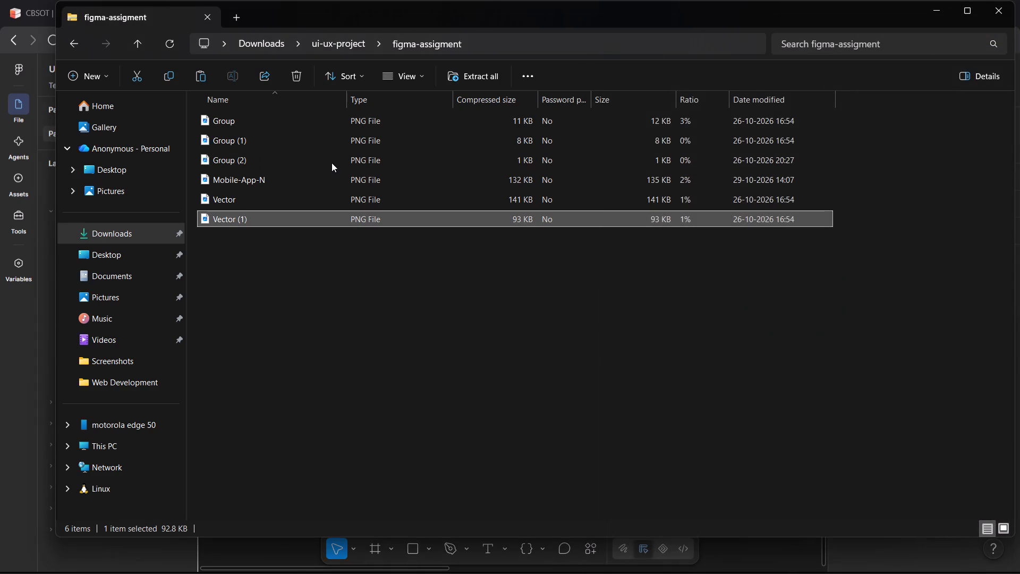
double_click(333, 160)
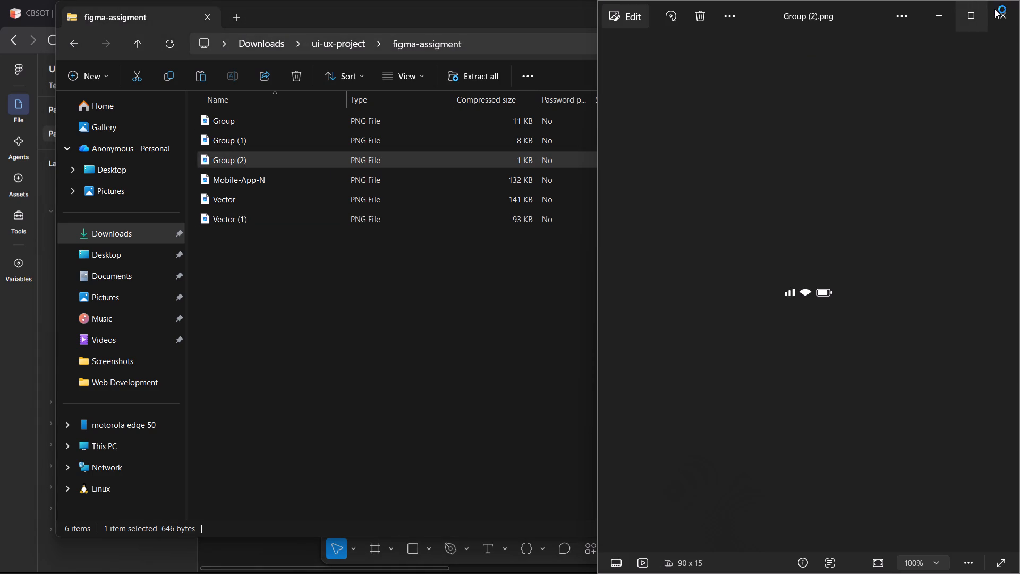
click(997, 14)
double_click(404, 137)
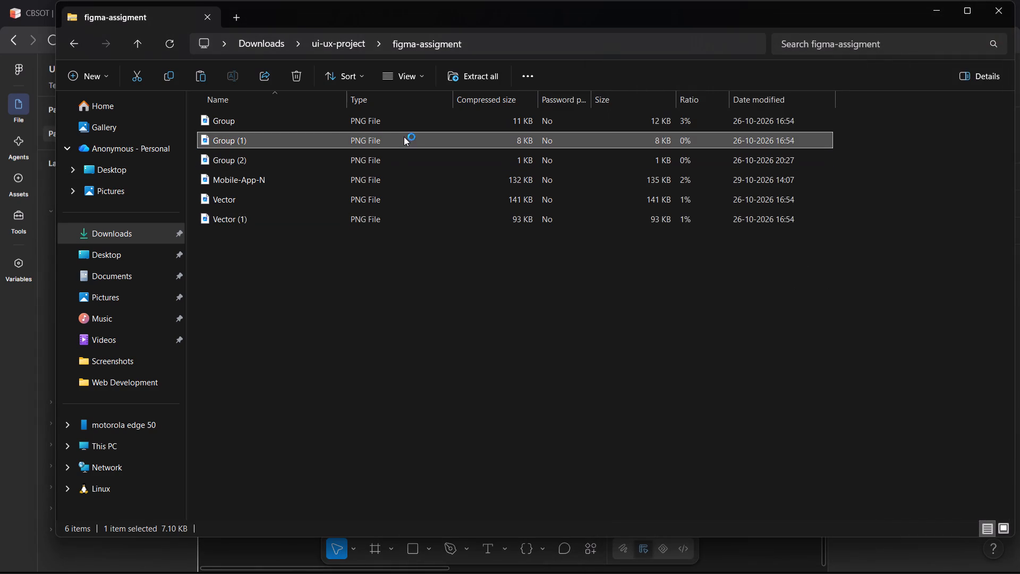
click(994, 17)
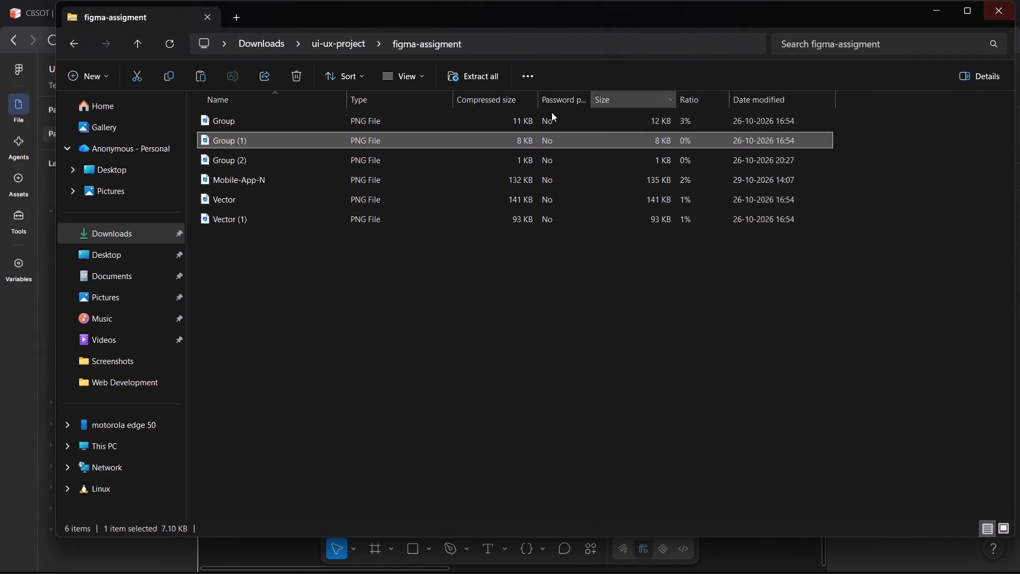
double_click(490, 122)
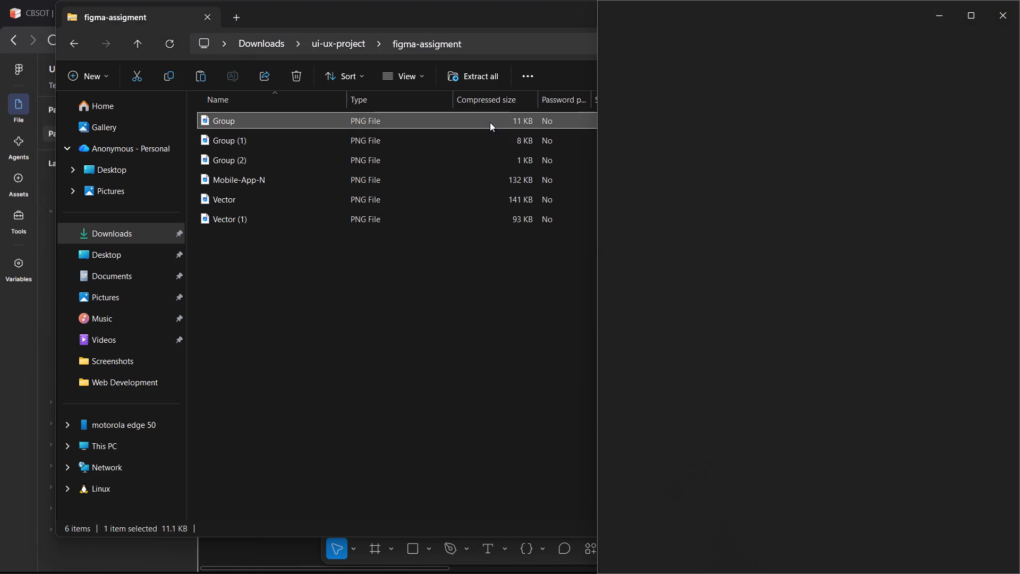
click(1012, 11)
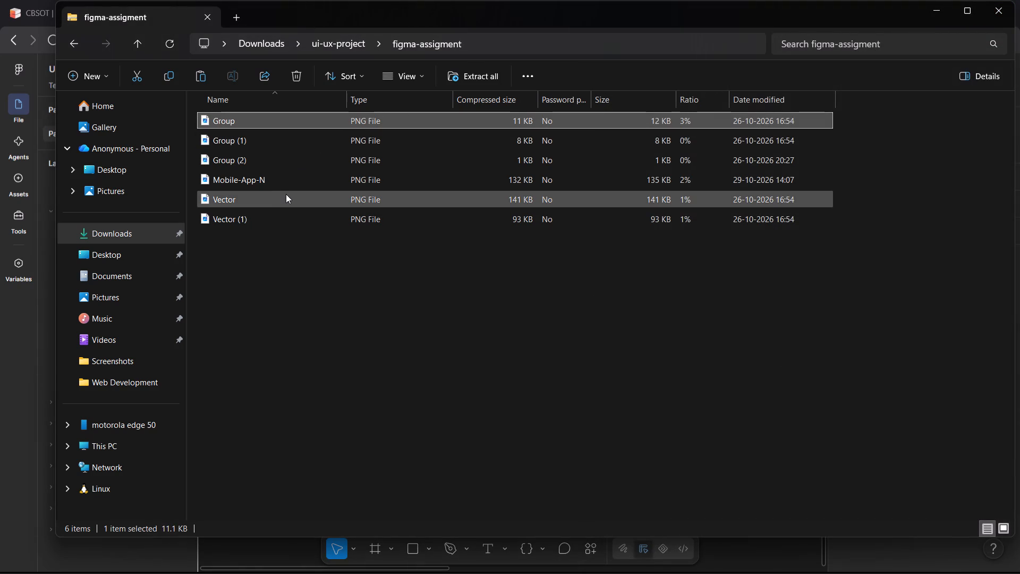
Check the Vector, Group (2) and Group (1) images in the figma-assigment folder again and return to Figma.
double_click(286, 194)
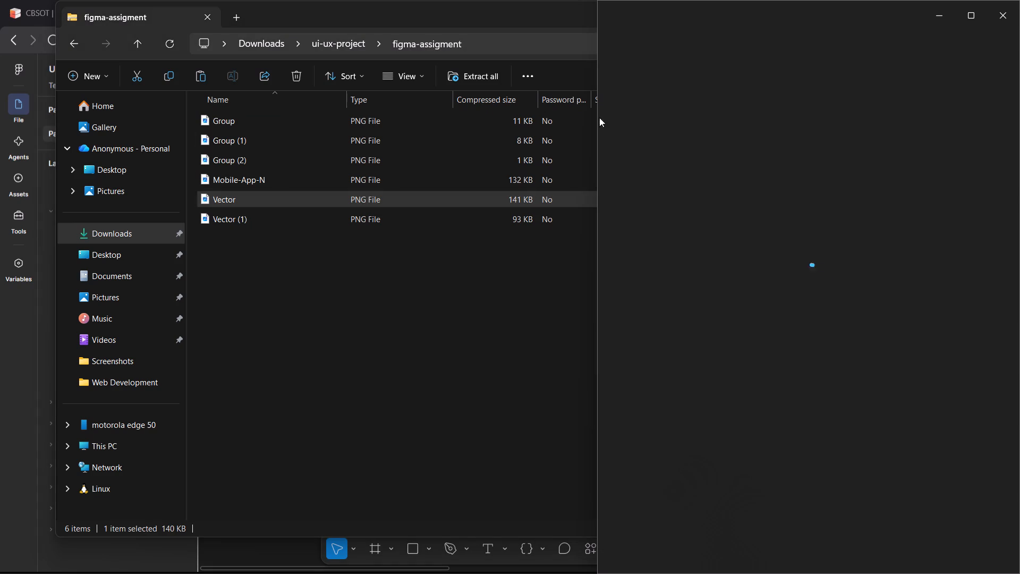
click(1008, 11)
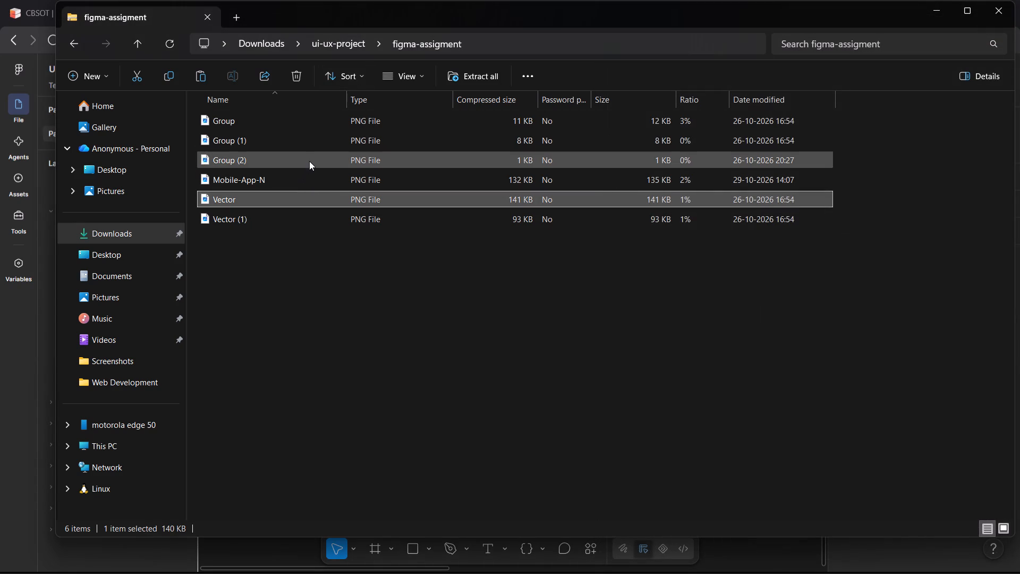
double_click(312, 158)
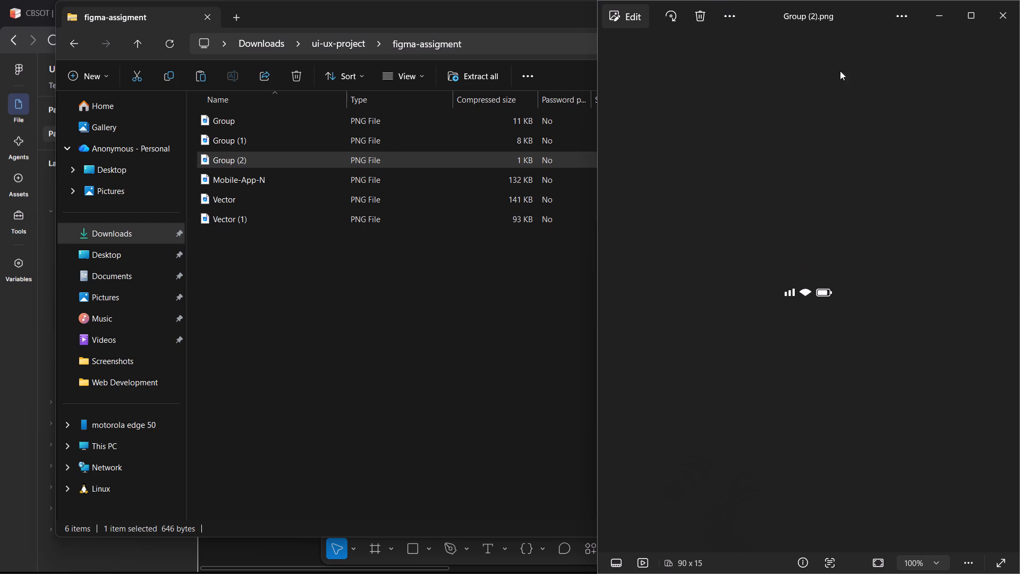
click(997, 28)
double_click(505, 142)
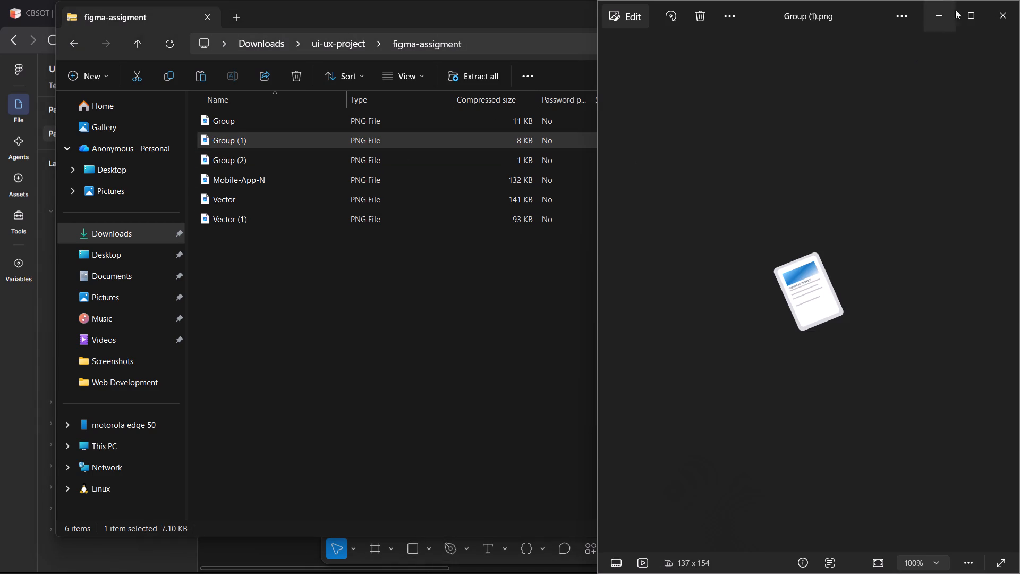
click(992, 13)
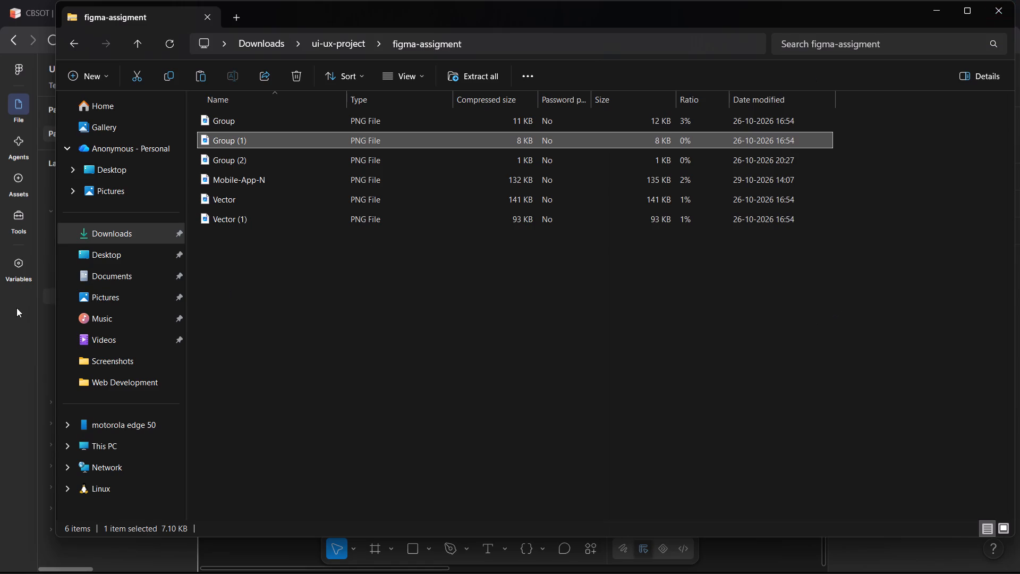
click(8, 308)
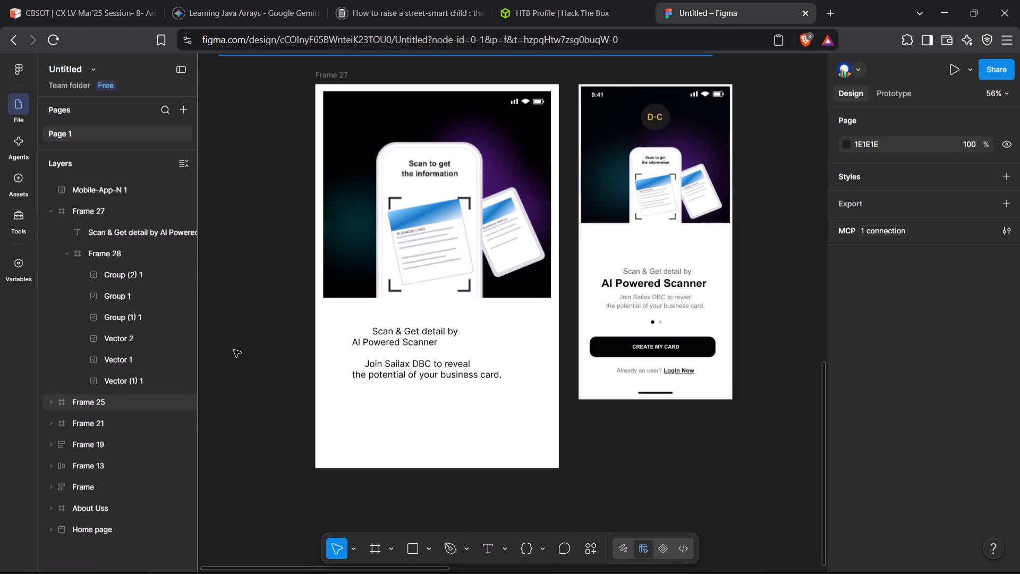
Add the status bar time text "9:40" in the upper-left area of Frame 28.
click(353, 168)
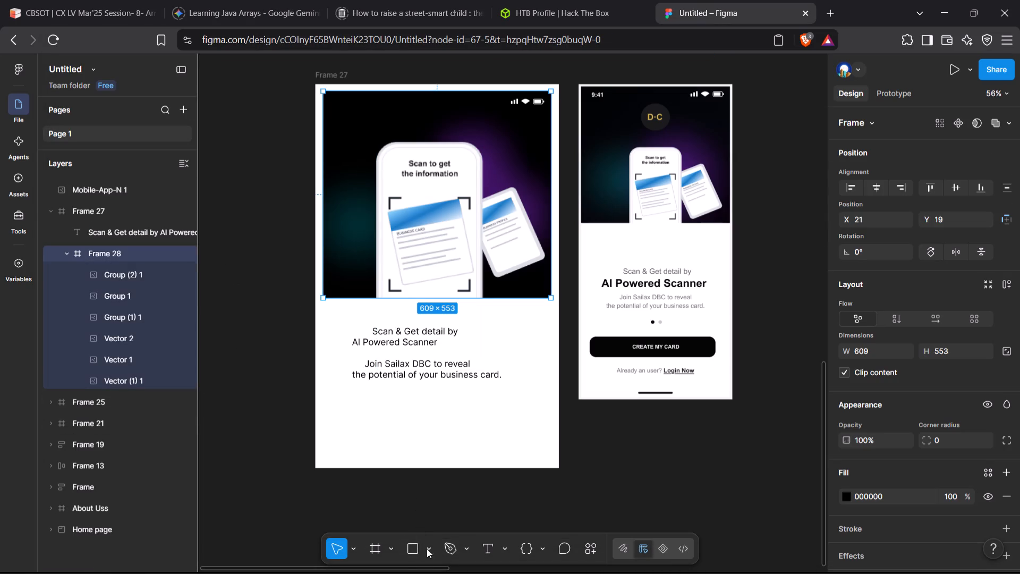
click(494, 546)
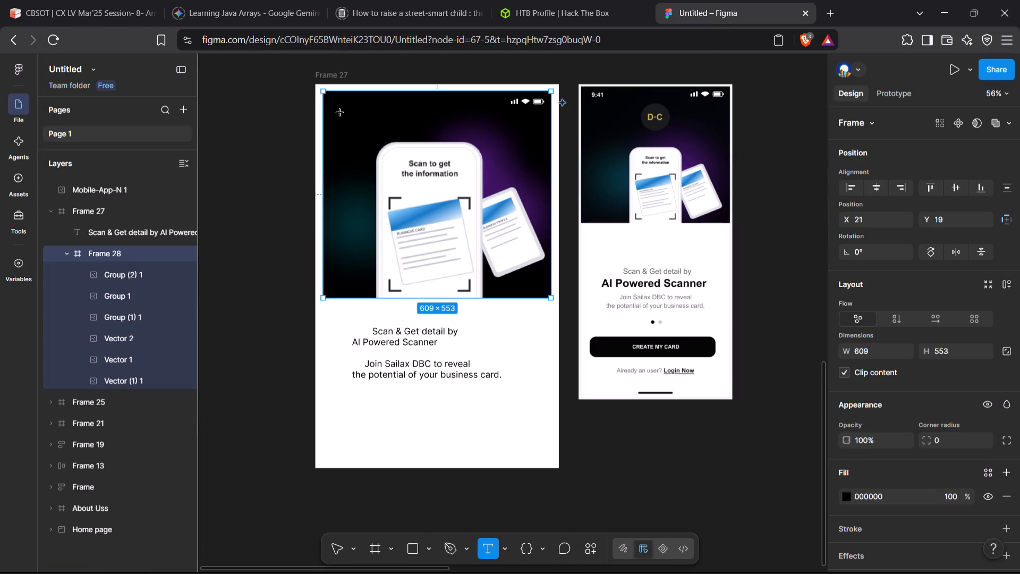
click(341, 105)
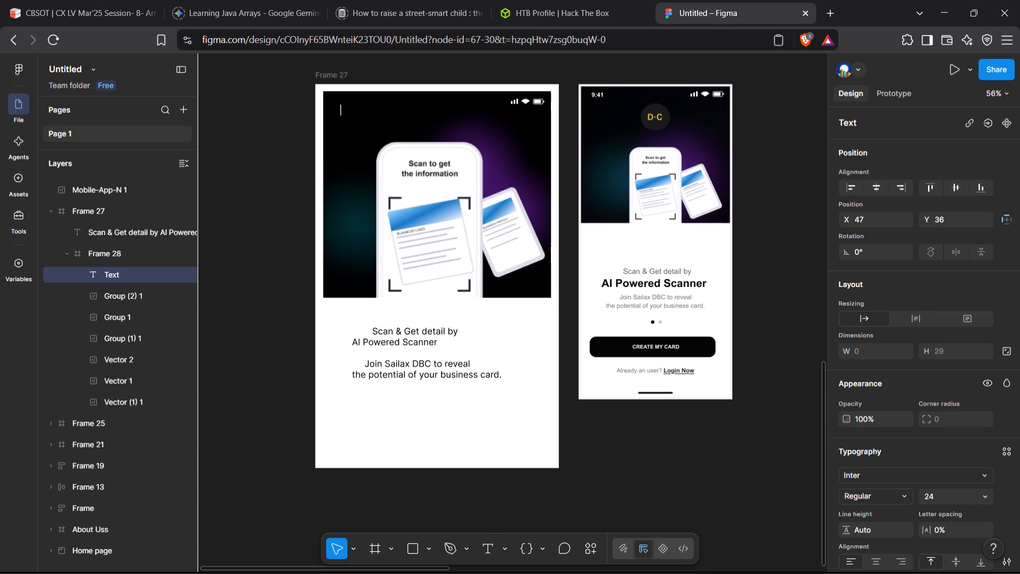
key(9)
key(shift+colon)
text(40)
Move the 9:40 text into Frame 28's upper-left corner, at X 27, Y 16.
key(shift+Left)
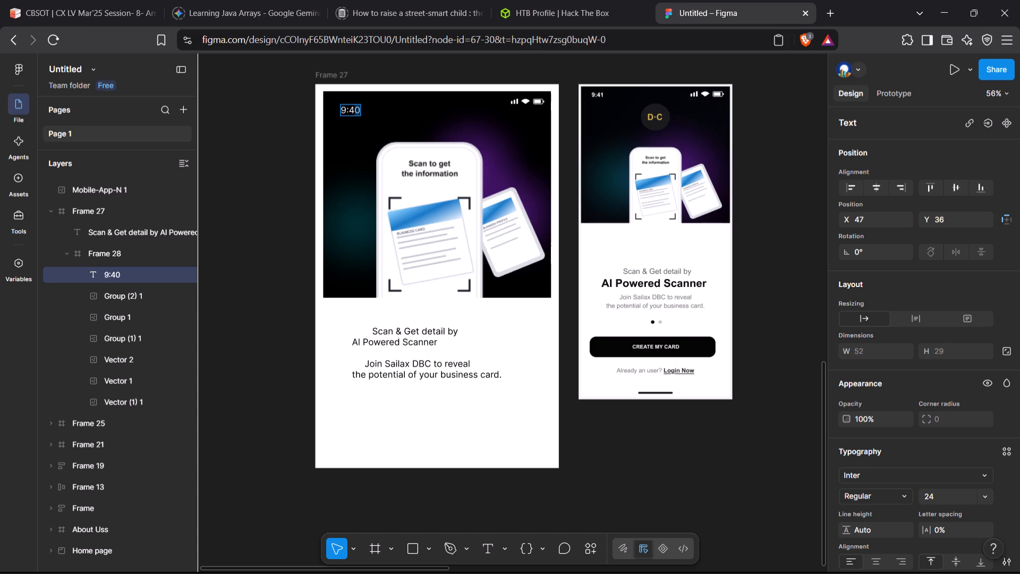
click(341, 105)
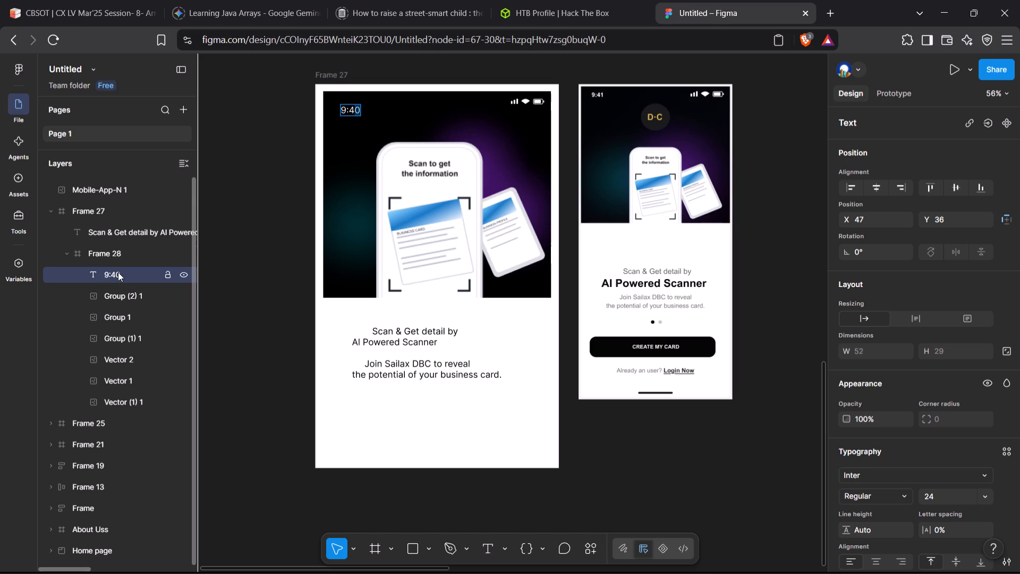
click(118, 272)
click(256, 180)
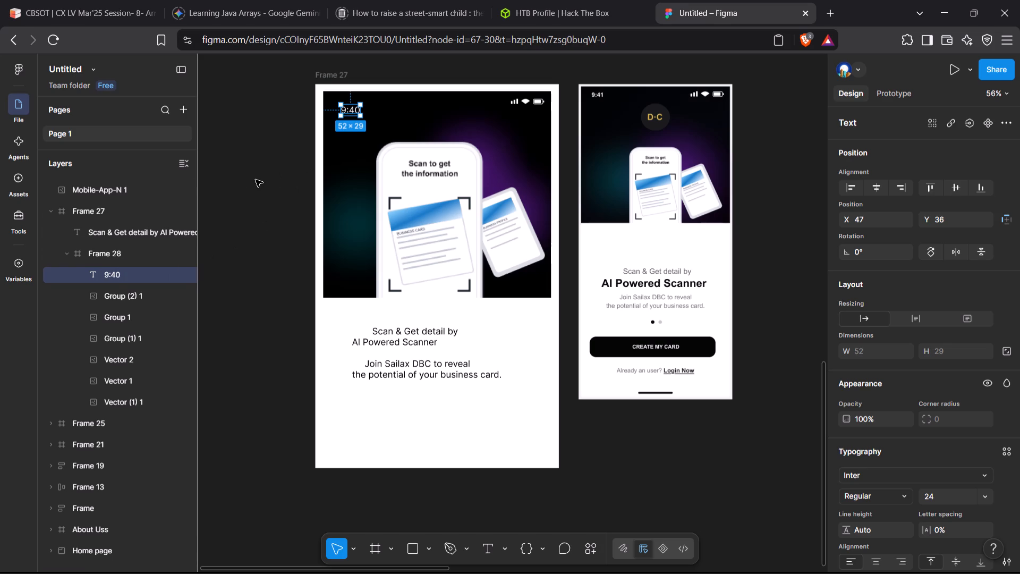
key(shift+Left)
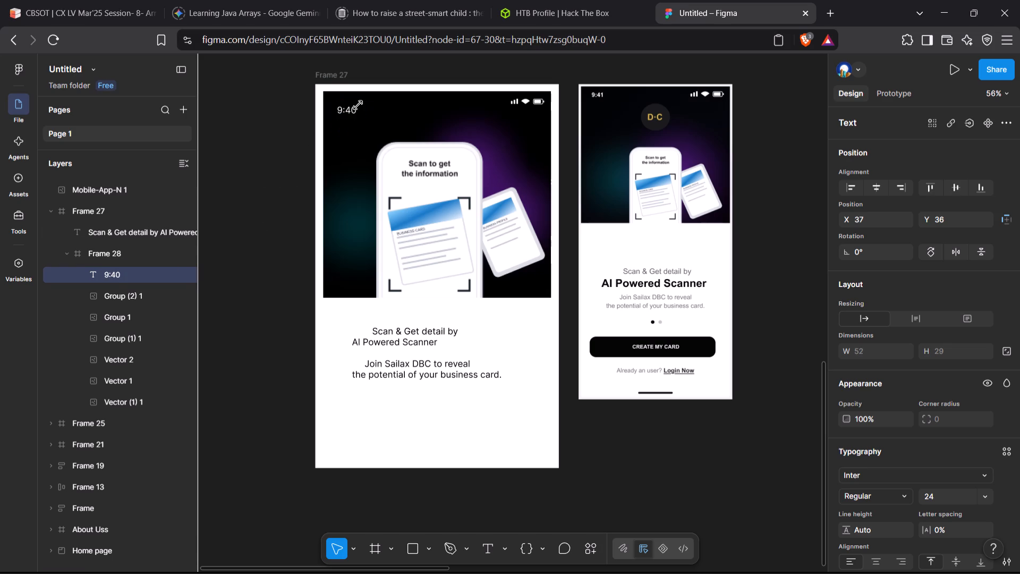
key(shift+Up)
key(shift+Up)
key(shift+Left)
key(shift+Left)
key(shift+Right)
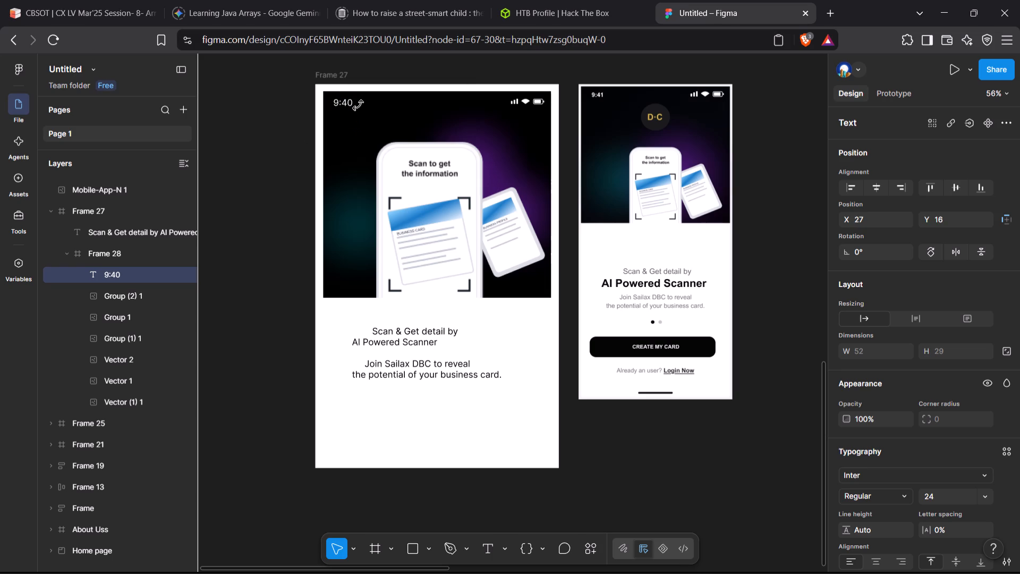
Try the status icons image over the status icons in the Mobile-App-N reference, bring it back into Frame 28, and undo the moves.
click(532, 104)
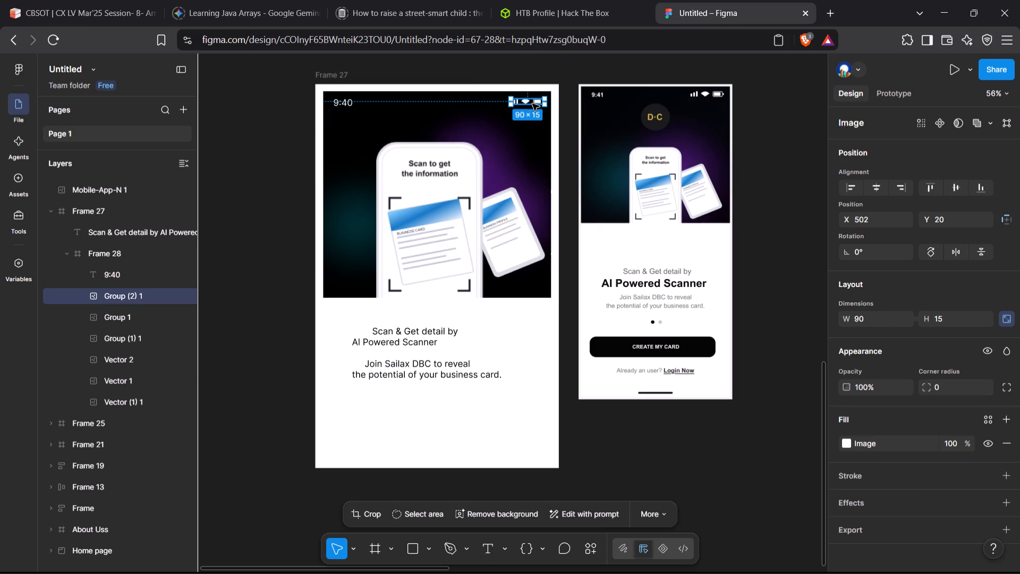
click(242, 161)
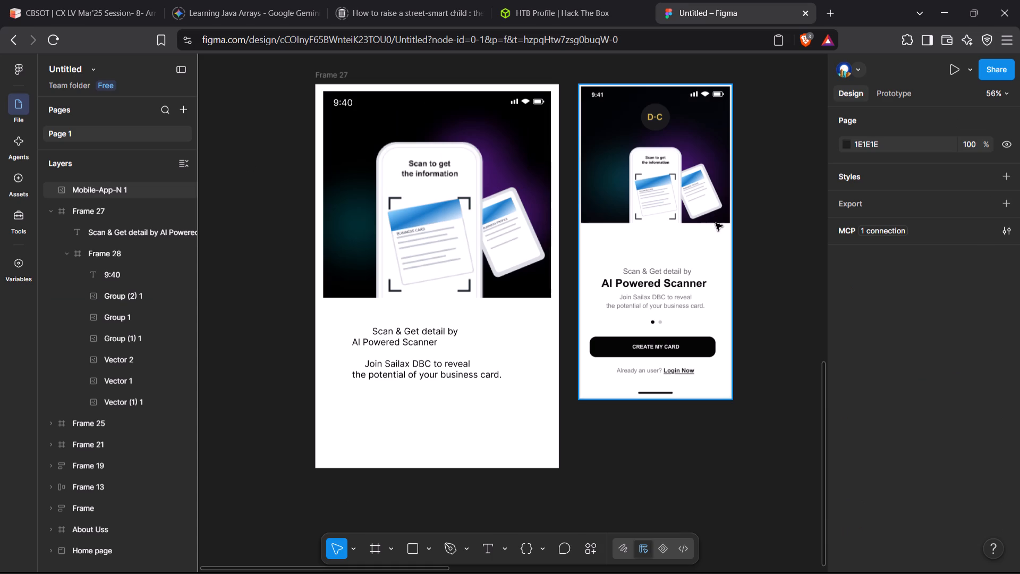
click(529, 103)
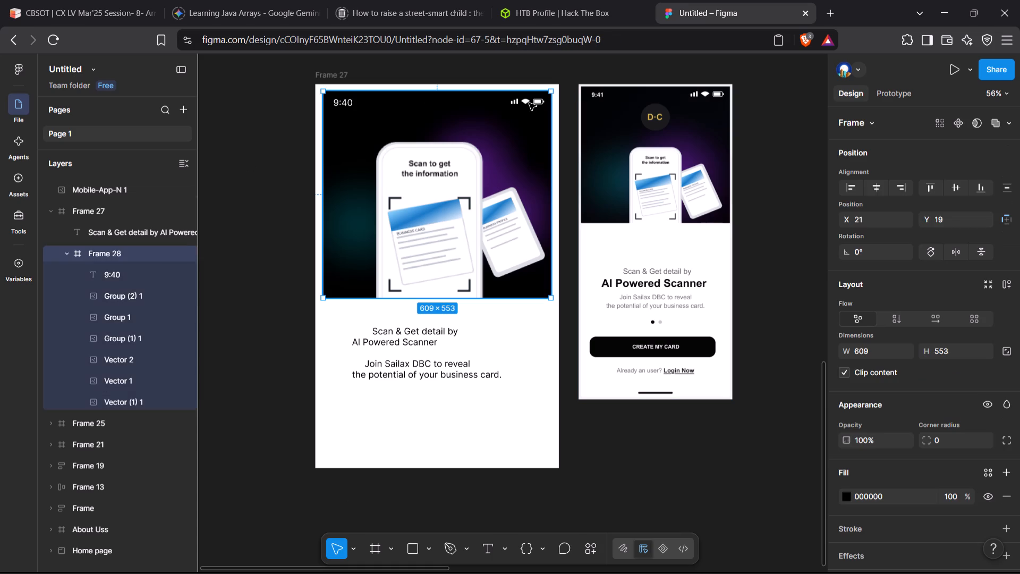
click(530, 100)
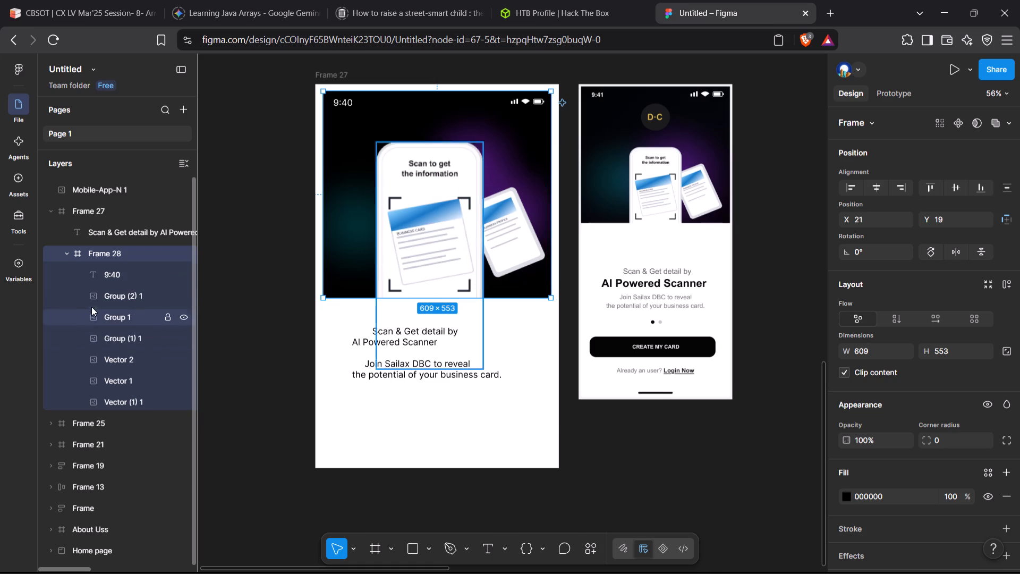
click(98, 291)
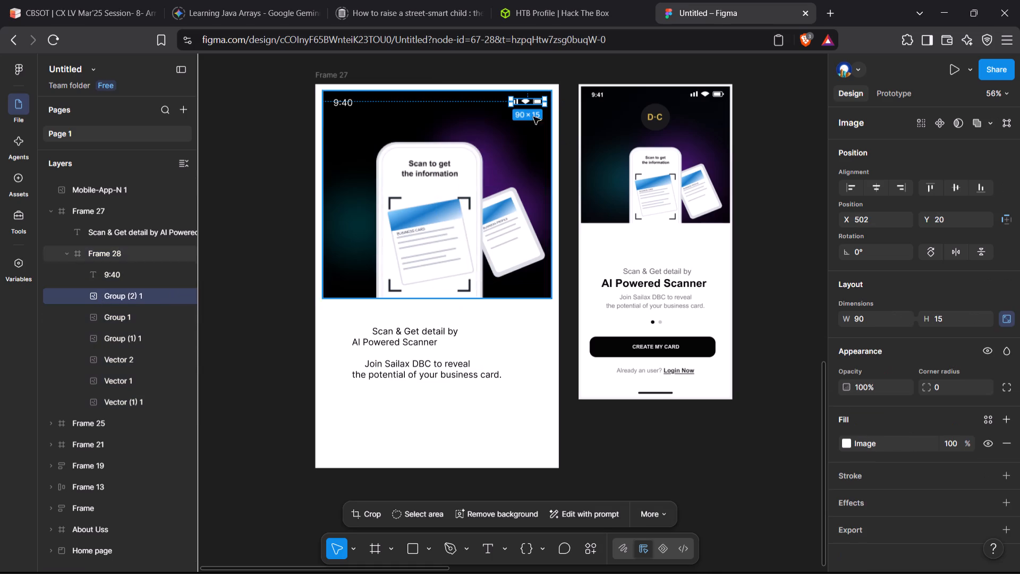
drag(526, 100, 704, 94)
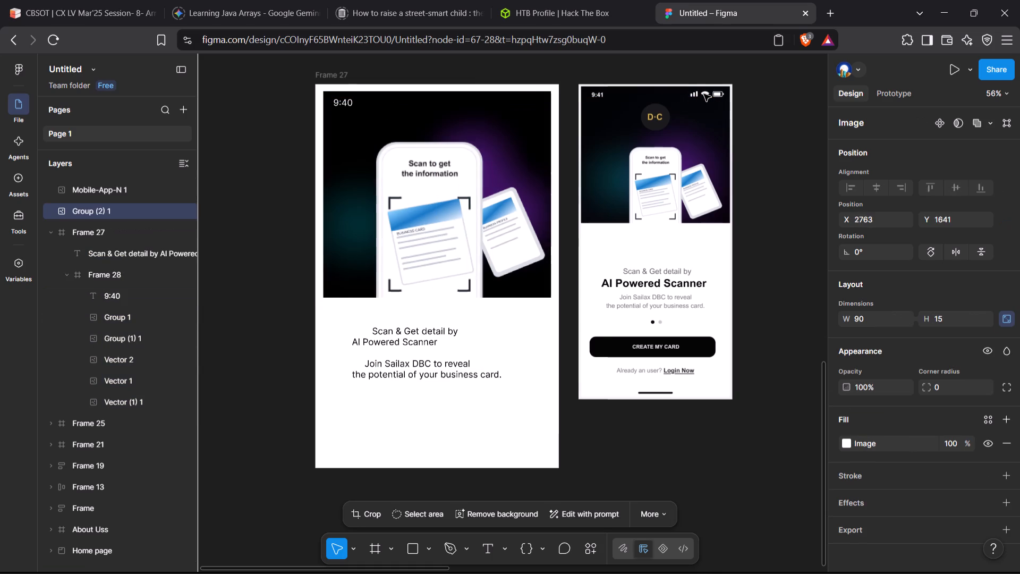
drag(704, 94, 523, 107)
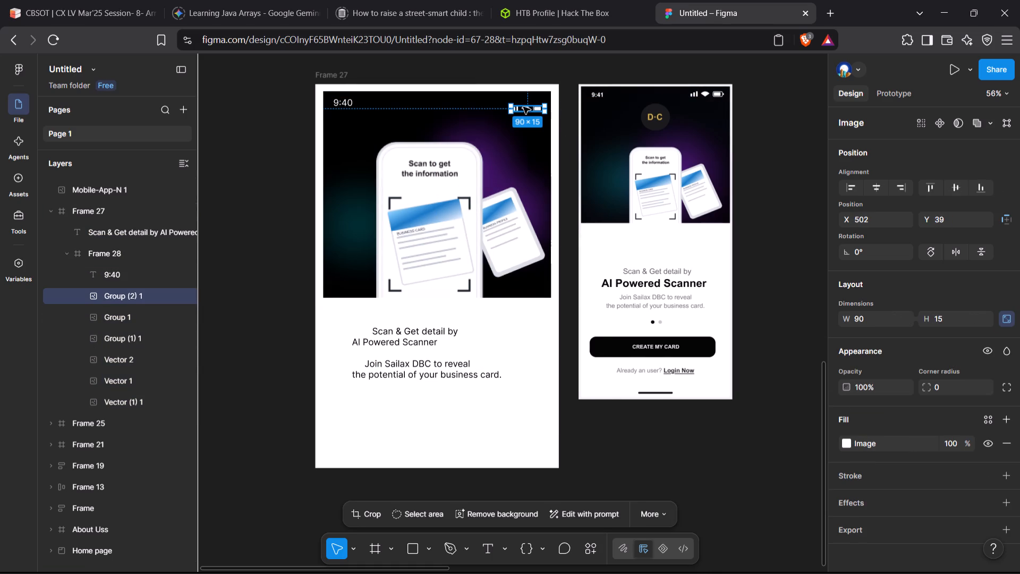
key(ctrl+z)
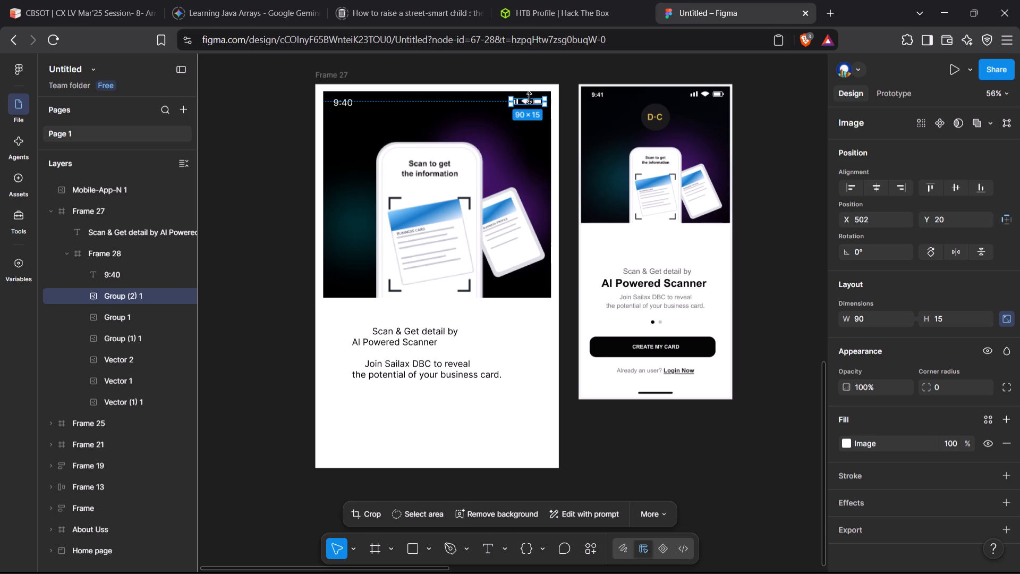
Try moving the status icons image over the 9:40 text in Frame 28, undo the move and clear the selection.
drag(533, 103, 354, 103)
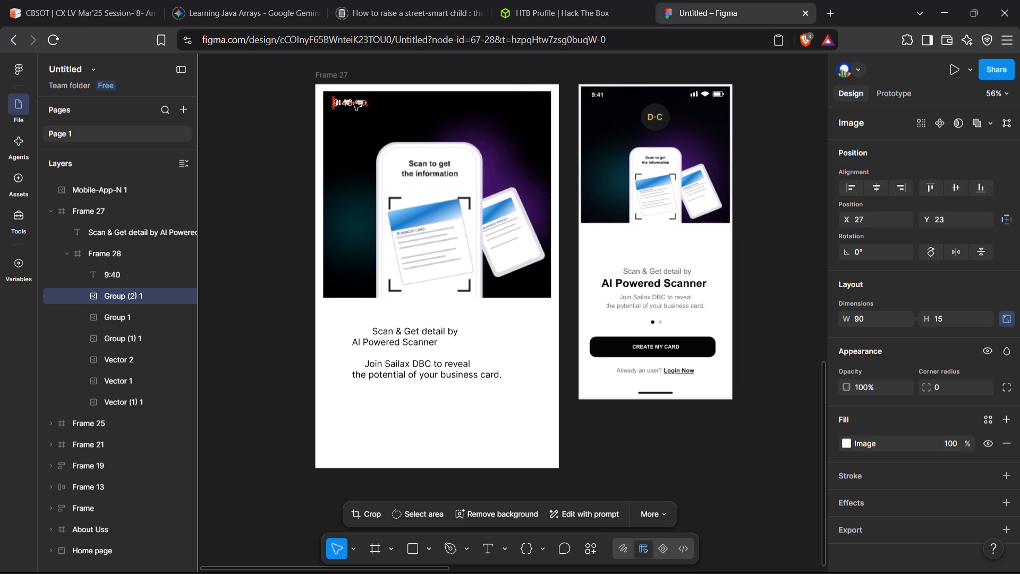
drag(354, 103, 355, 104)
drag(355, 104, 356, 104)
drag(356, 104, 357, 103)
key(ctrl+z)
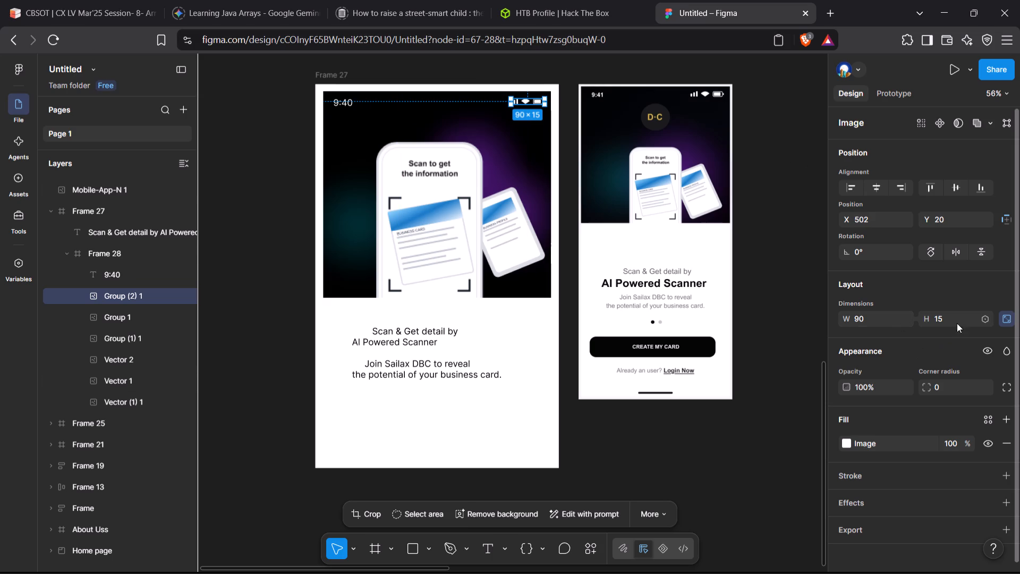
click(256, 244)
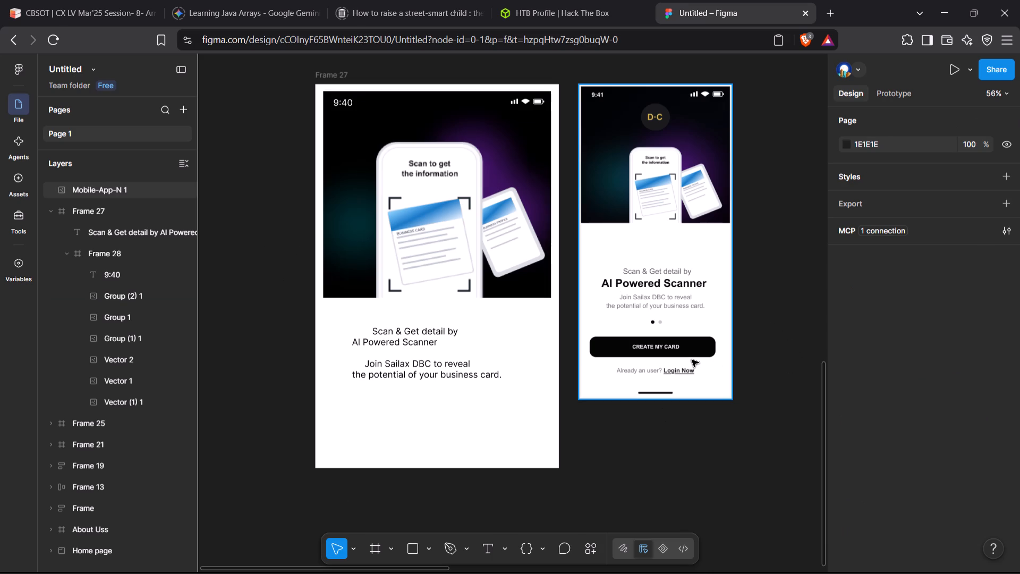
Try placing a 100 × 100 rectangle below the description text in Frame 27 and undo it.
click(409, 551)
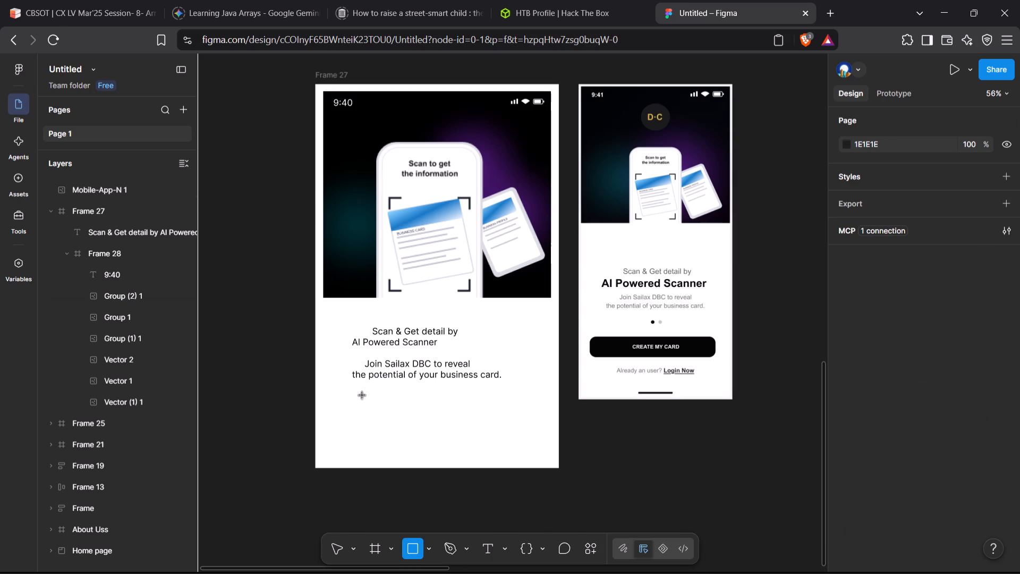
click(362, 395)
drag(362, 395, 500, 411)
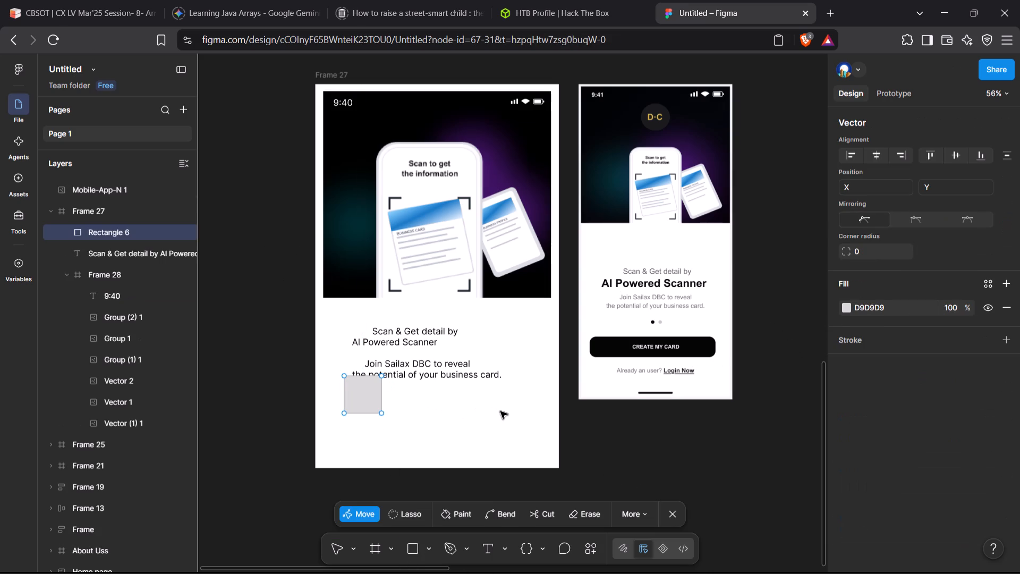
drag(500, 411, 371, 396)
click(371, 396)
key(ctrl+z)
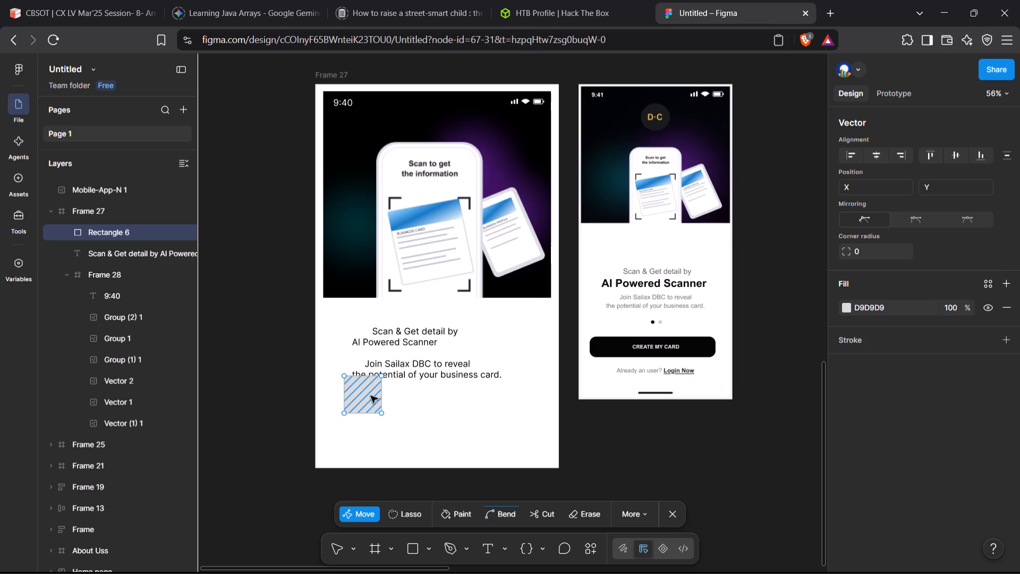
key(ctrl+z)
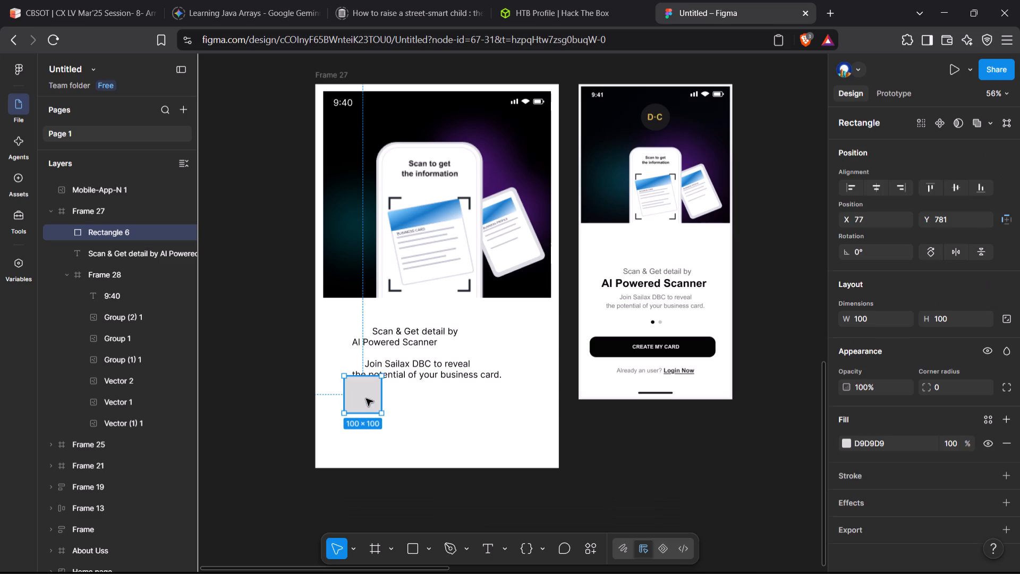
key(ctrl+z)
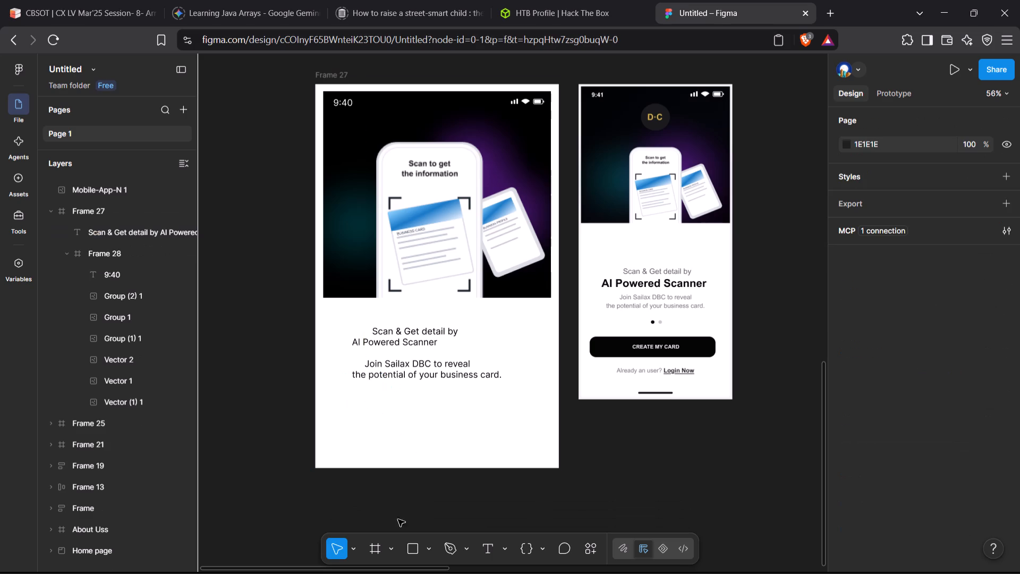
Draw a button frame about 446 × 53 below the description text in Frame 27, at about X 122, Y 844.
click(377, 550)
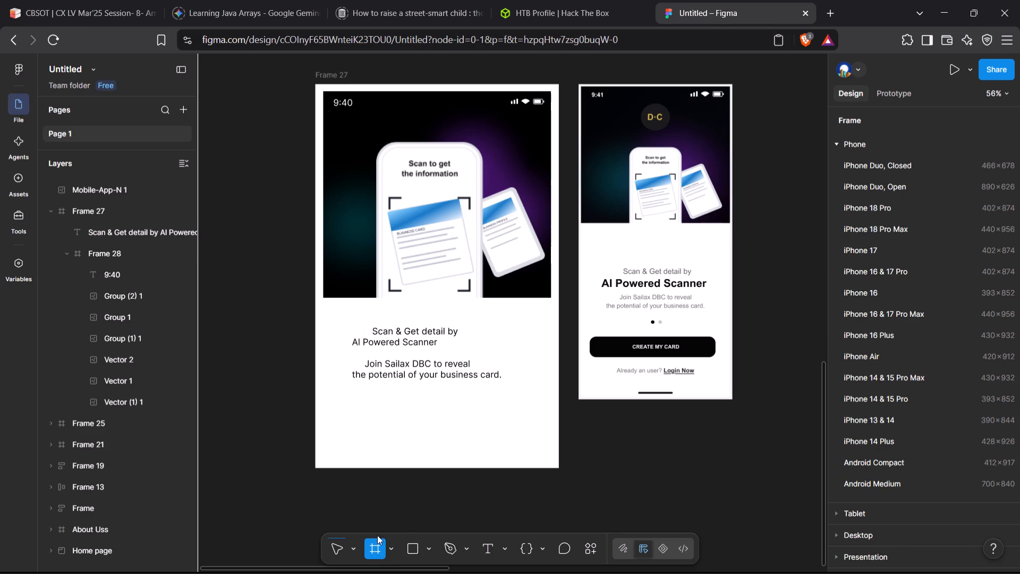
drag(374, 399, 486, 423)
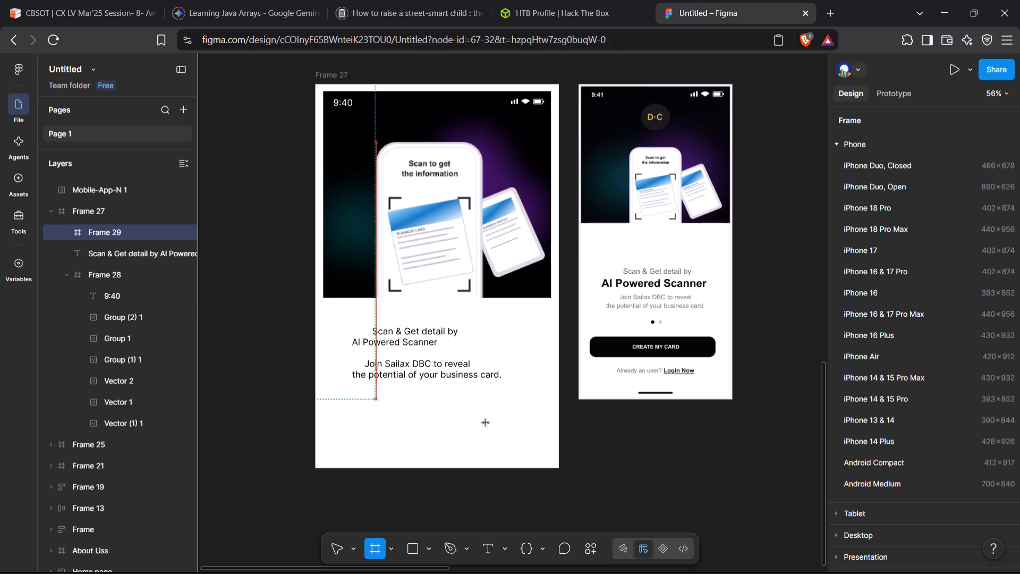
drag(486, 423, 508, 425)
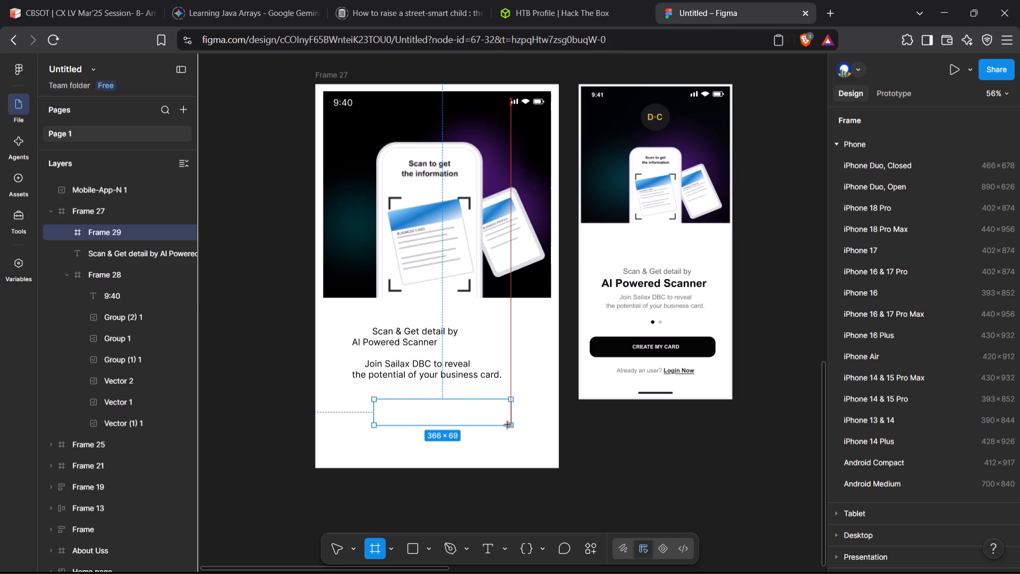
drag(508, 425, 514, 424)
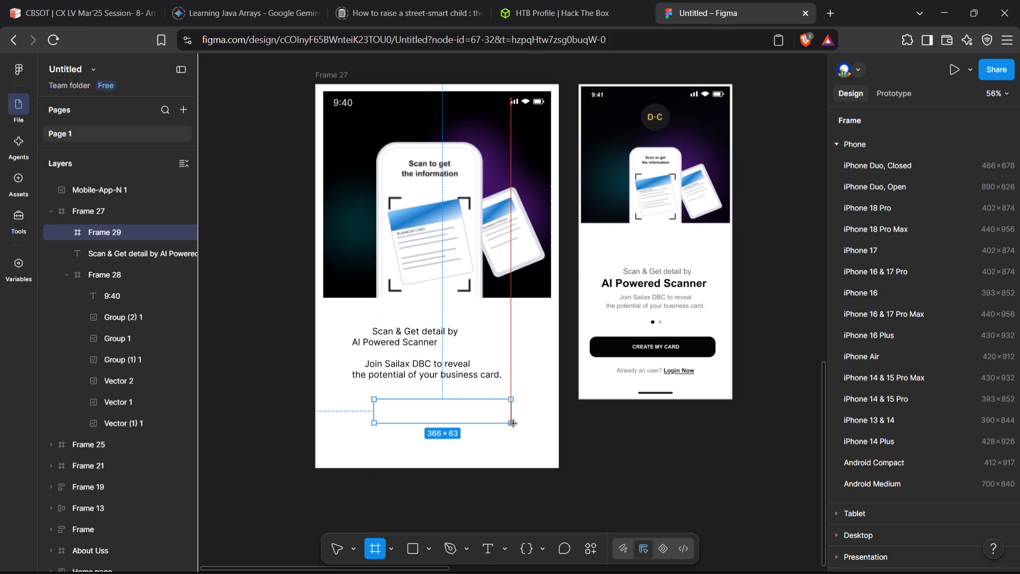
drag(514, 424, 509, 424)
drag(509, 424, 530, 420)
drag(373, 411, 361, 411)
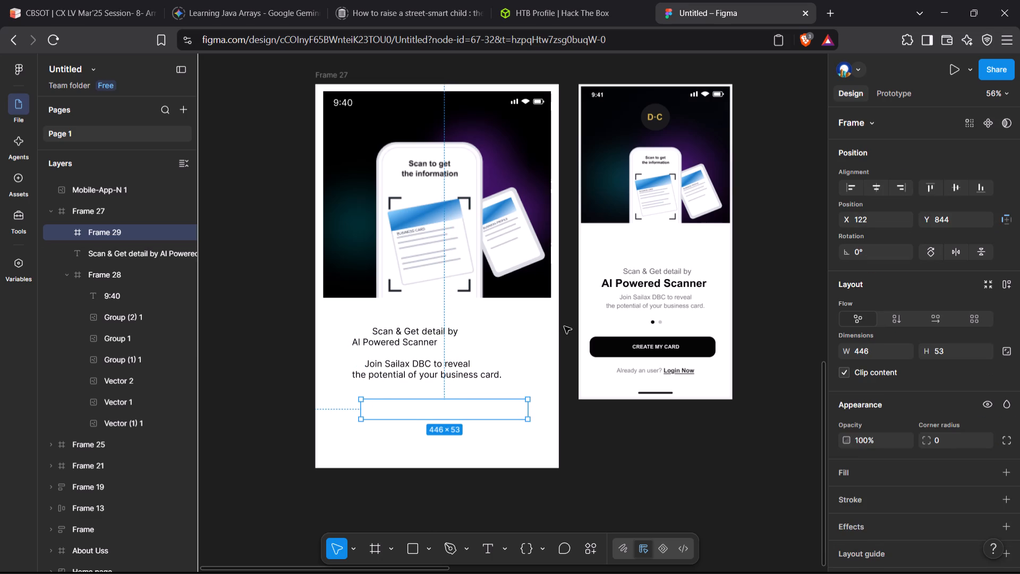
click(545, 331)
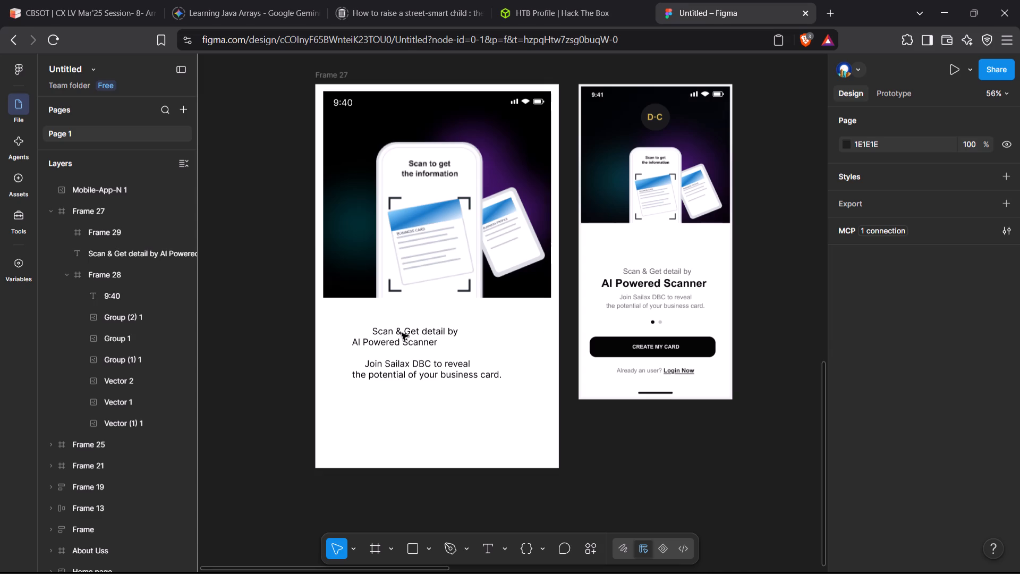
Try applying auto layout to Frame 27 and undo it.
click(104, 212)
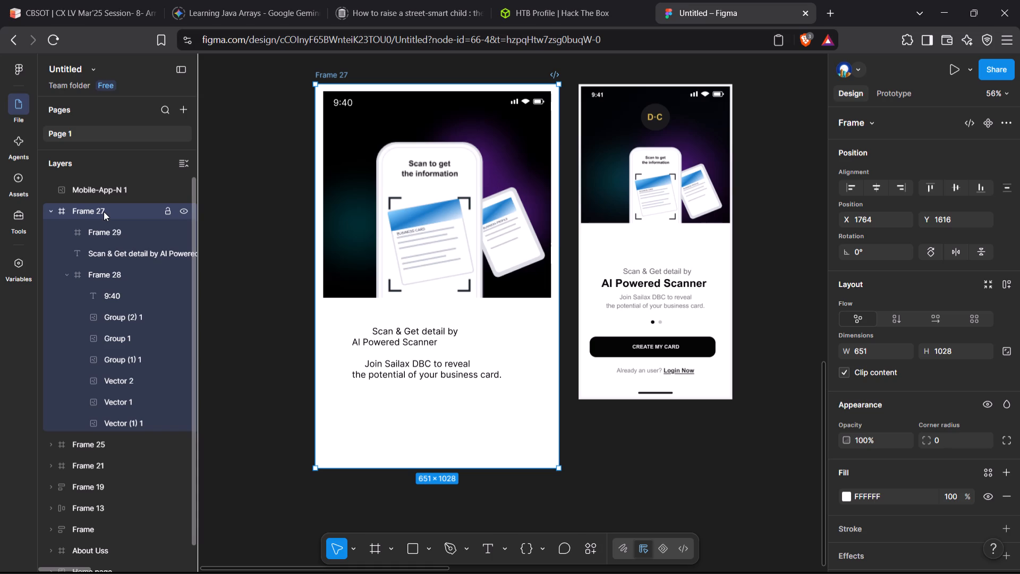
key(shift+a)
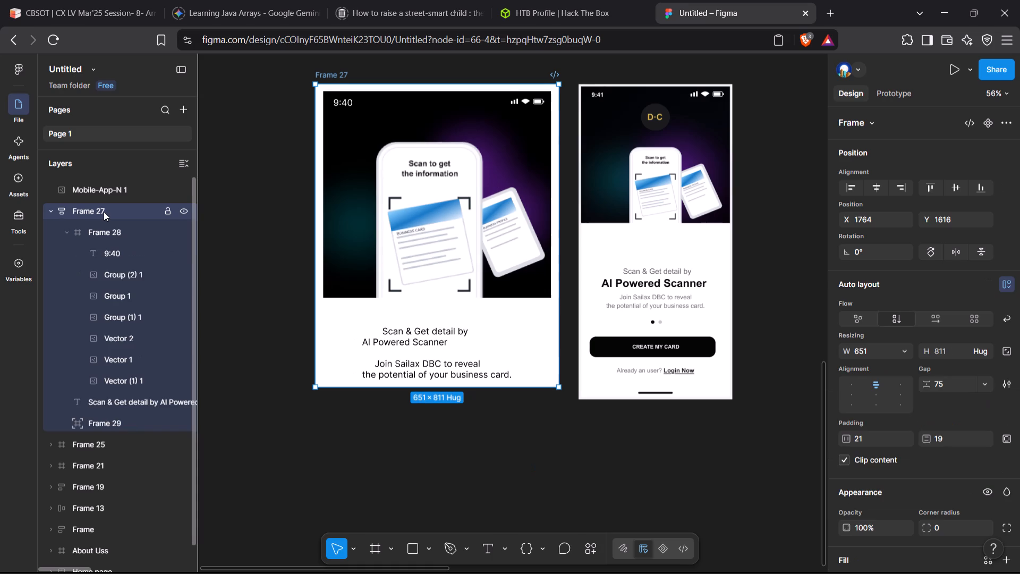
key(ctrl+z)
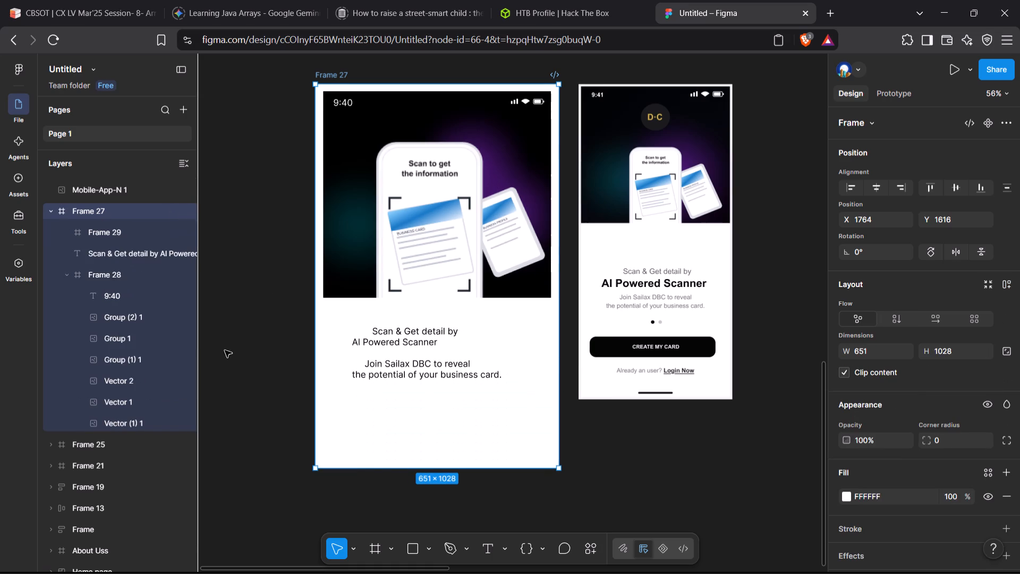
Give the button frame below the description text a 000000 fill and a 000000 inside stroke of weight 1.
click(422, 411)
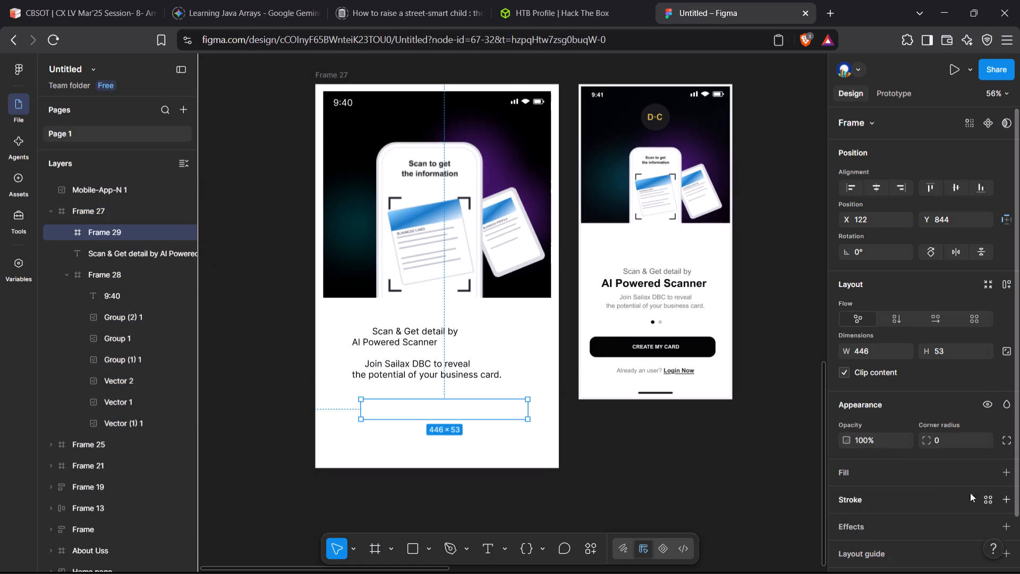
click(917, 473)
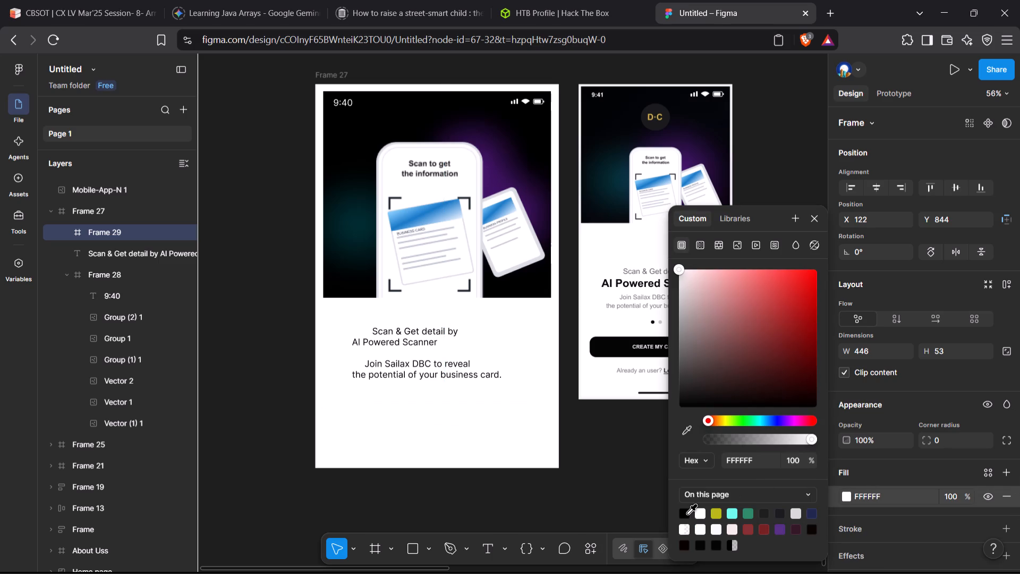
click(686, 514)
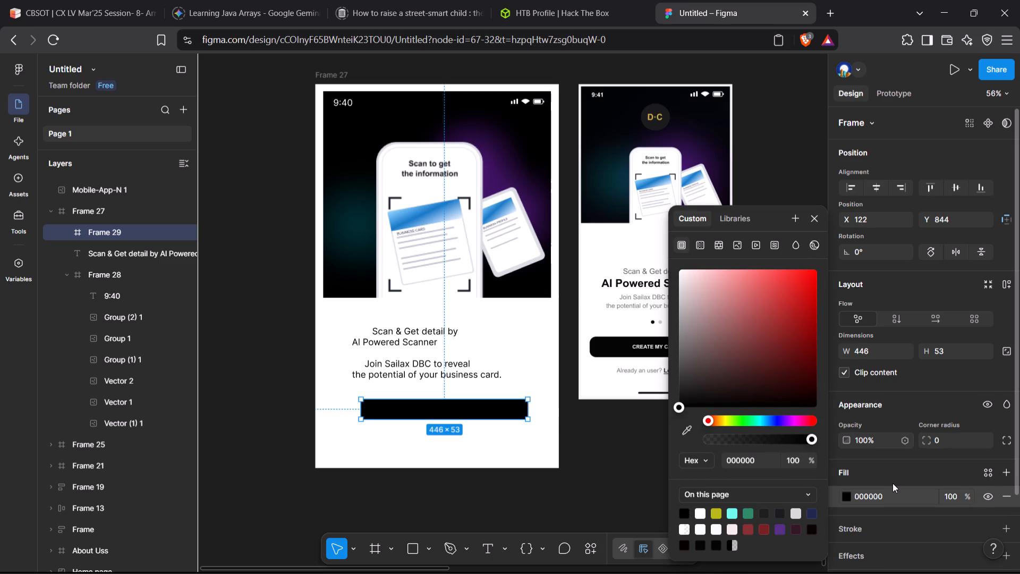
scroll(892, 483, down, 1)
click(892, 483)
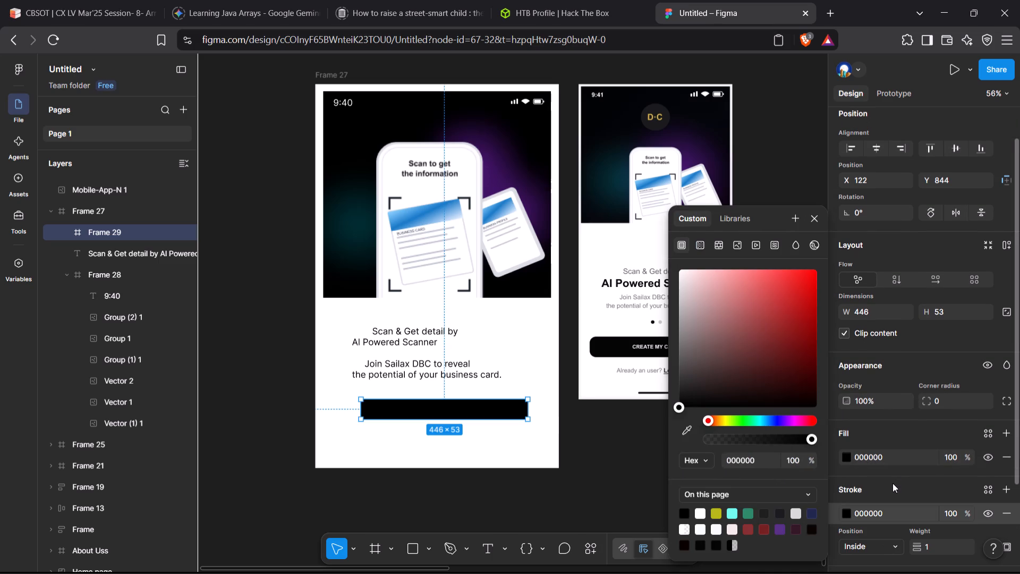
scroll(892, 483, down, 1)
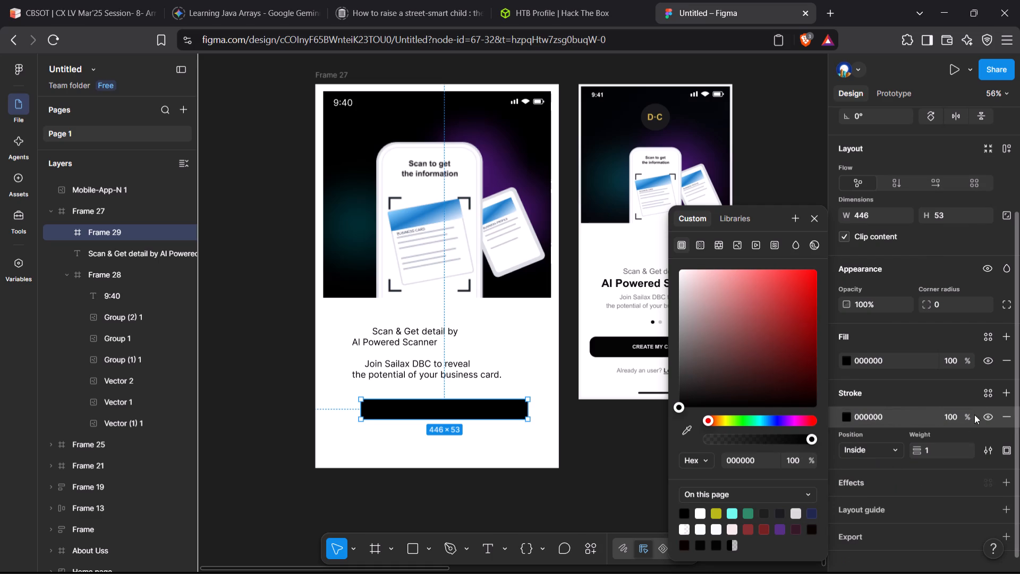
click(949, 333)
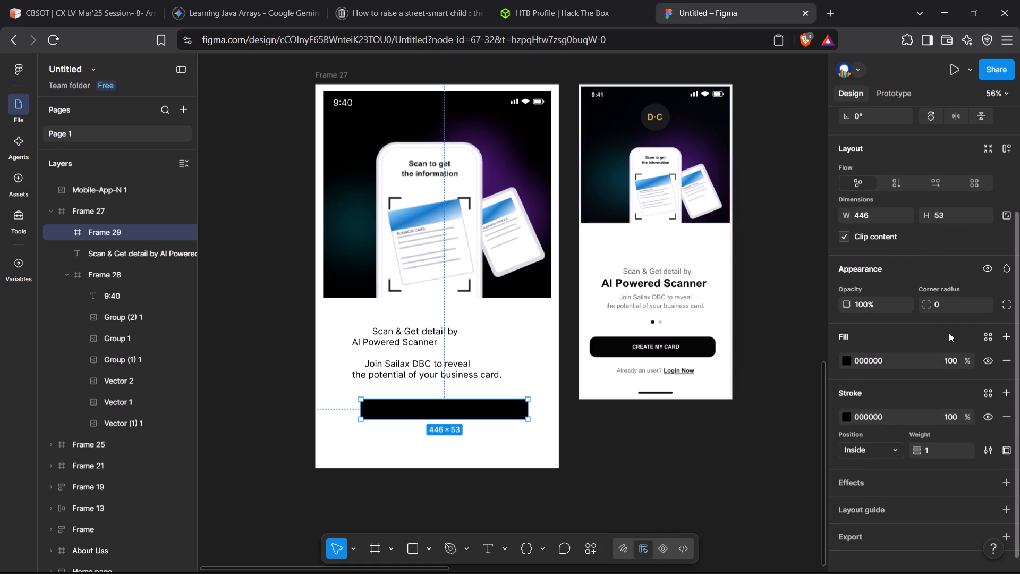
Set the black button frame's height to 55.
scroll(949, 333, up, 3)
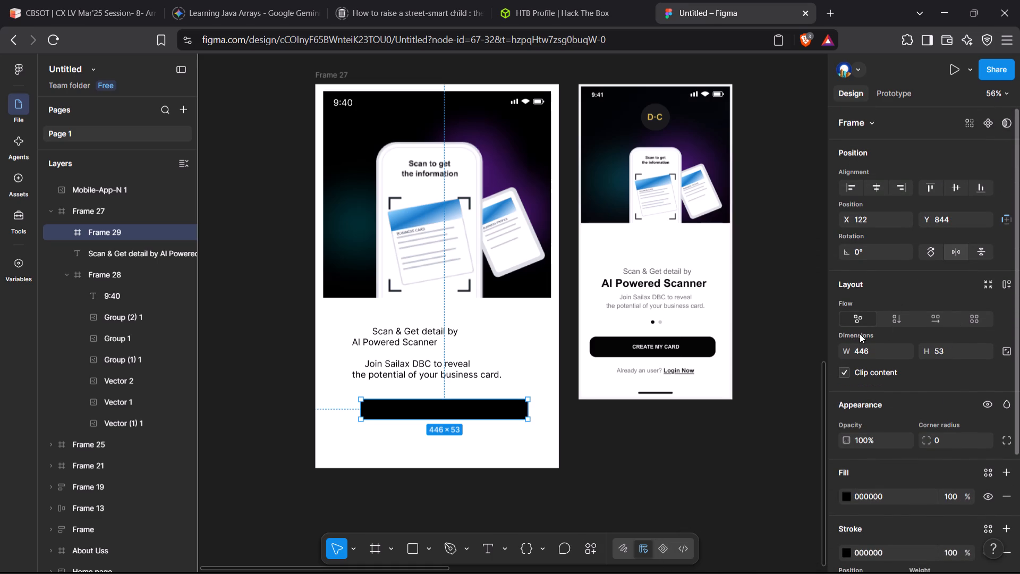
click(950, 350)
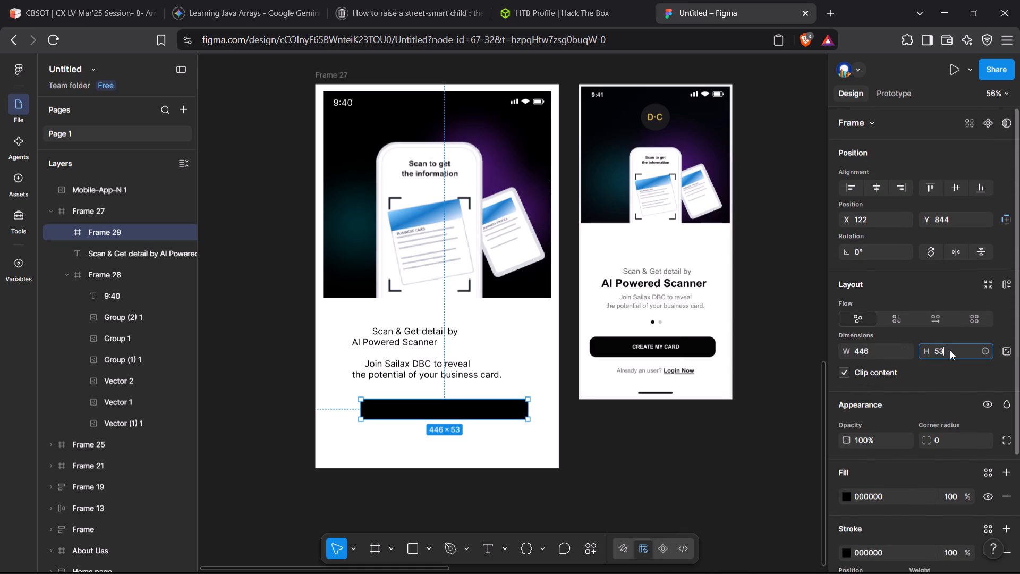
click(950, 350)
key(BackSpace)
text(55)
key(Return)
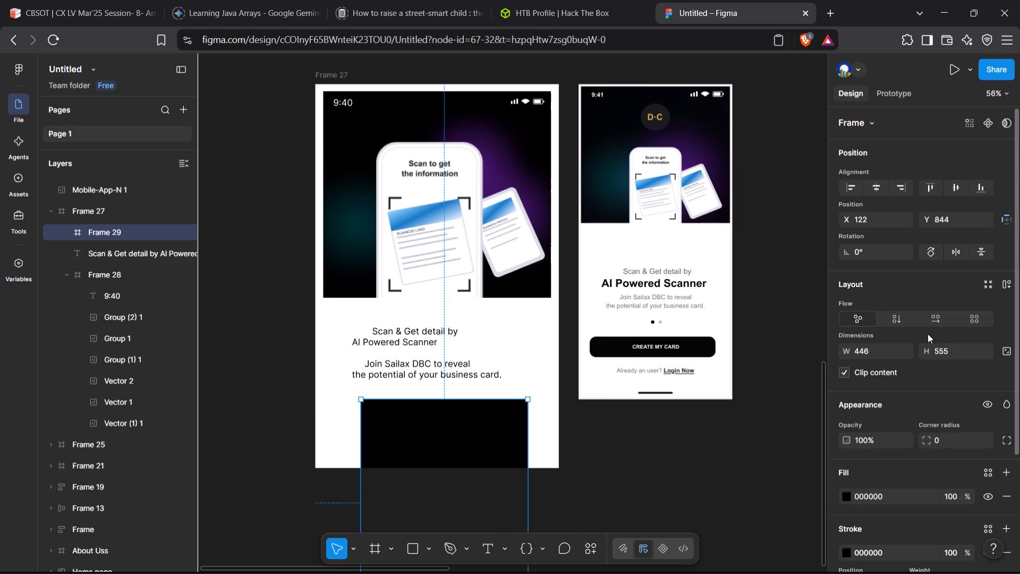
click(945, 350)
click(945, 350)
key(BackSpace)
key(Return)
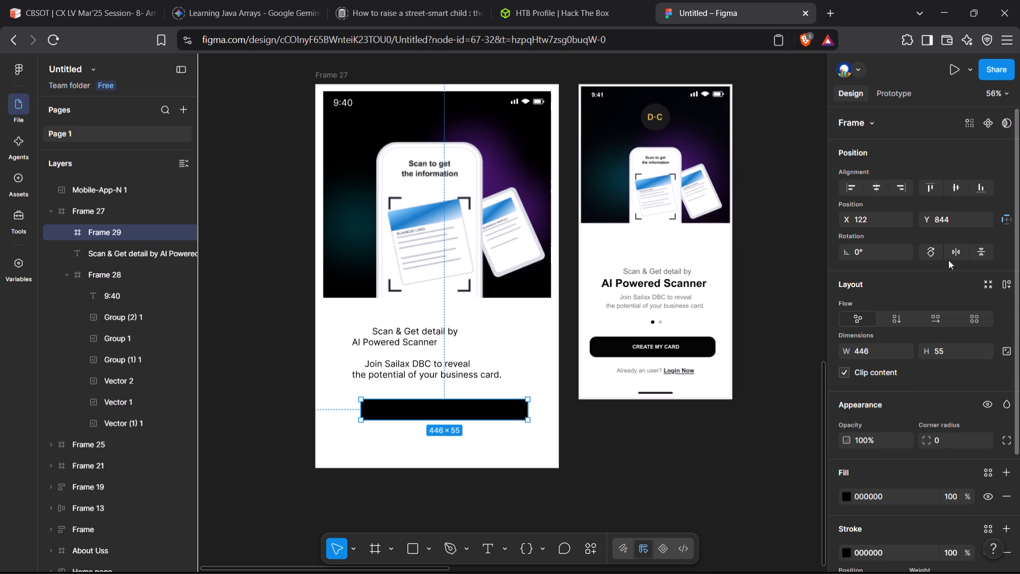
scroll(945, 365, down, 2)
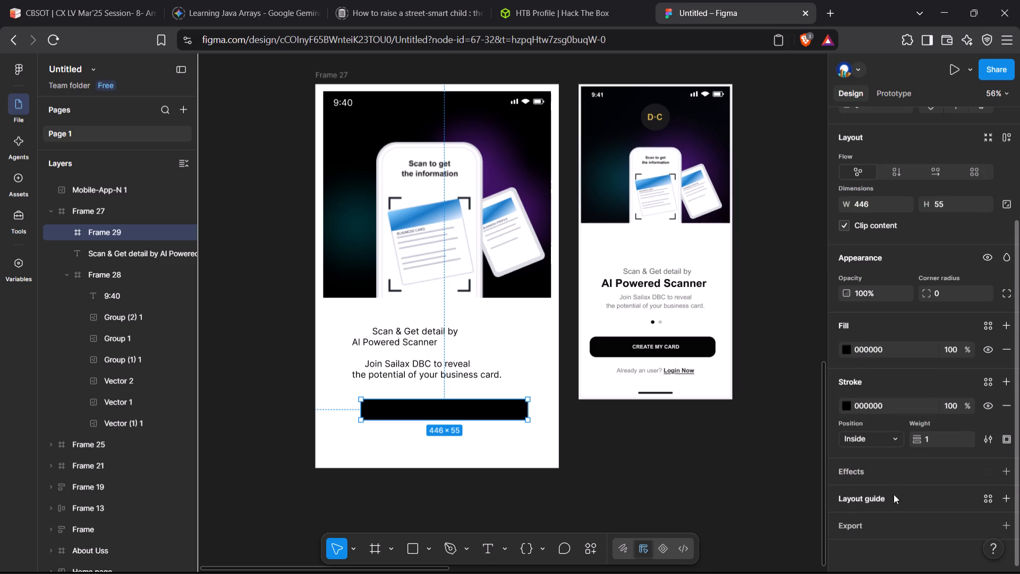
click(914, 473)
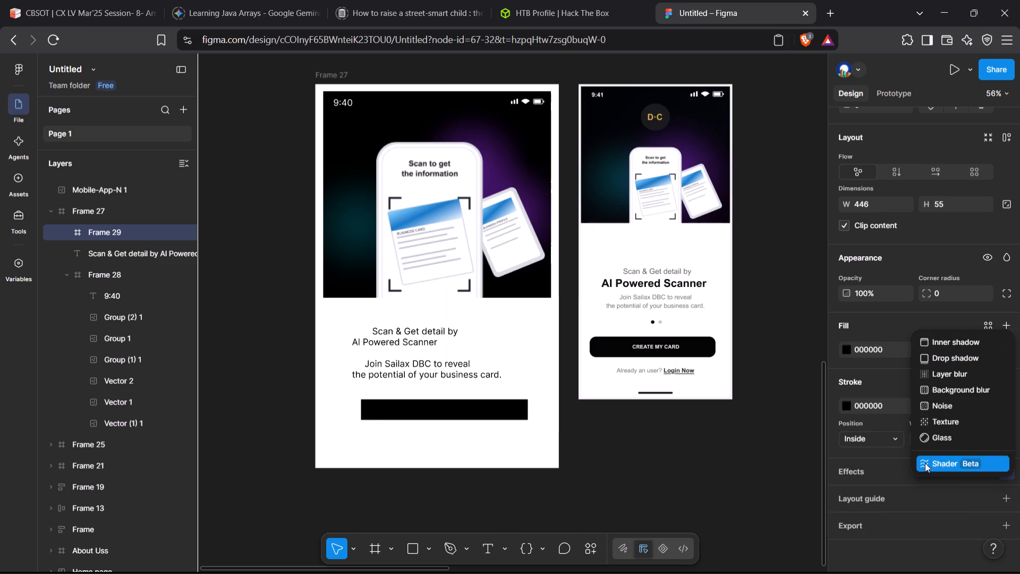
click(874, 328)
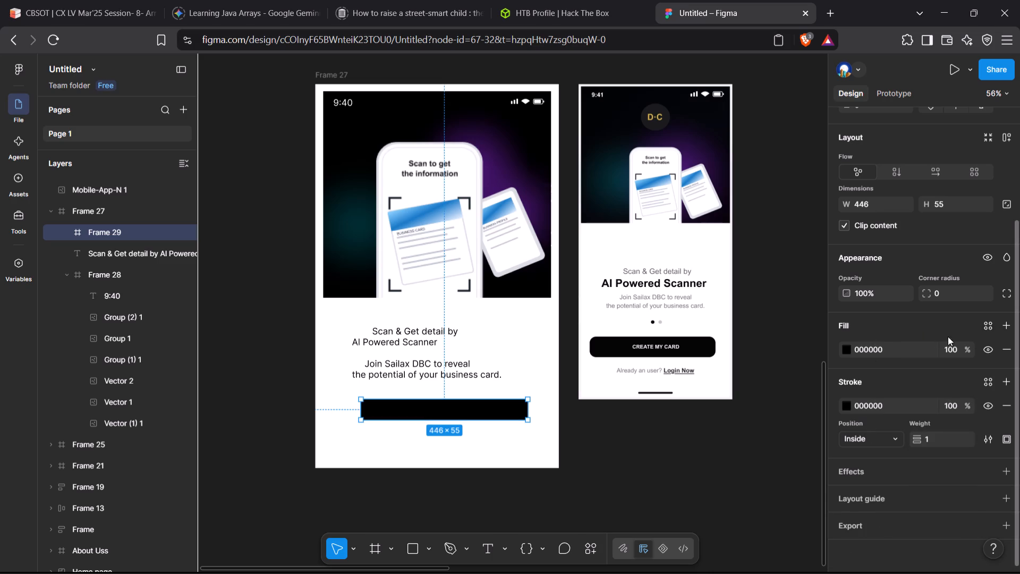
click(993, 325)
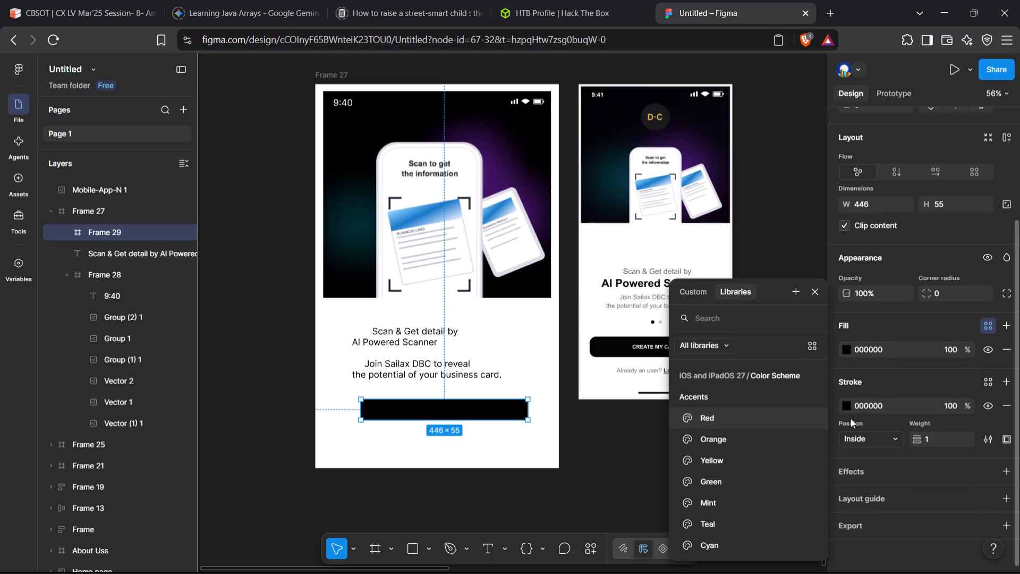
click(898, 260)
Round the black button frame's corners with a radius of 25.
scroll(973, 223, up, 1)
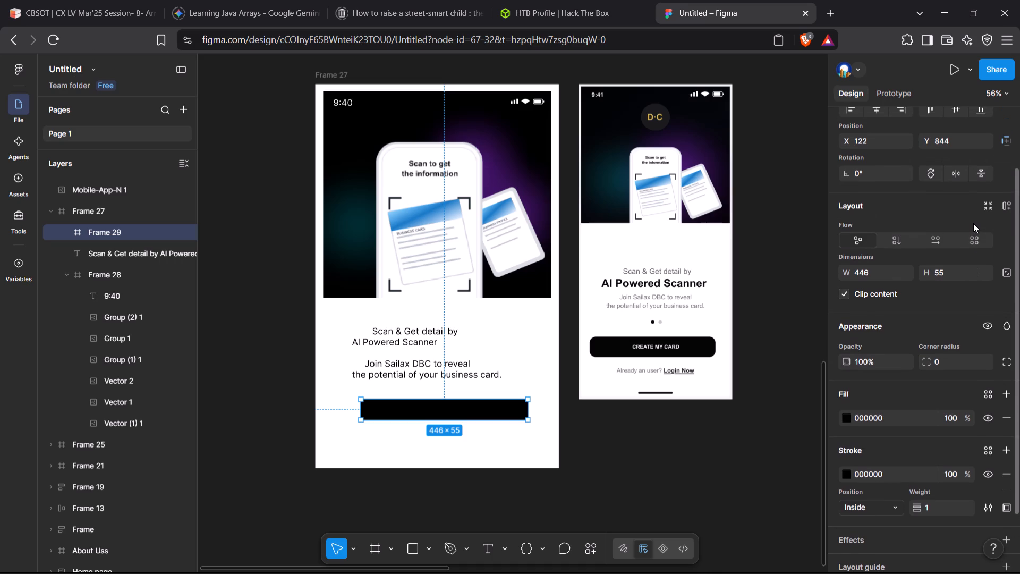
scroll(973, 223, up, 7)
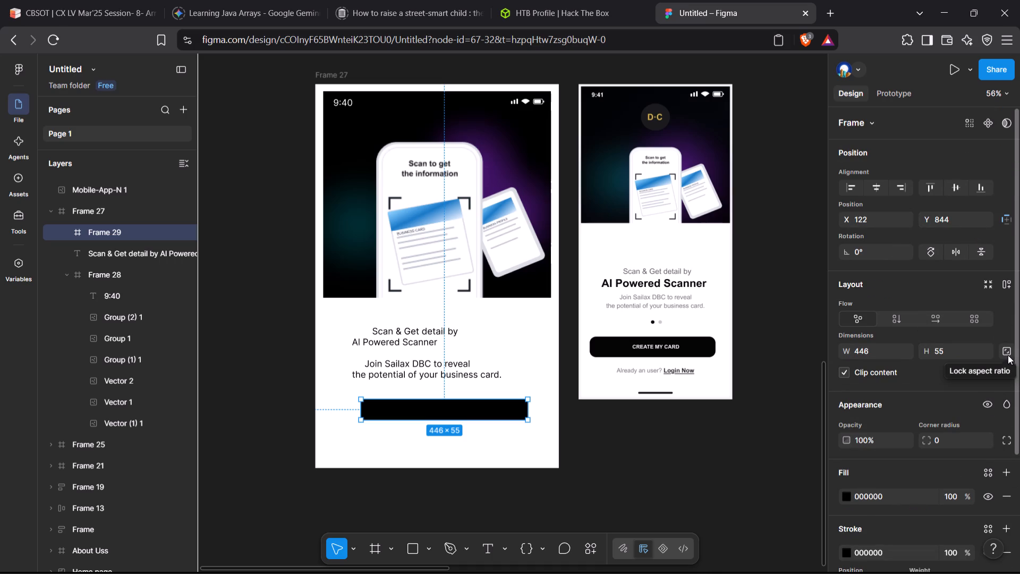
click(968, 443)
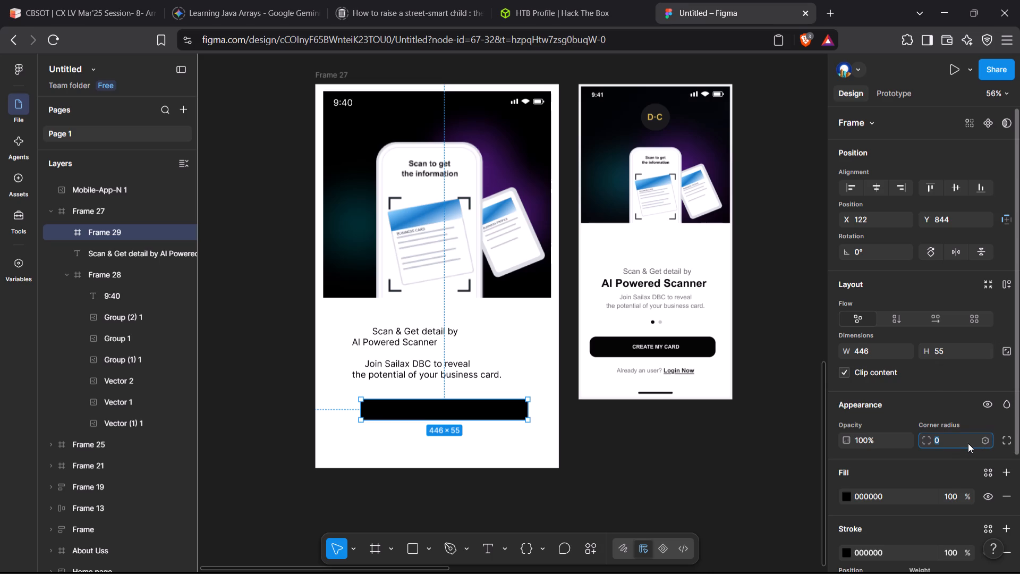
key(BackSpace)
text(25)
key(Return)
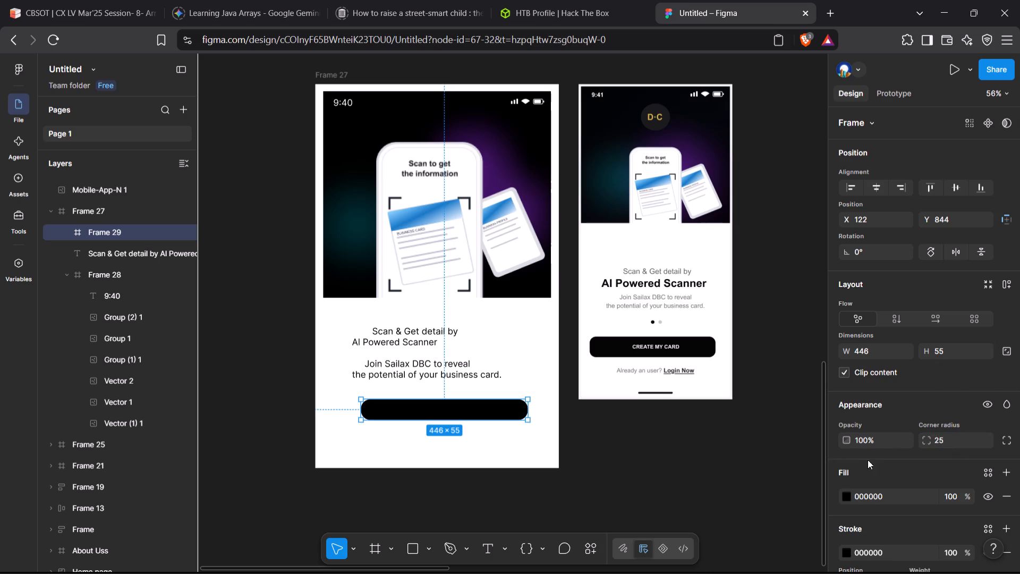
Set the black button frame's corner radius to 20.
click(960, 438)
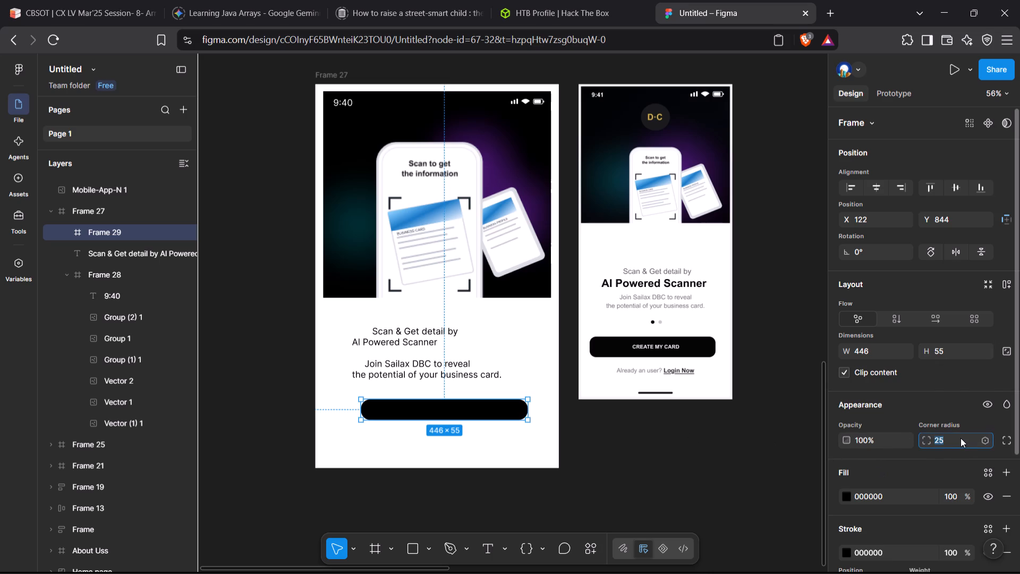
key(BackSpace)
text(20)
key(Return)
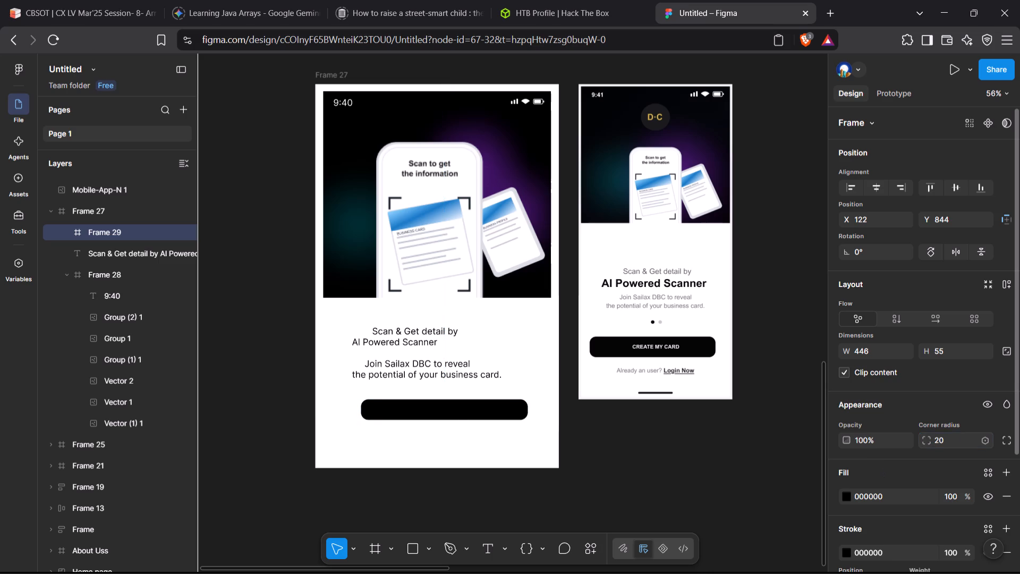
Move the black button frame to the horizontal centre of Frame 27, at about X 103, Y 848.
click(473, 408)
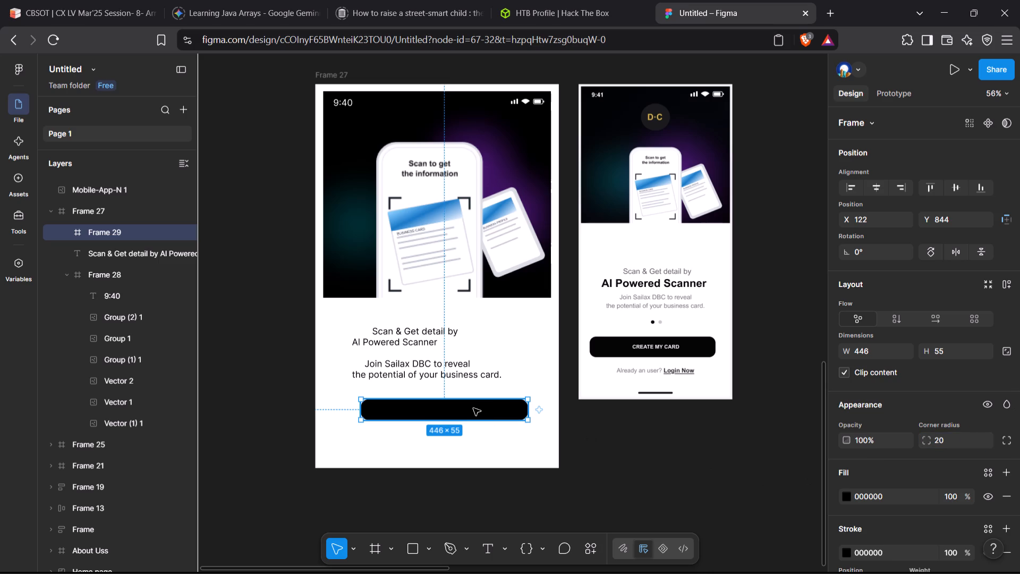
drag(451, 412, 439, 414)
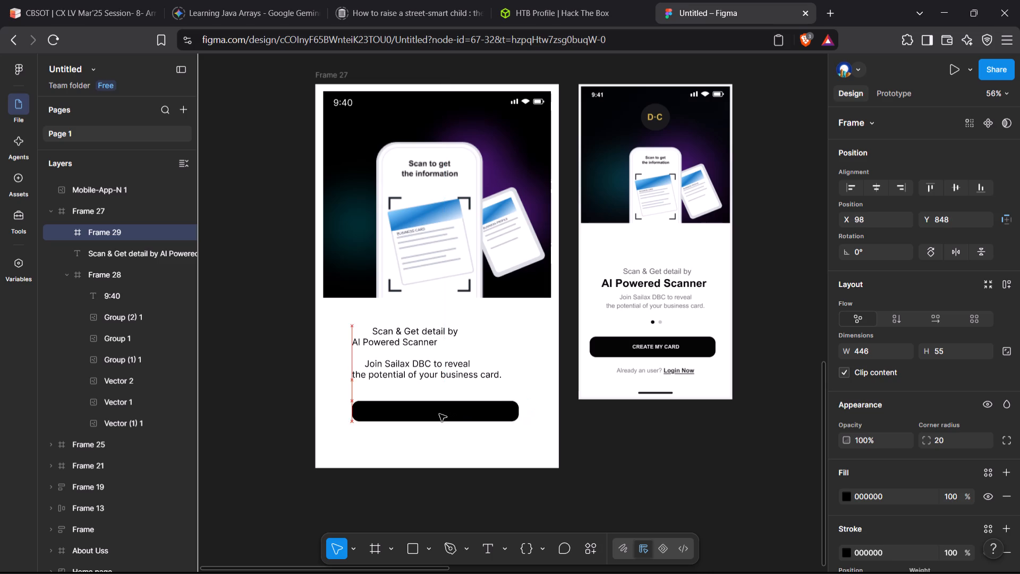
drag(439, 414, 437, 412)
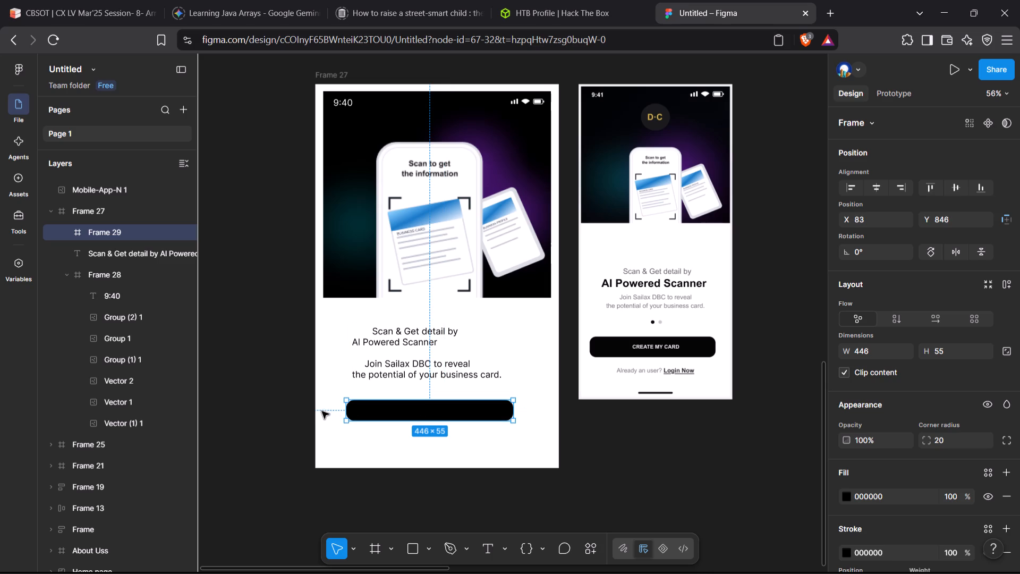
drag(438, 417, 446, 417)
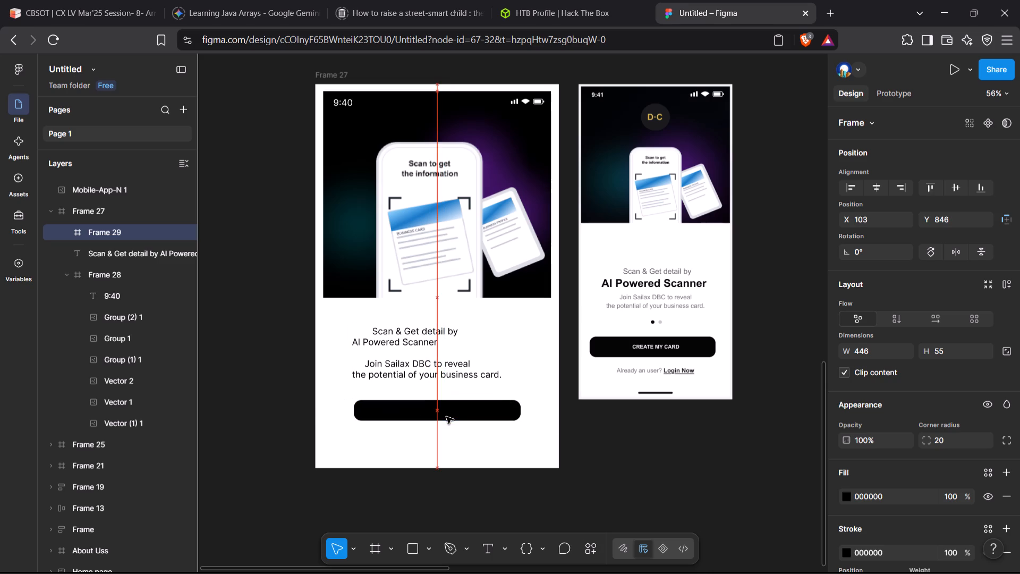
drag(446, 417, 446, 417)
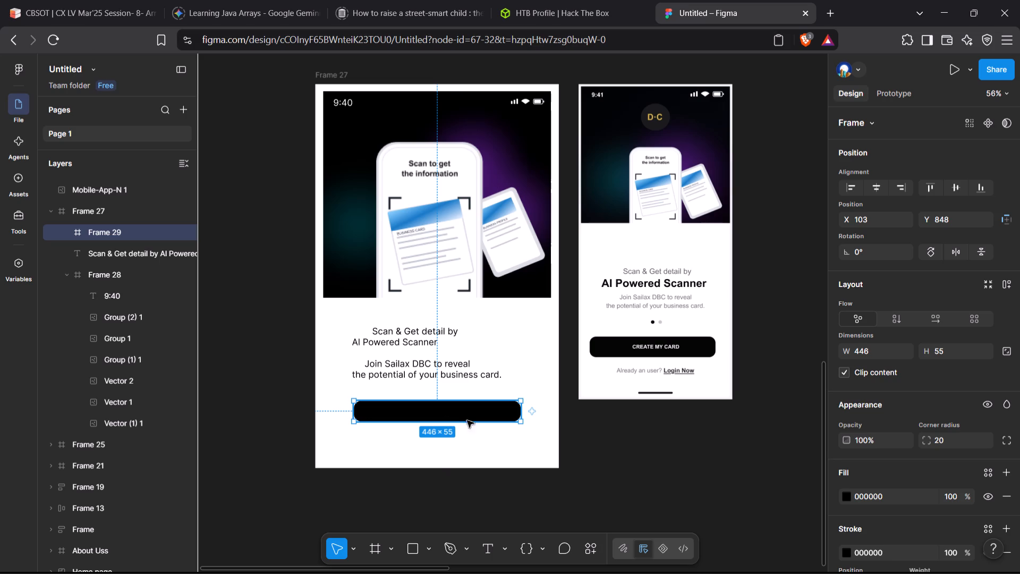
Resize the black button frame's height by its bottom edge to about 56, keeping its width.
click(599, 436)
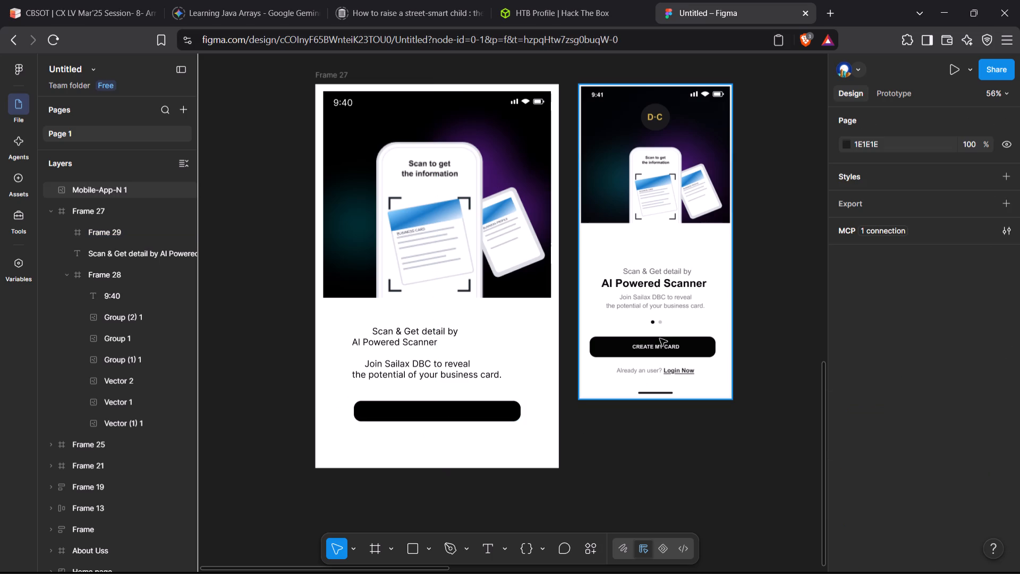
click(432, 418)
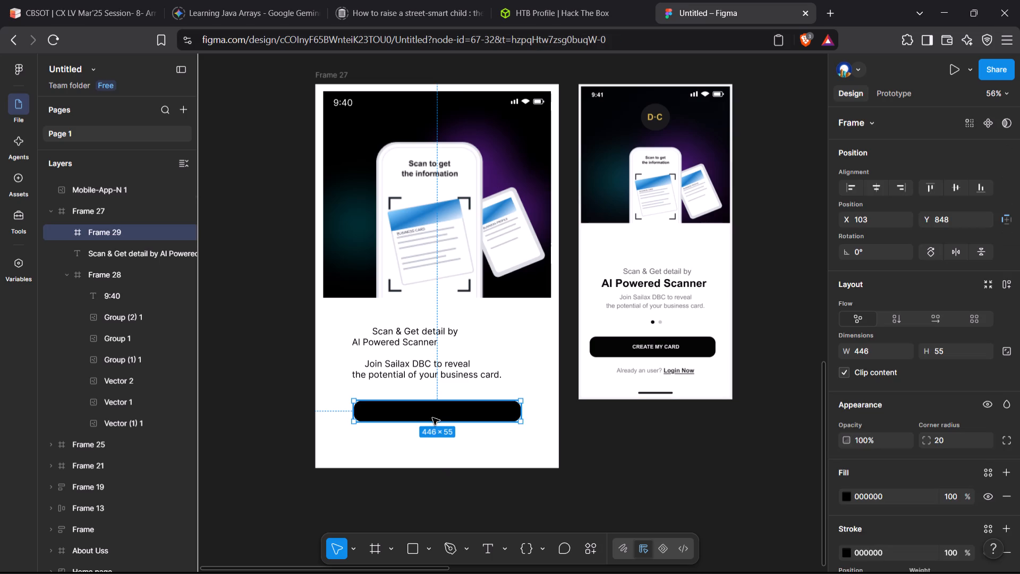
click(432, 418)
click(438, 426)
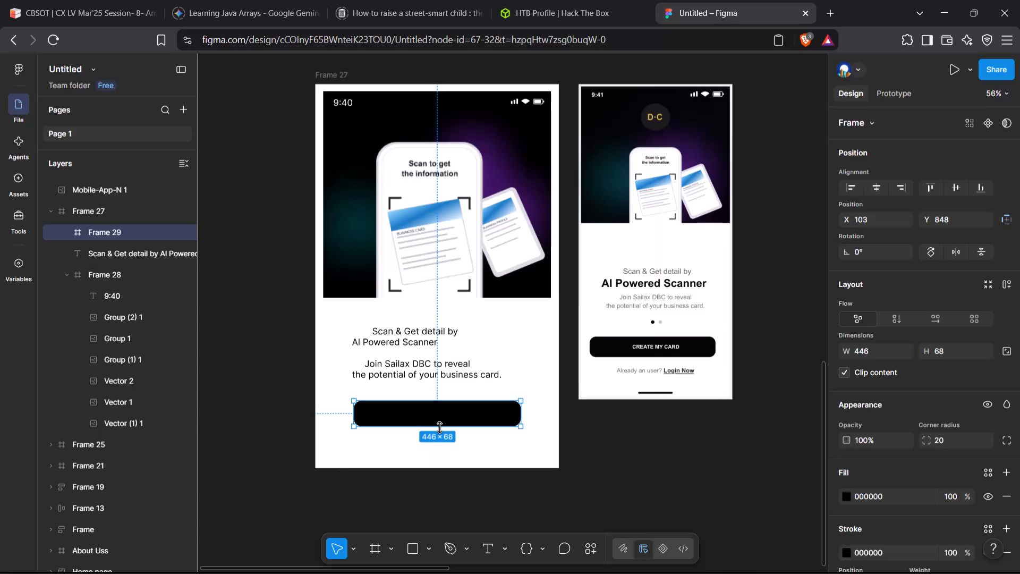
click(439, 426)
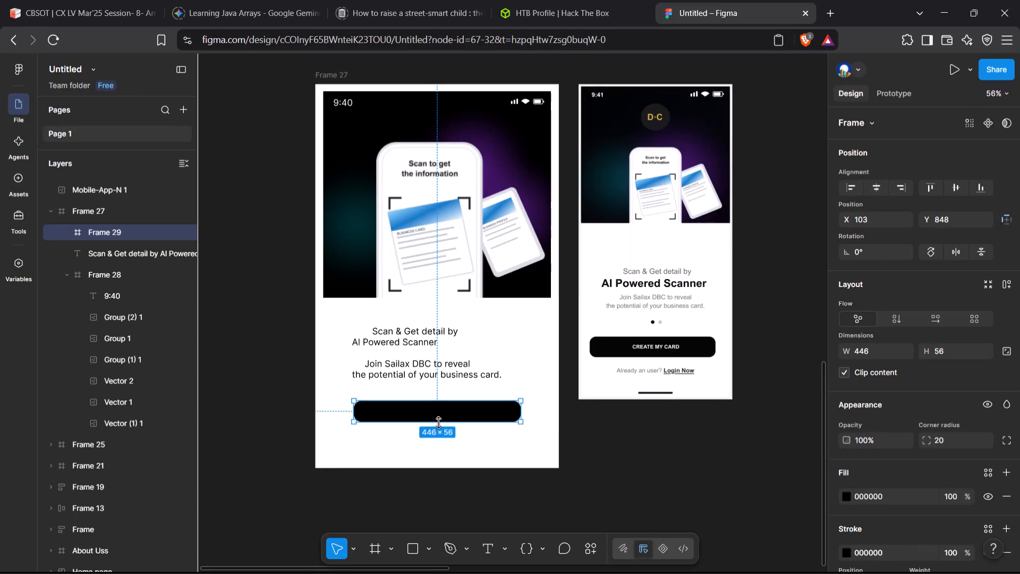
Enlarge the Mobile-App-N 1 reference image to about 501 × 1028 and place it beside Frame 27 at about X 2480, Y 1616.
click(679, 357)
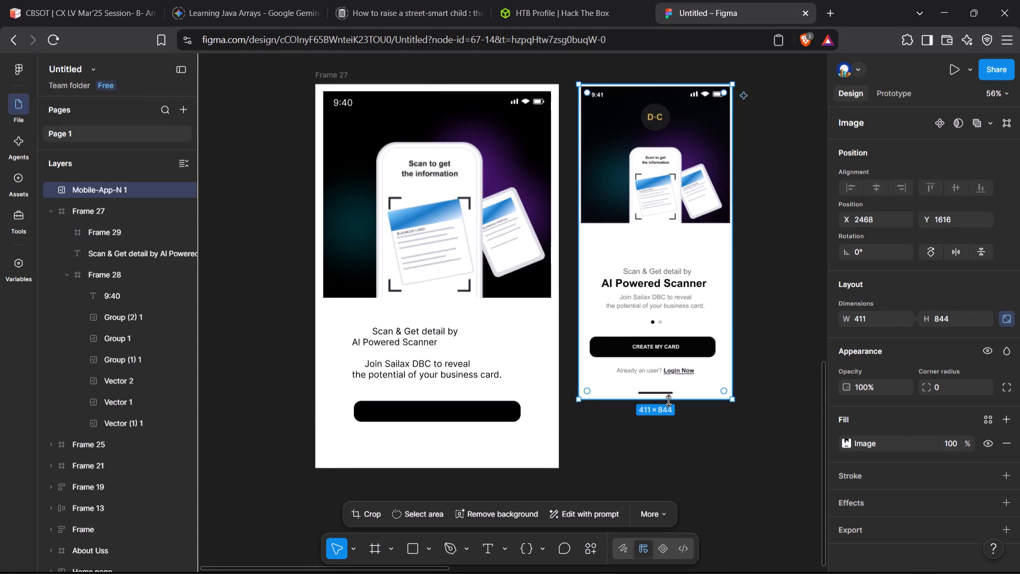
drag(668, 400, 700, 457)
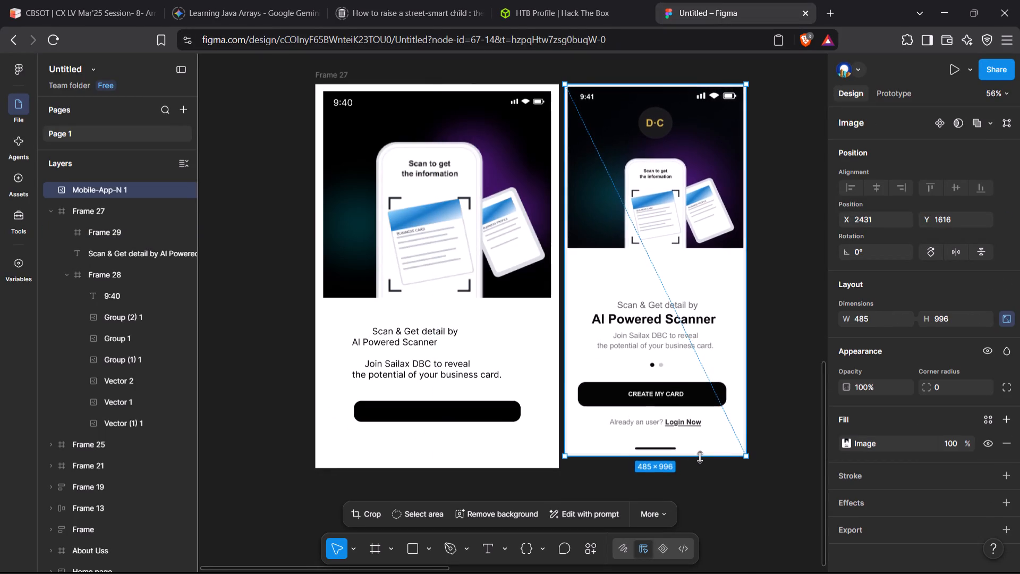
drag(700, 457, 701, 467)
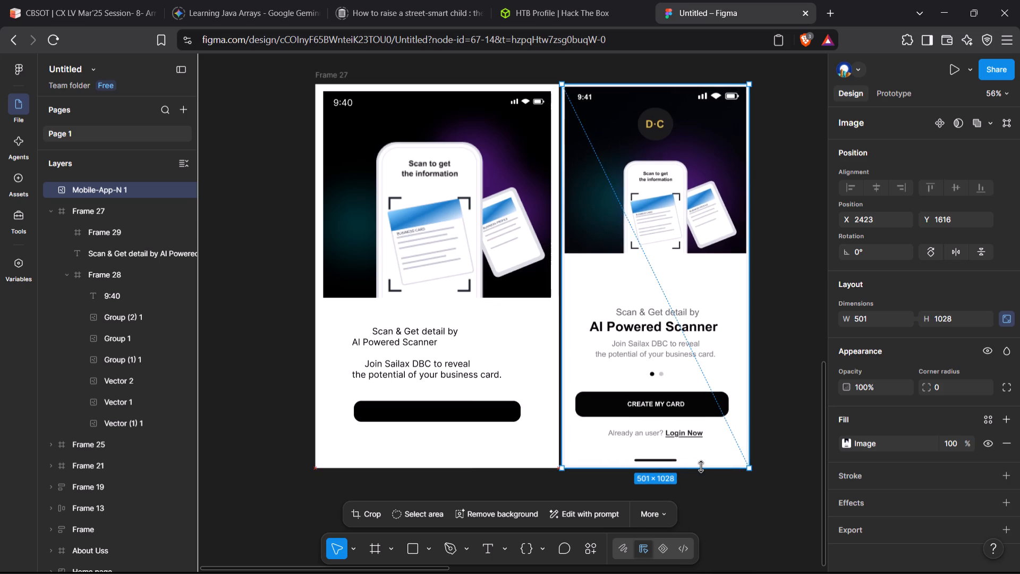
drag(701, 467, 701, 467)
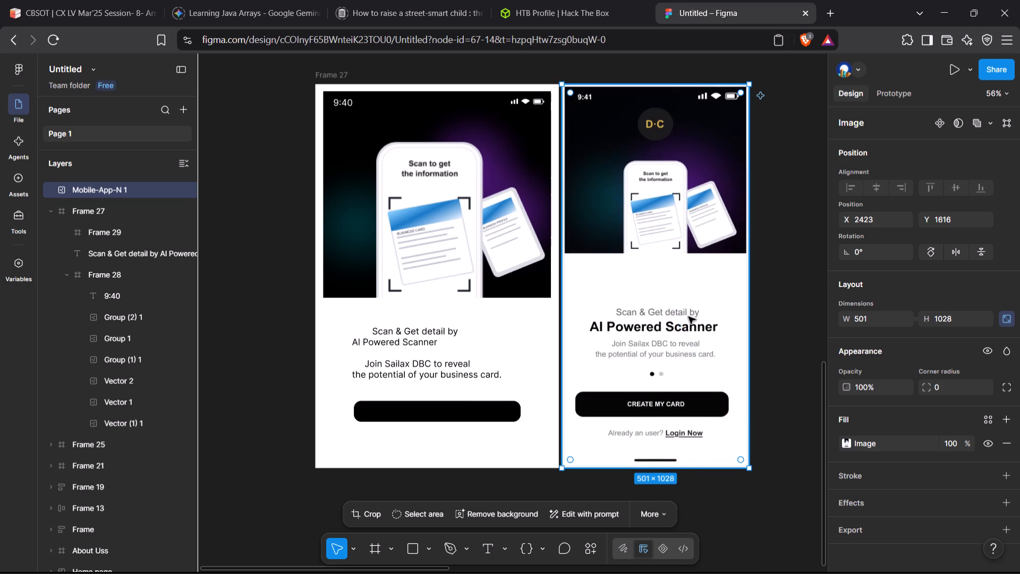
drag(688, 317, 710, 315)
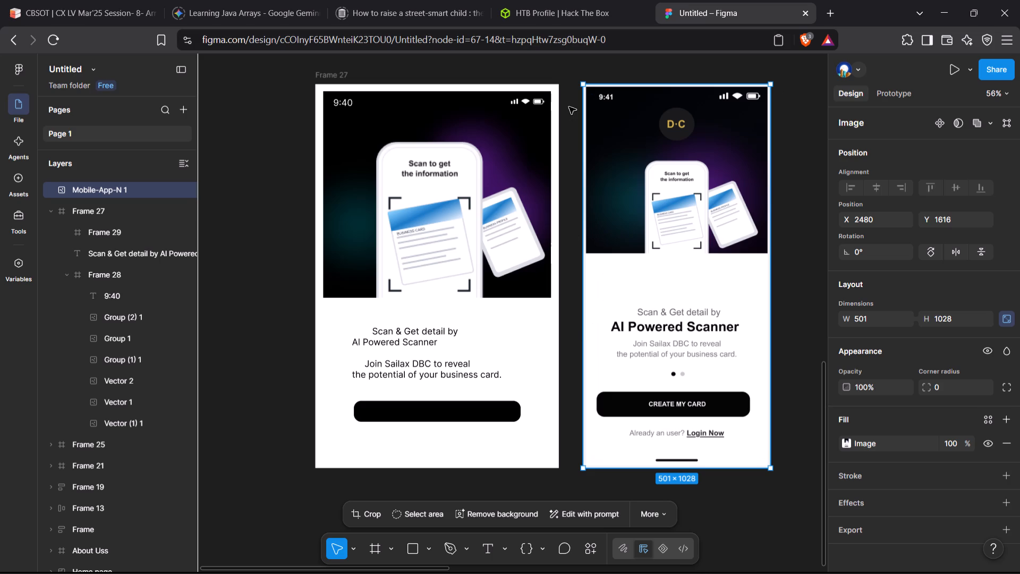
Set the font size of the 9:40 status bar text in Frame 28 to 26.
click(529, 100)
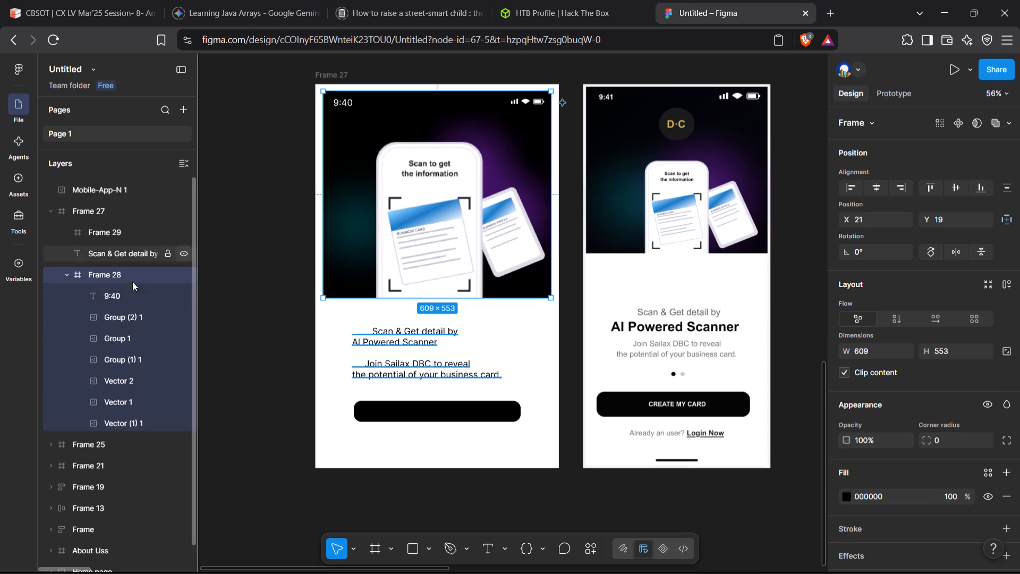
click(108, 299)
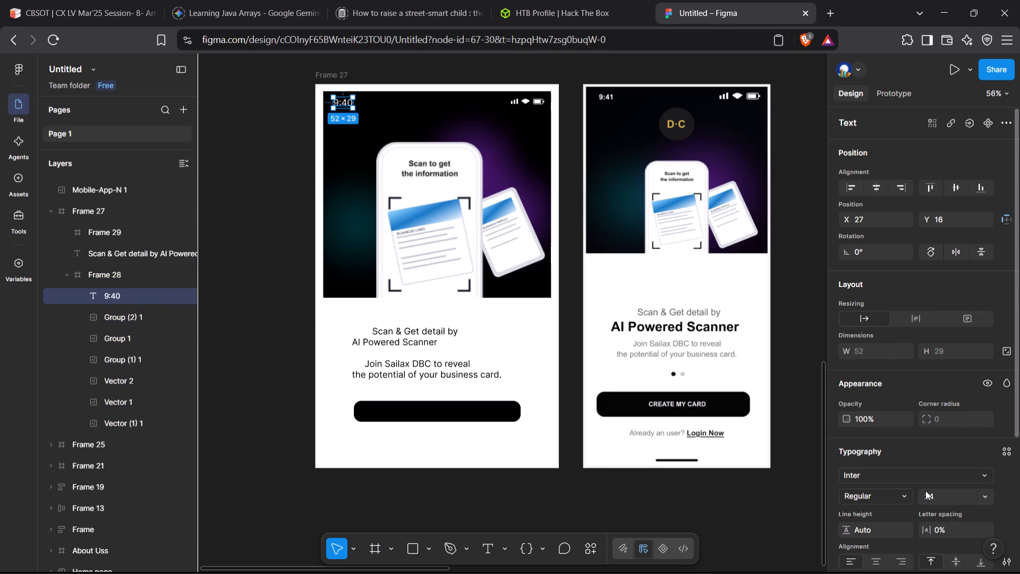
click(987, 502)
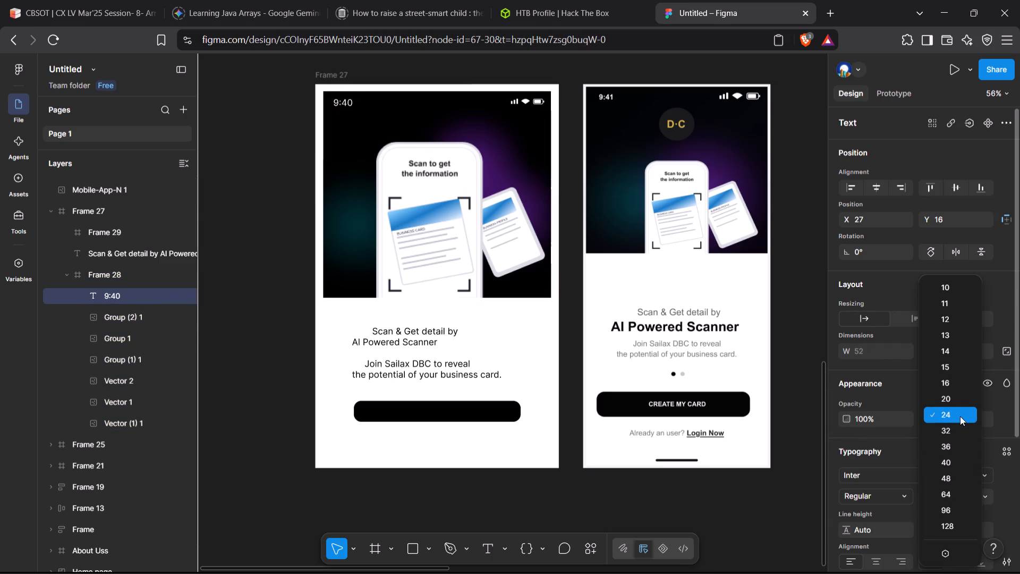
drag(997, 466, 946, 492)
click(946, 492)
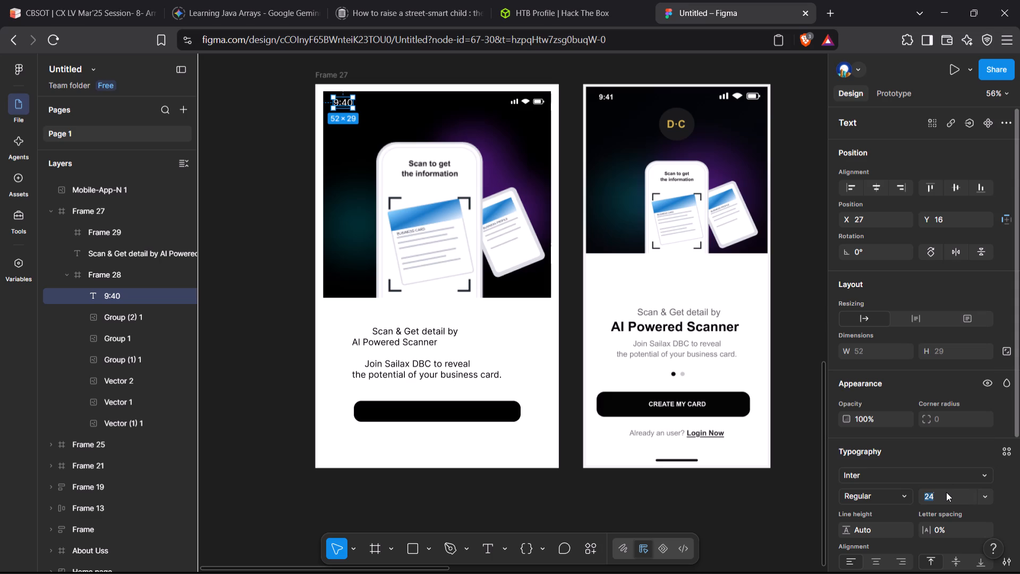
key(BackSpace)
text(26)
key(Return)
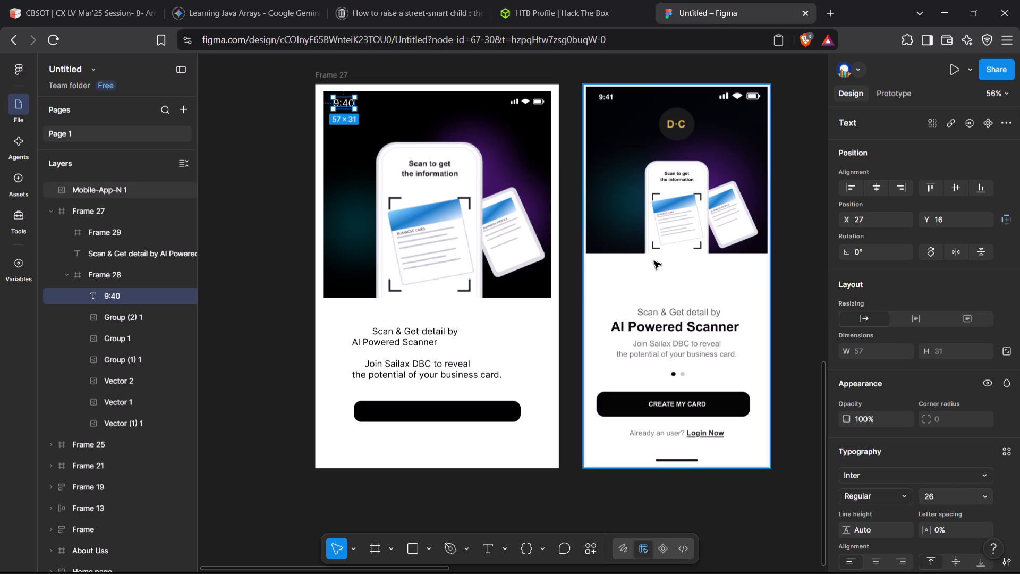
Set the height of the status bar icons image Group (2) 1 to 20 with its aspect ratio locked.
click(531, 97)
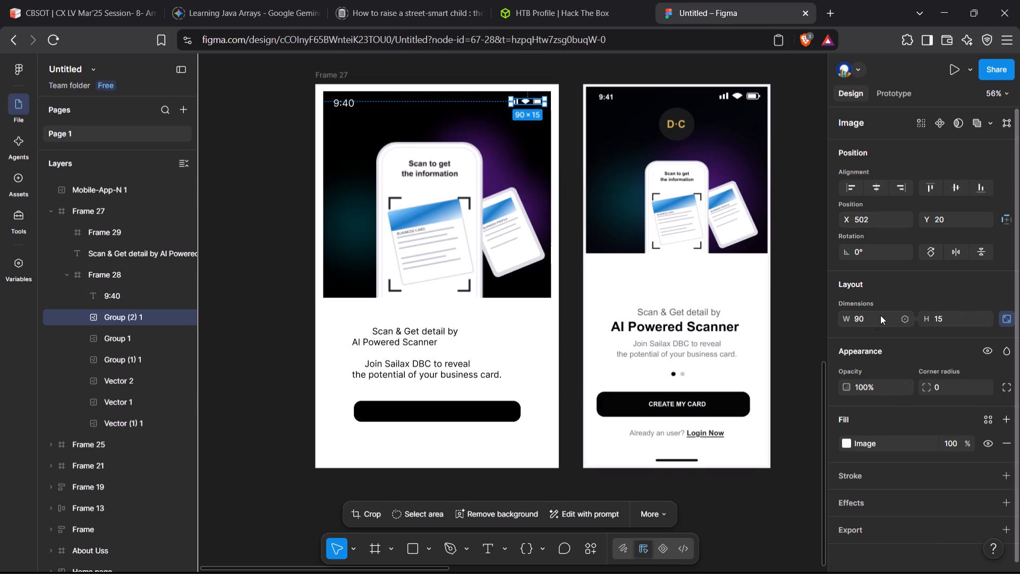
click(950, 316)
key(BackSpace)
text(20)
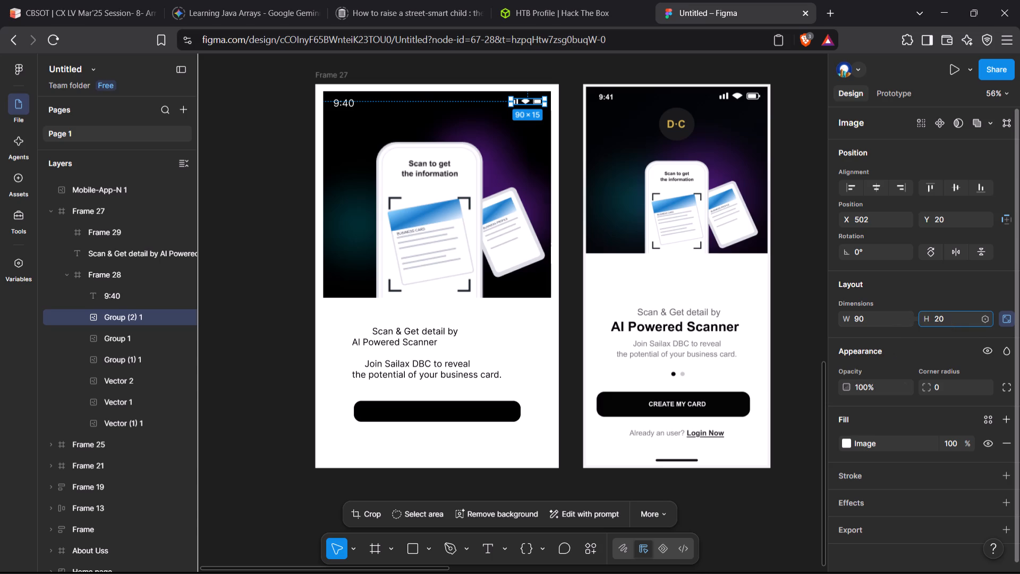
key(Return)
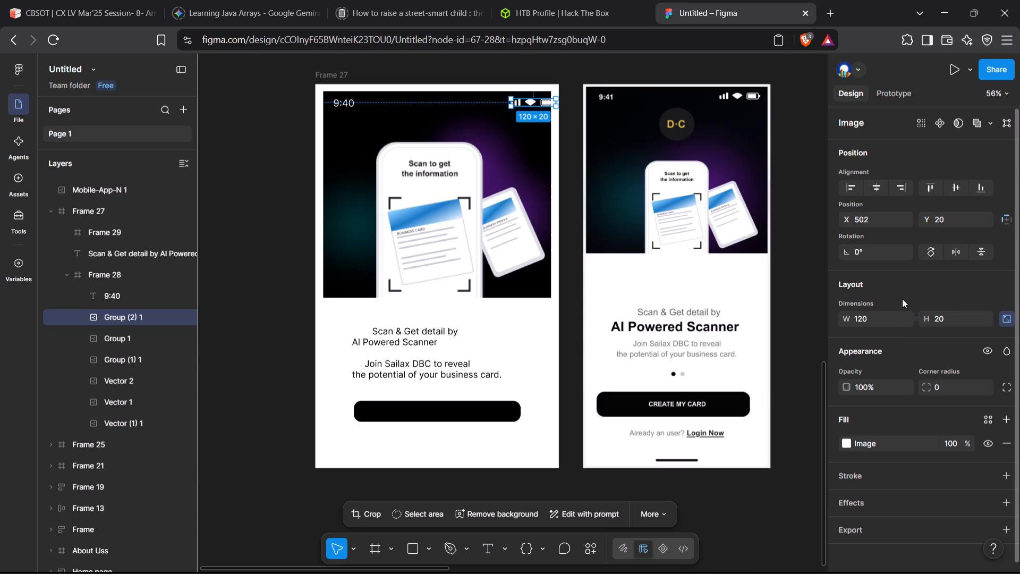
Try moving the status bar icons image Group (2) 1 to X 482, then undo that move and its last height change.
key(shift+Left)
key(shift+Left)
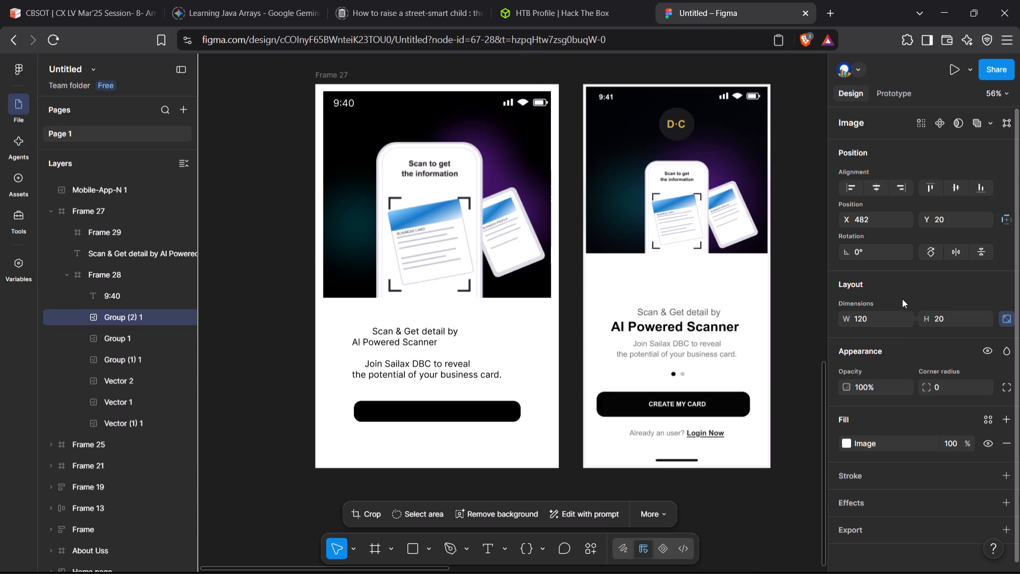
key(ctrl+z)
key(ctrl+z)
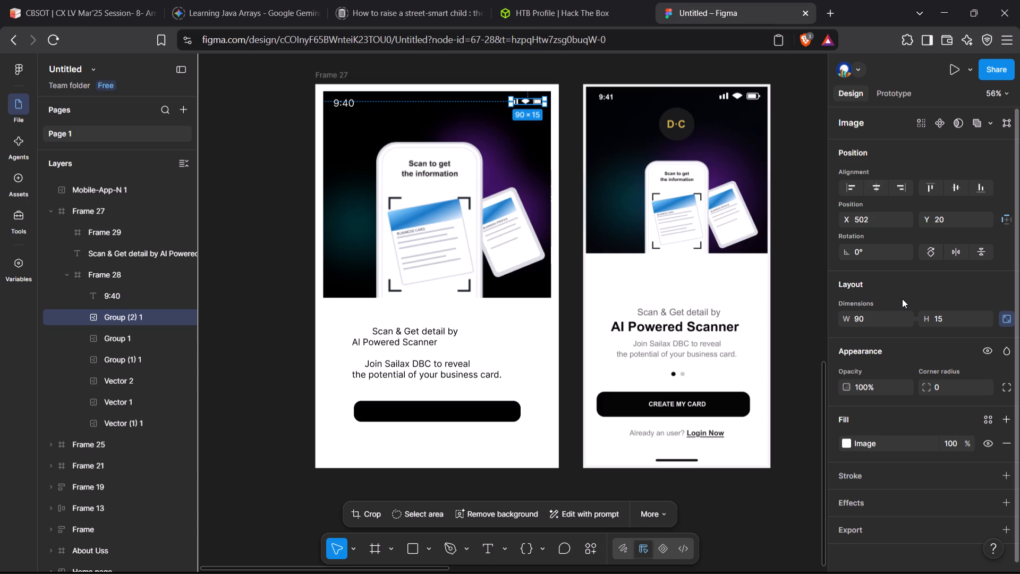
Set the height of the status bar icons image Group (2) 1 to 17 and shift it to X 492.
click(953, 317)
key(BackSpace)
text(17)
key(Return)
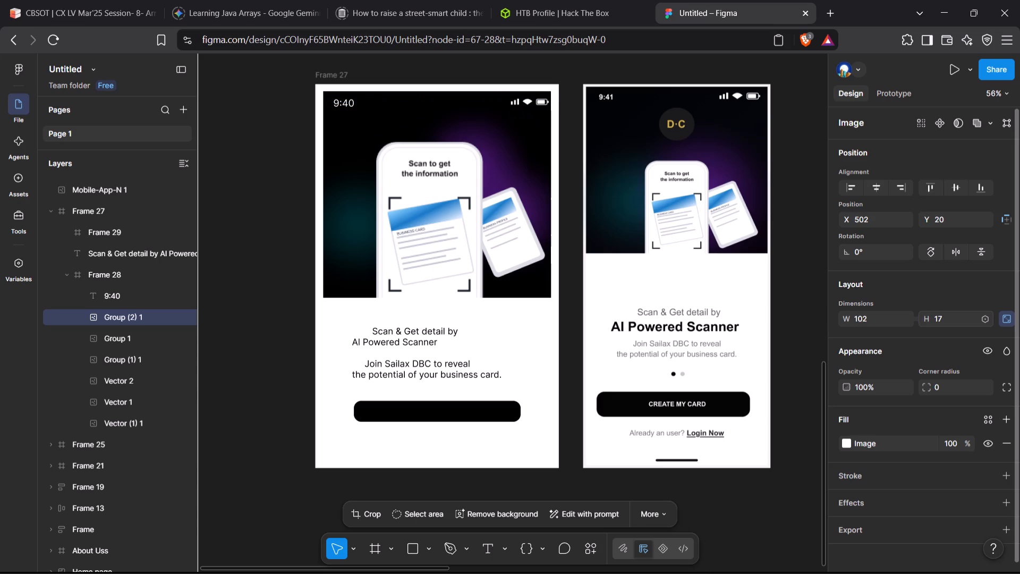
key(shift+Left)
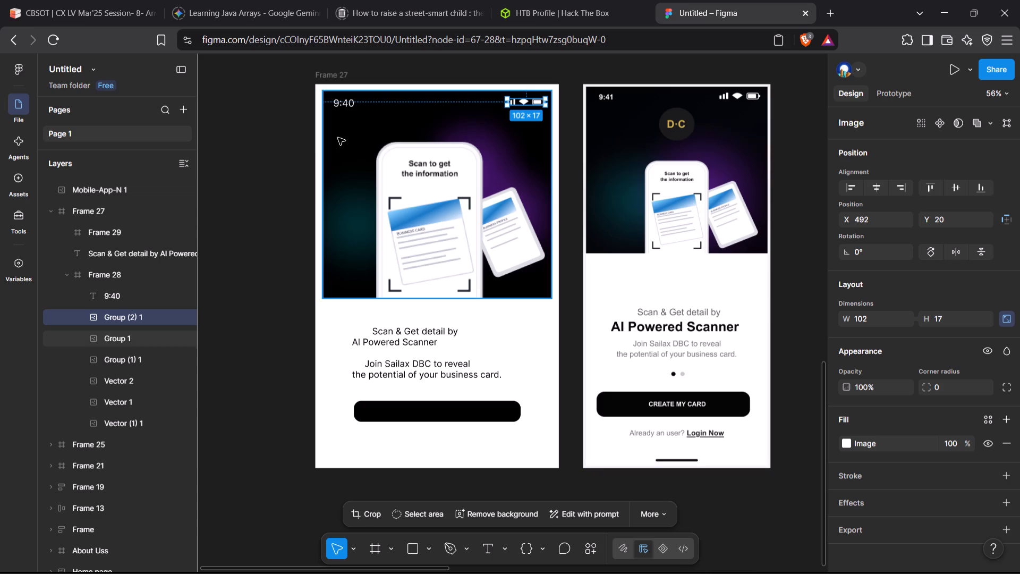
click(225, 159)
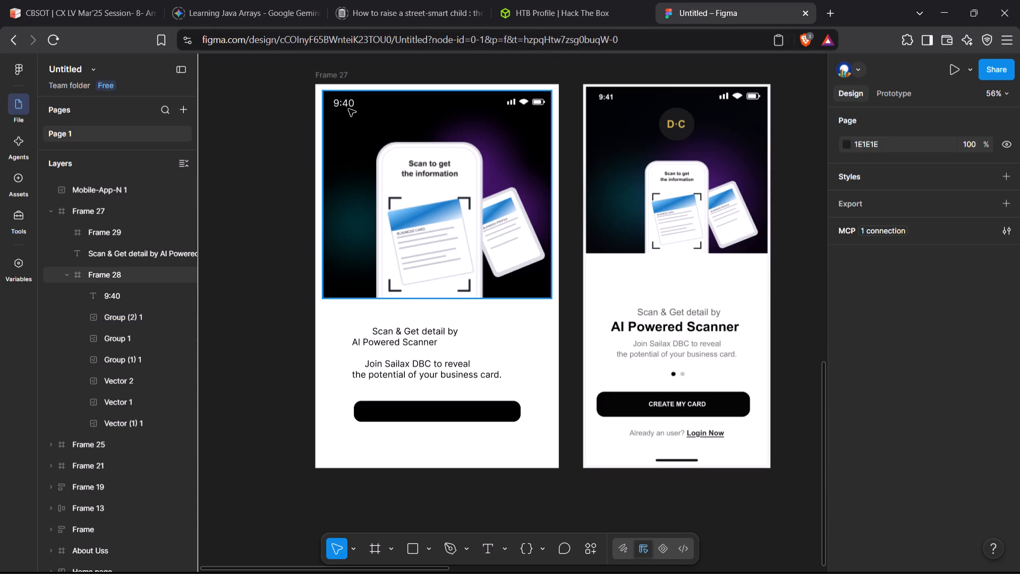
Set the font size of the 9:40 status bar text in Frame 28 to 25.
click(127, 300)
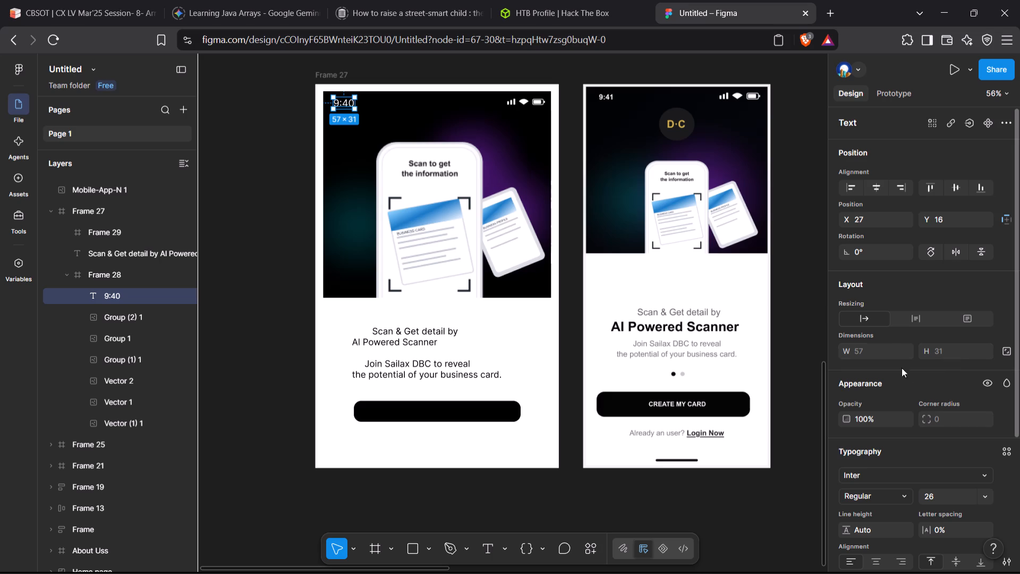
click(936, 494)
key(BackSpace)
text(25)
key(Return)
double_click(276, 321)
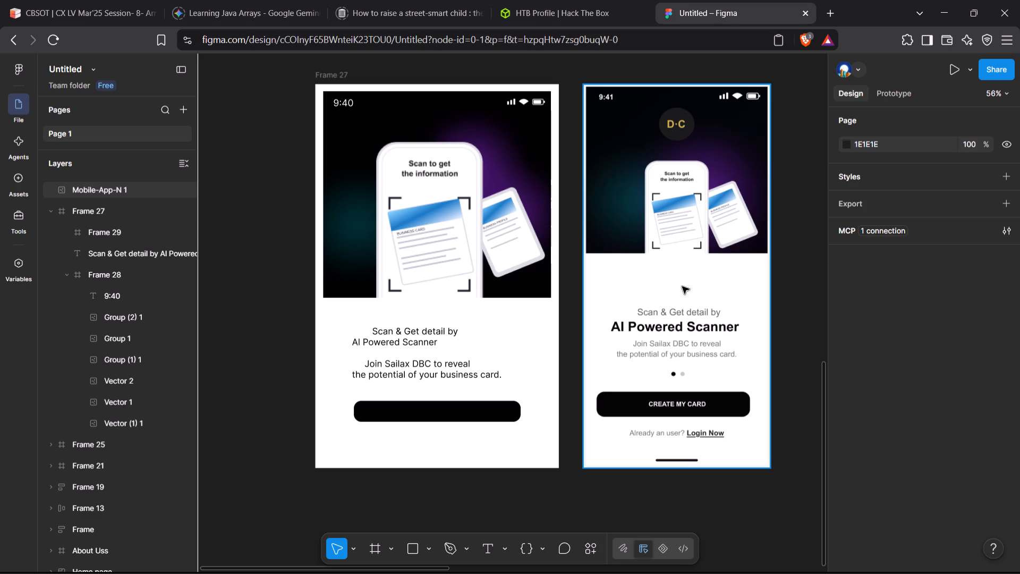
Set the width of Frame 27 to 505, close to the width of the Mobile-App-N 1 reference image.
click(695, 281)
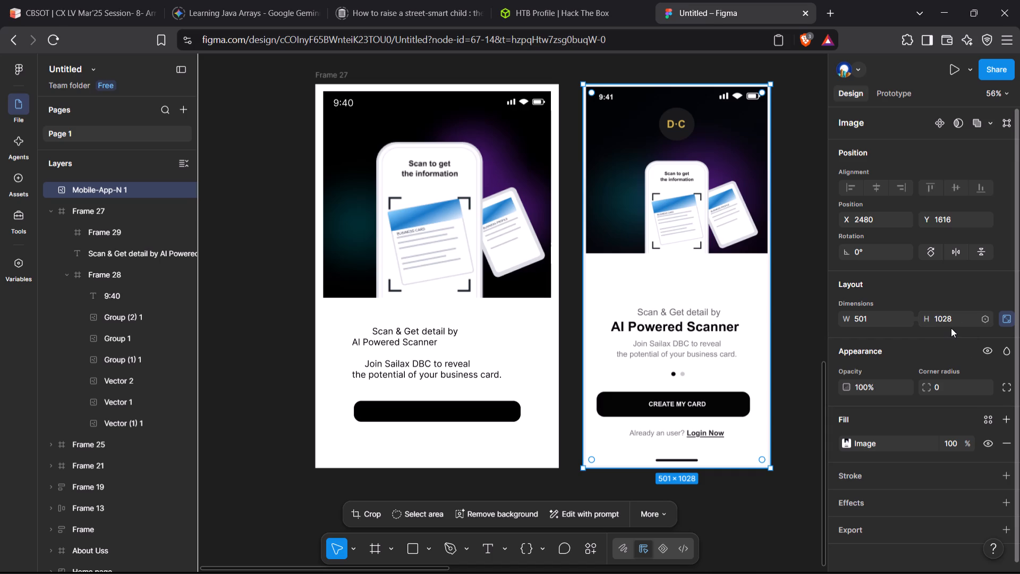
click(511, 324)
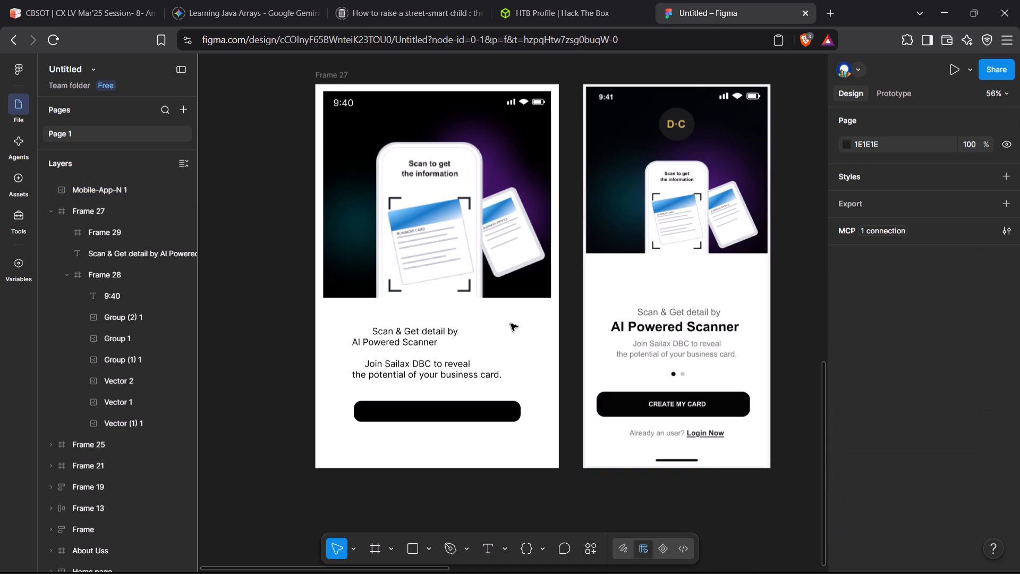
click(125, 211)
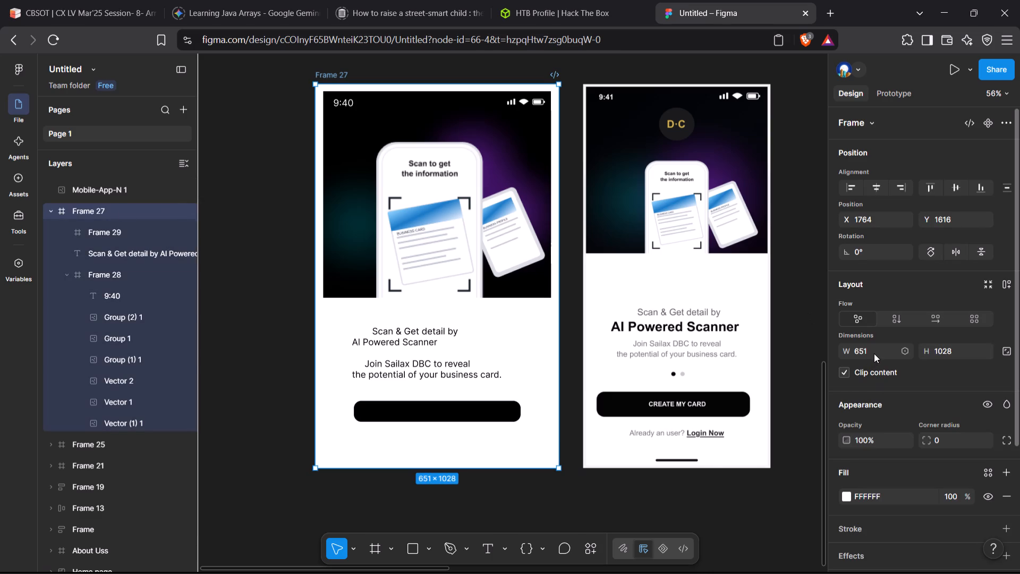
click(874, 352)
key(BackSpace)
text(505)
key(Return)
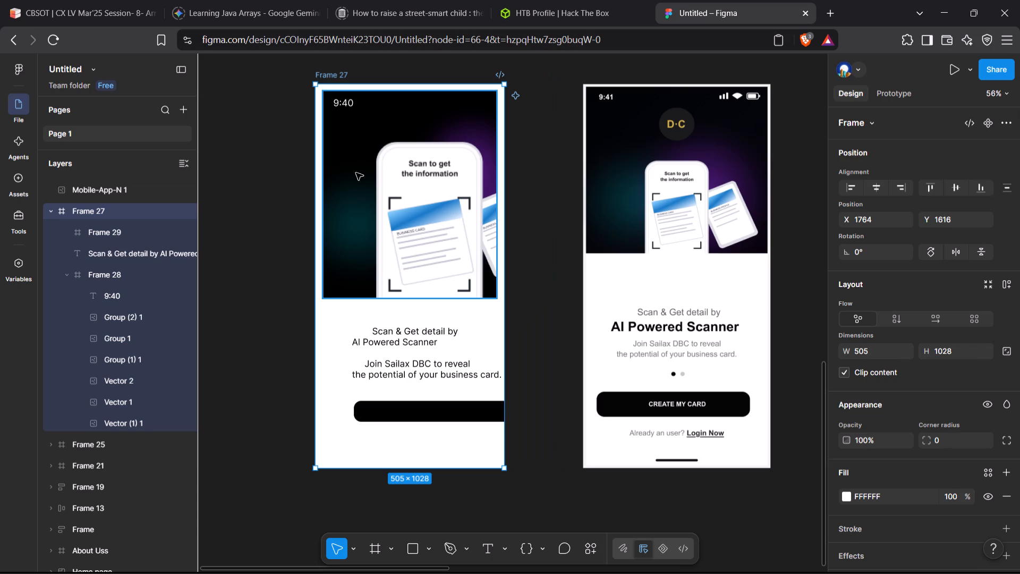
Move Frame 27 closer to the Mobile-App-N 1 reference image, to about X 1927, keeping Y at 1616.
click(715, 280)
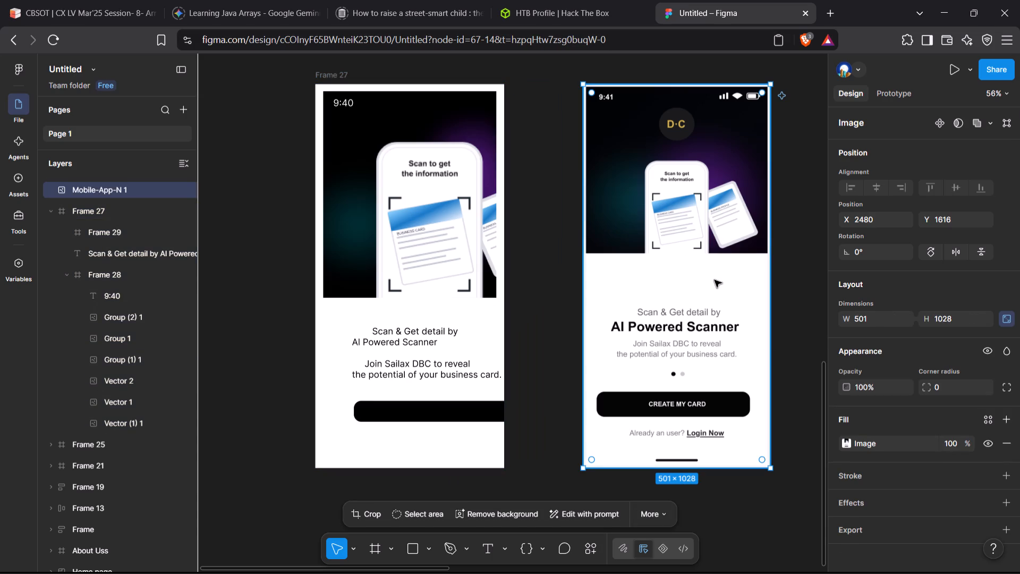
click(312, 447)
double_click(427, 445)
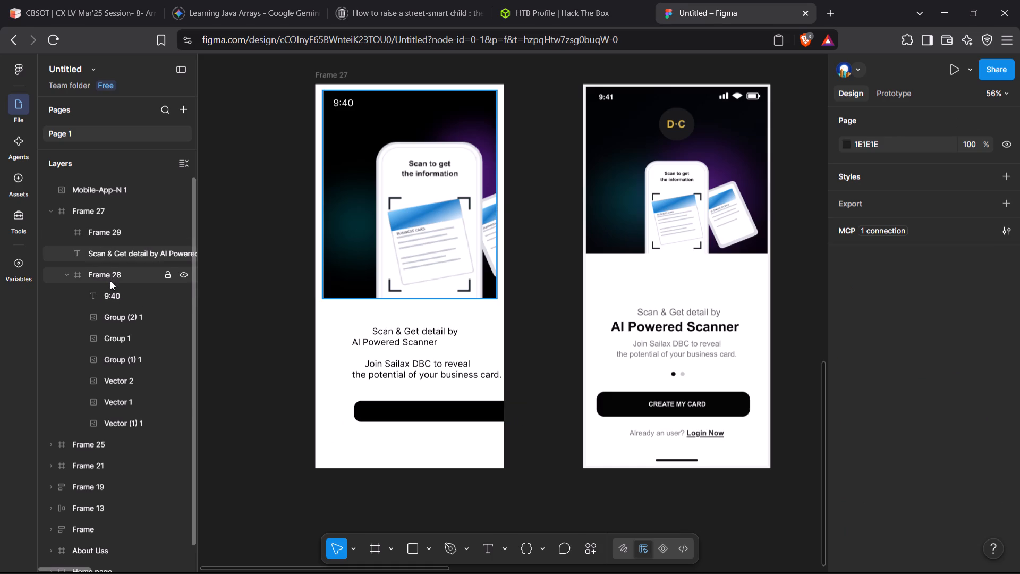
click(118, 212)
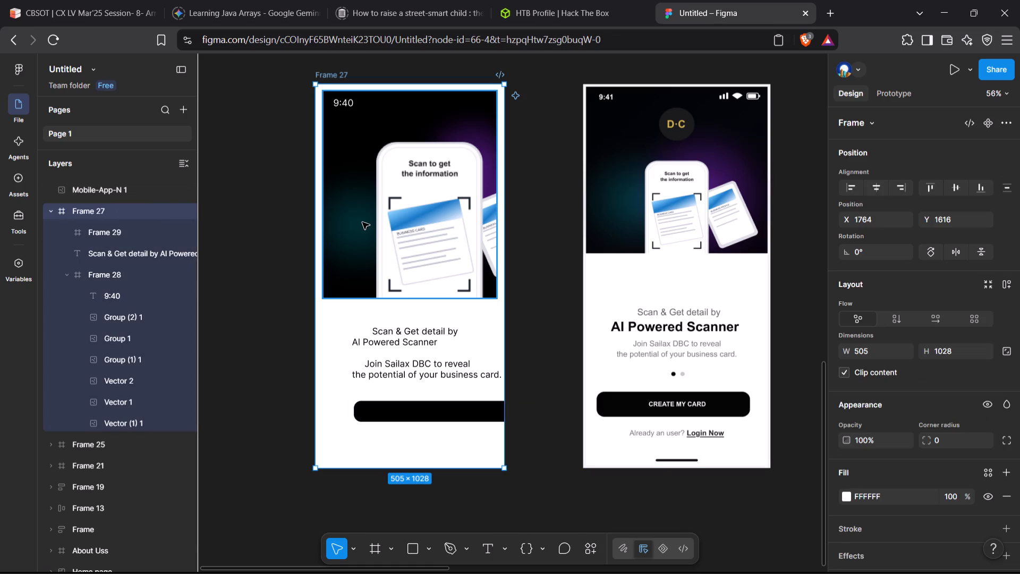
drag(341, 314, 403, 311)
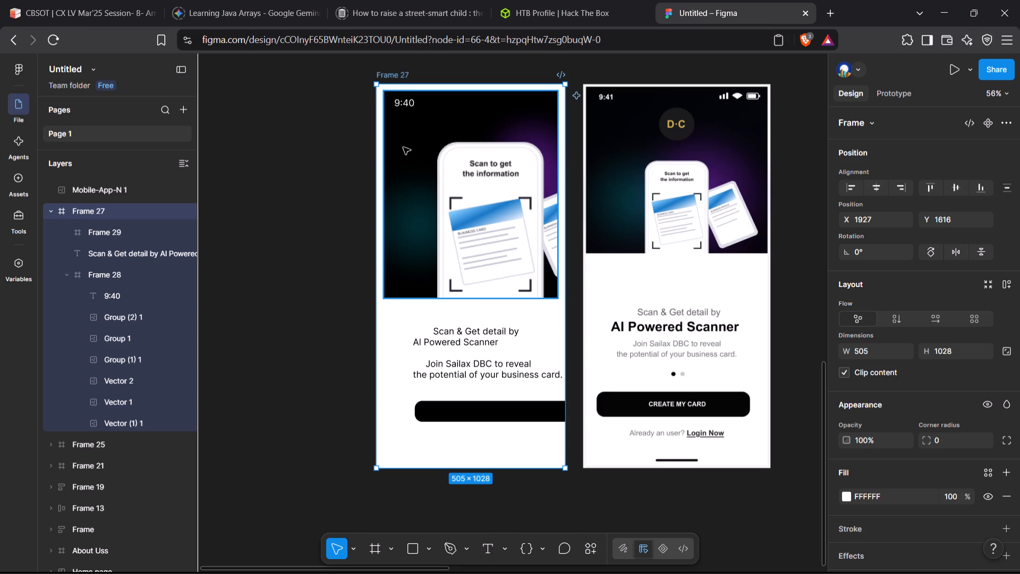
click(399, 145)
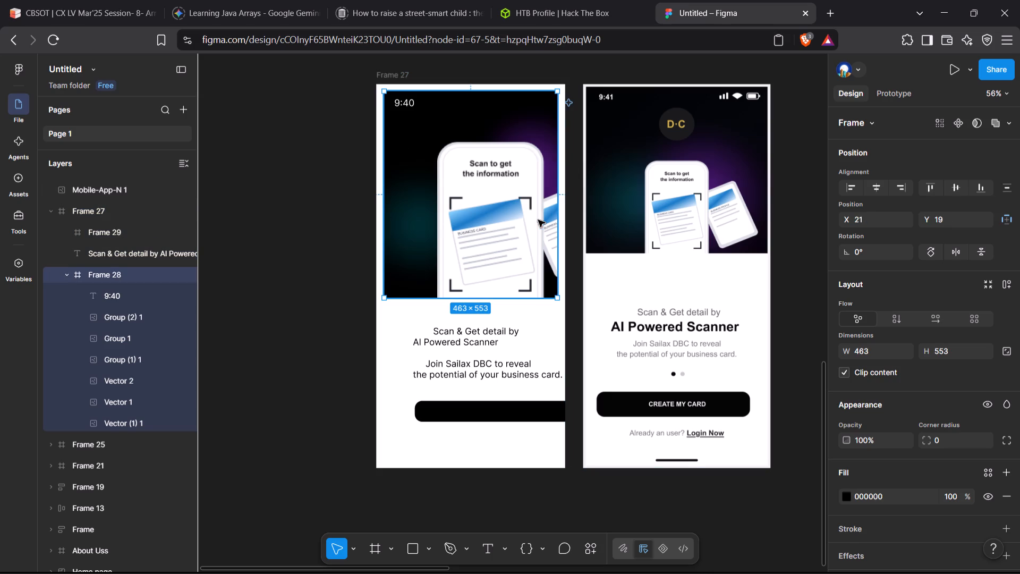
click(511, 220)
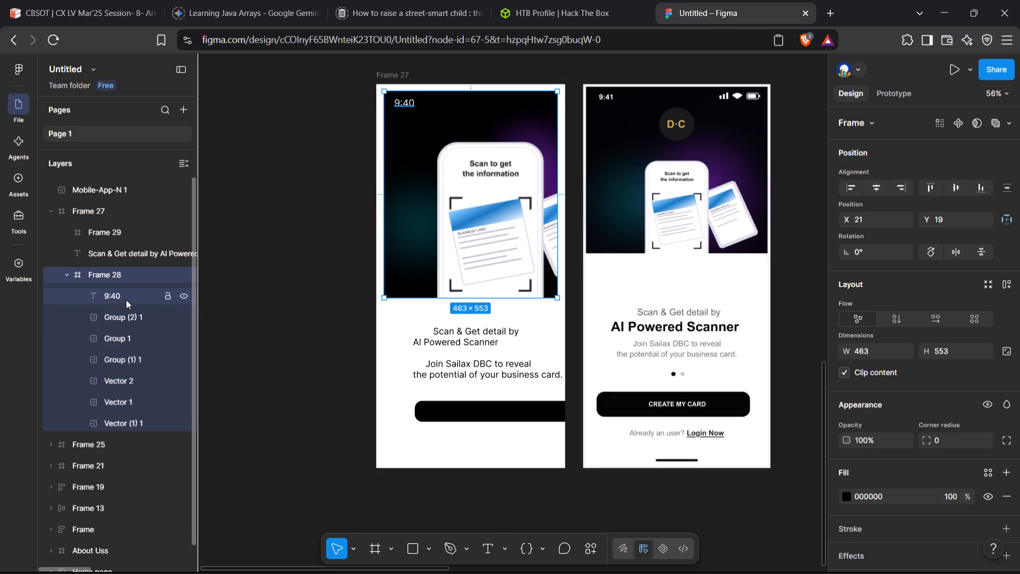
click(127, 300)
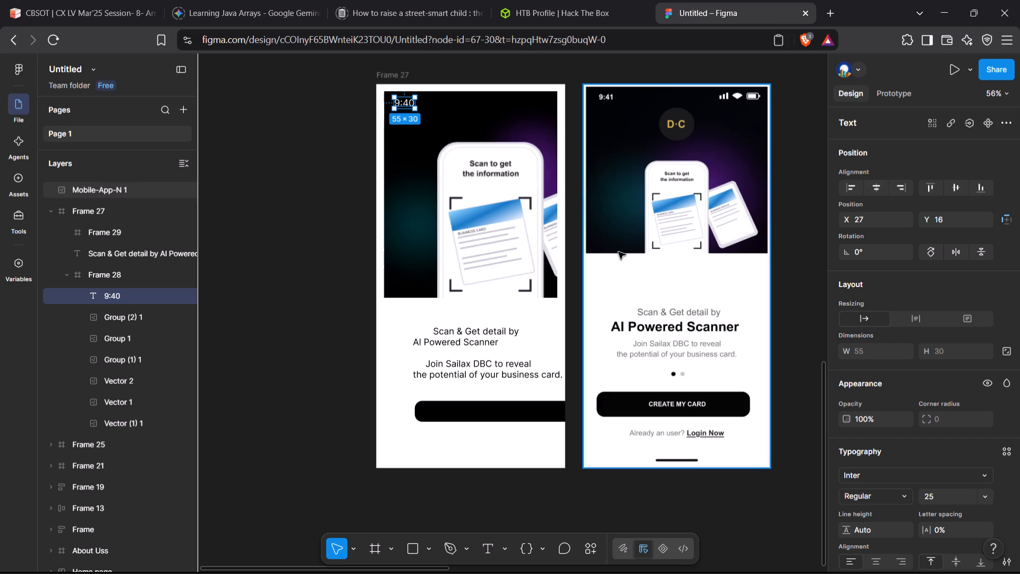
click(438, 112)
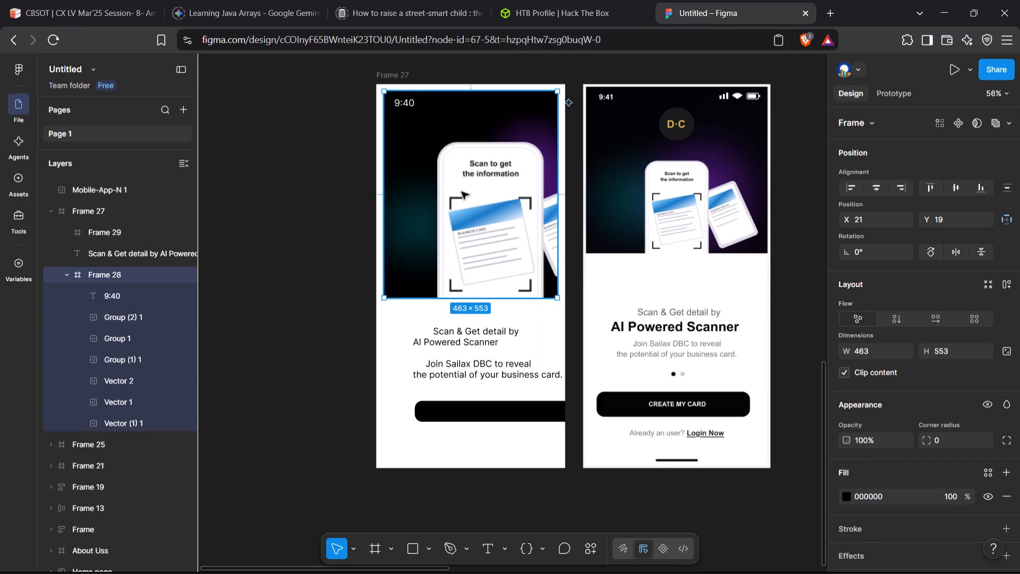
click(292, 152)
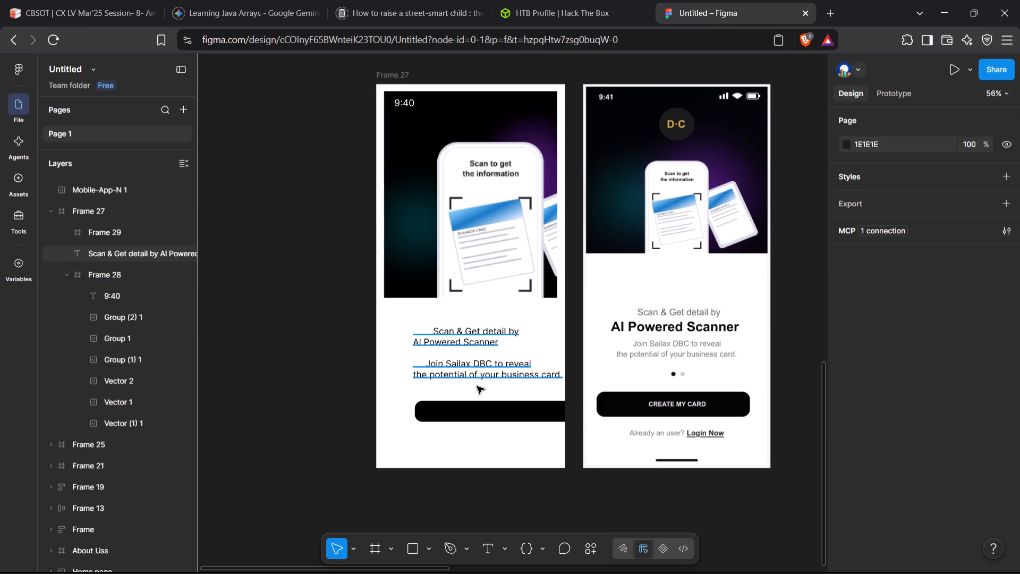
Narrow the black button Frame 29 to about 419 wide and centre it horizontally in Frame 27 at about X 43.
click(475, 407)
drag(475, 407, 448, 408)
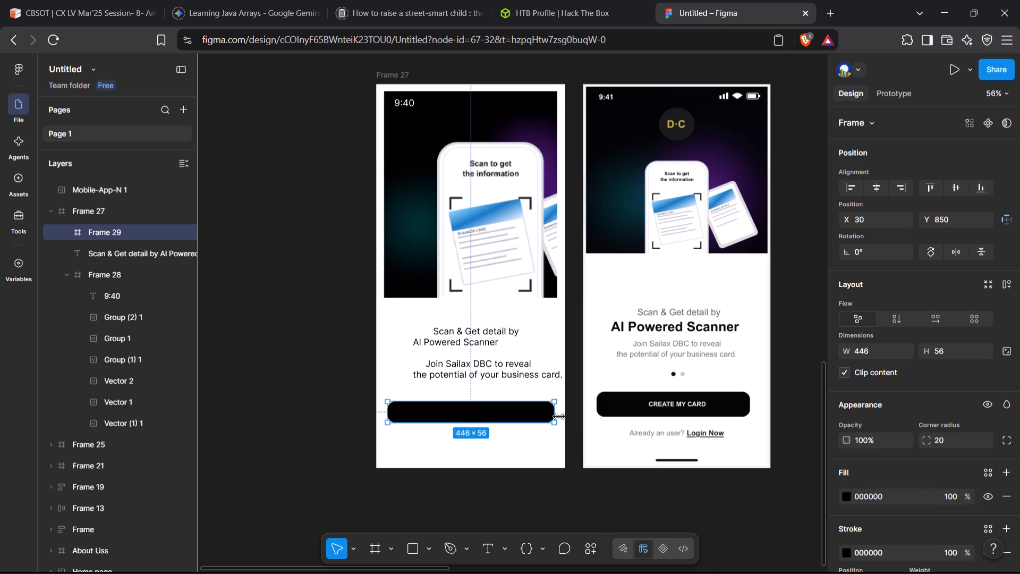
drag(558, 414, 542, 415)
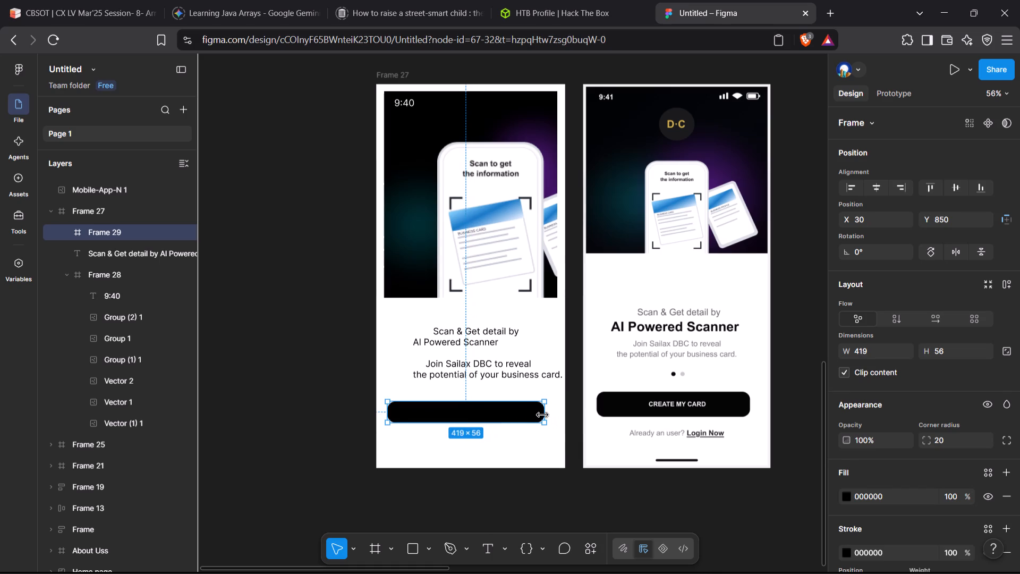
click(501, 413)
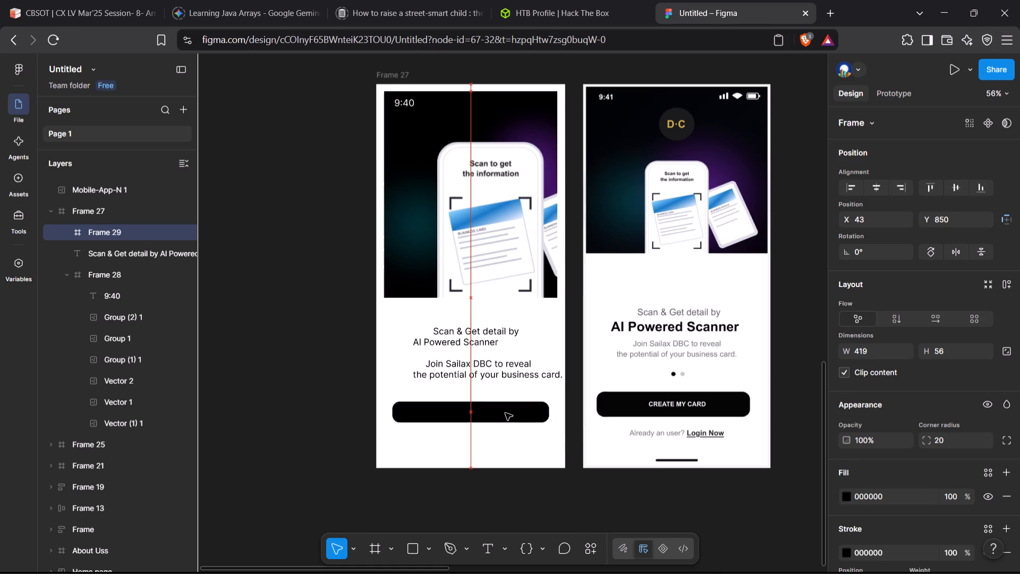
click(506, 413)
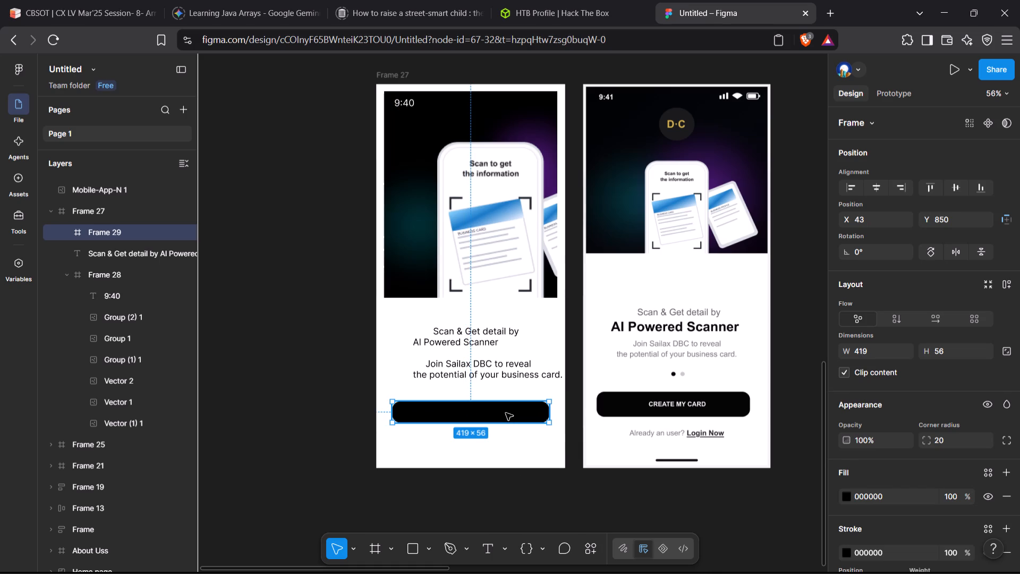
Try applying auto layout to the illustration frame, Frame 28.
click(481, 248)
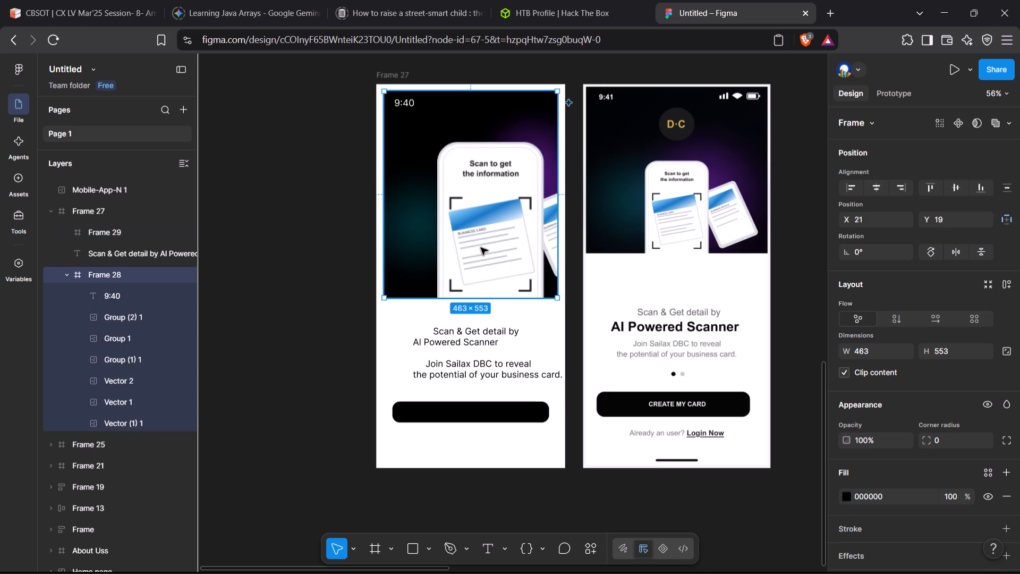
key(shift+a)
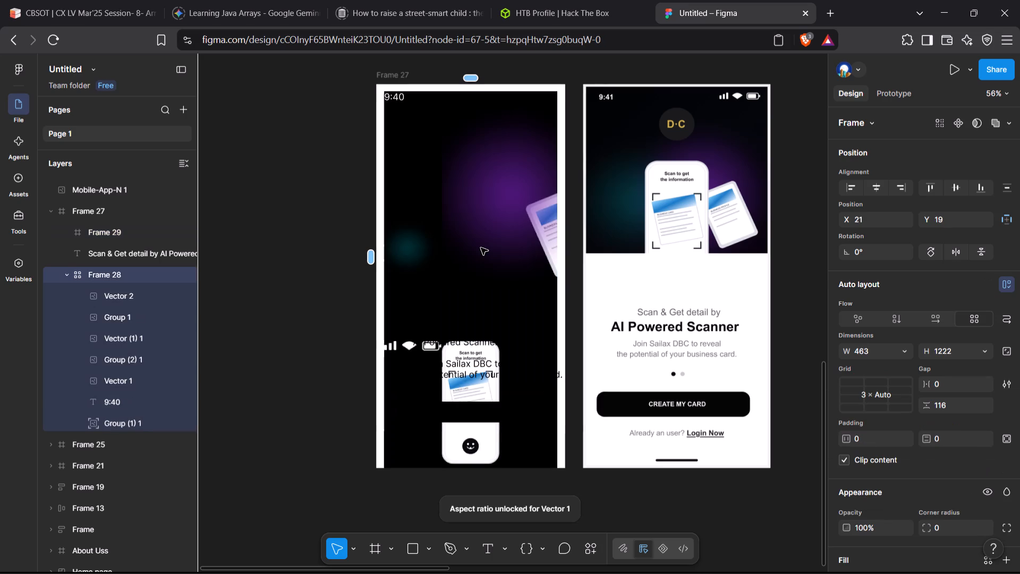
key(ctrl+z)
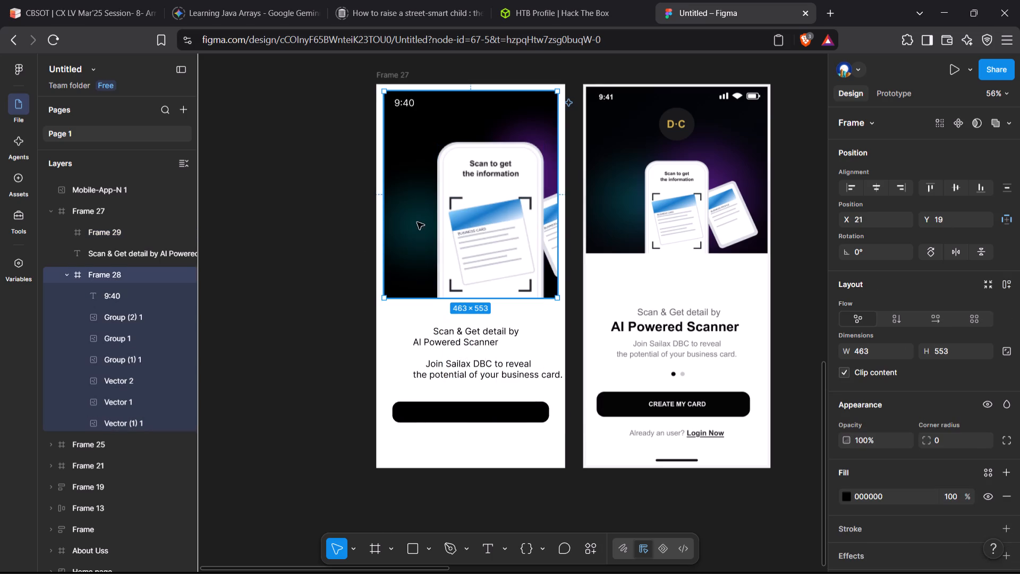
Move Frame 28 slightly up inside Frame 27 to about Y 15, keeping X at 21.
click(414, 218)
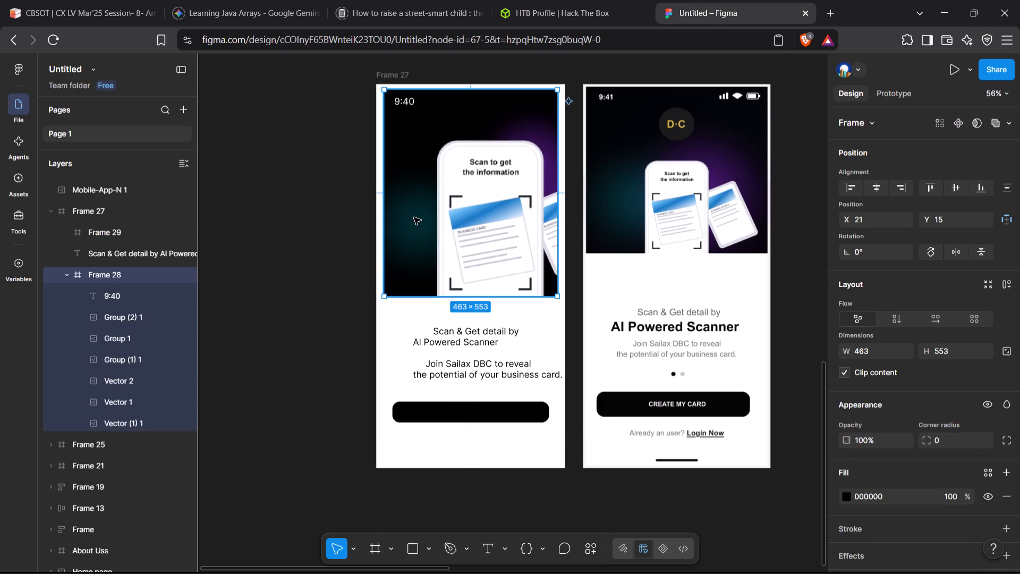
click(309, 208)
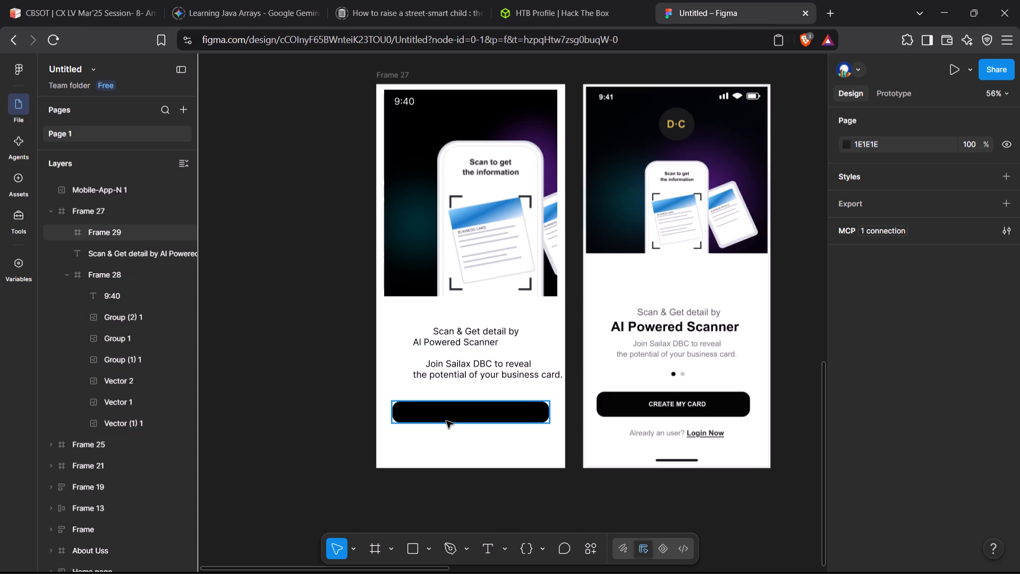
Reposition the black button Frame 29 inside Frame 27 to about X 65, Y 843.
drag(448, 421, 453, 419)
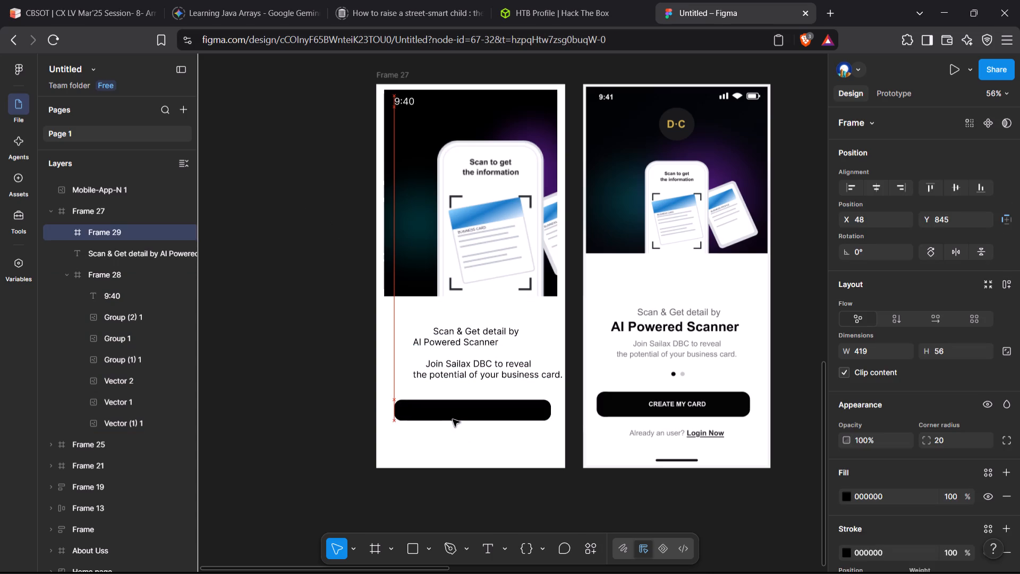
drag(453, 419, 455, 418)
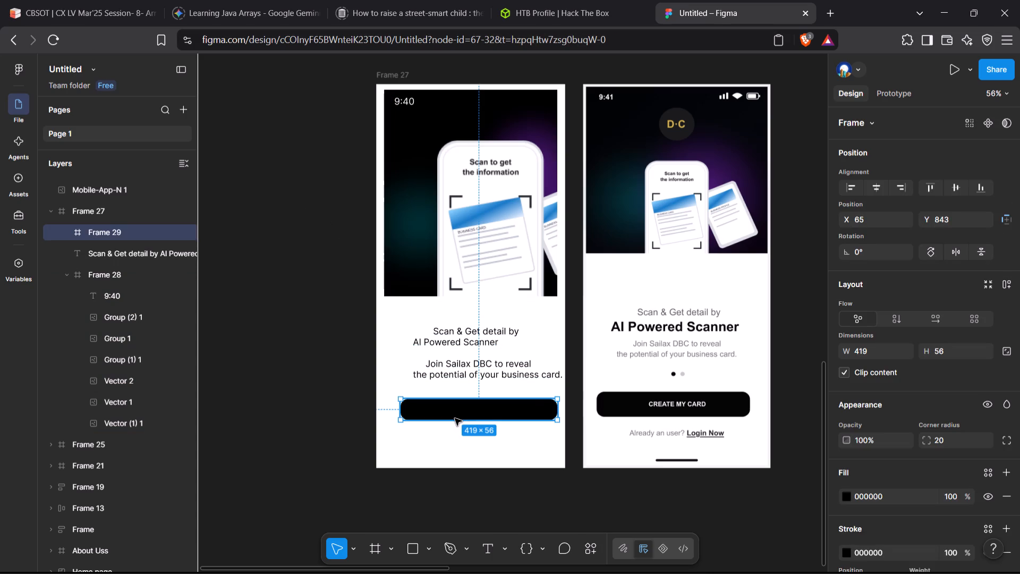
Centre the black button Frame 29 horizontally in Frame 27 at about X 43, Y 850.
drag(455, 418, 452, 418)
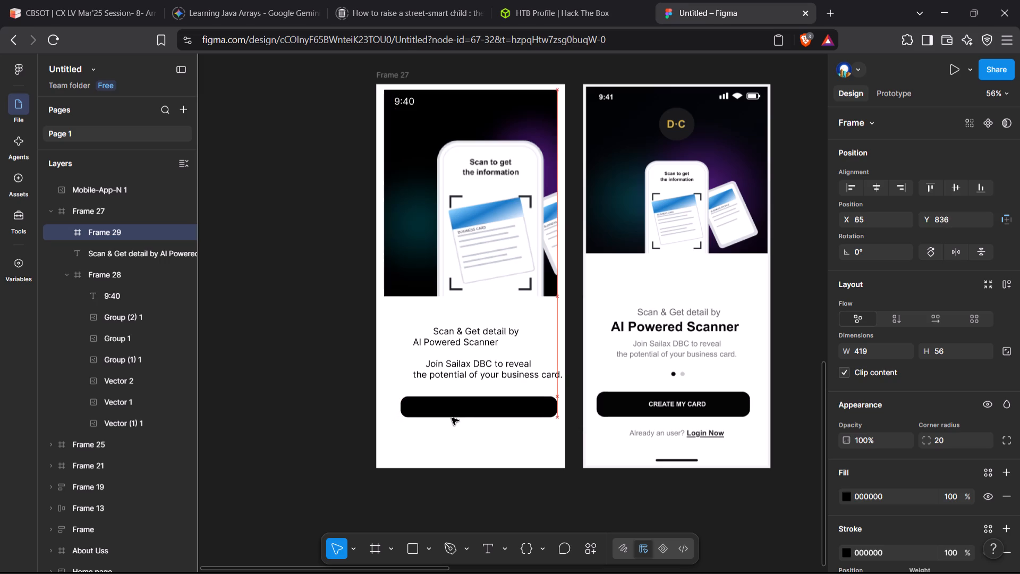
drag(452, 418, 455, 424)
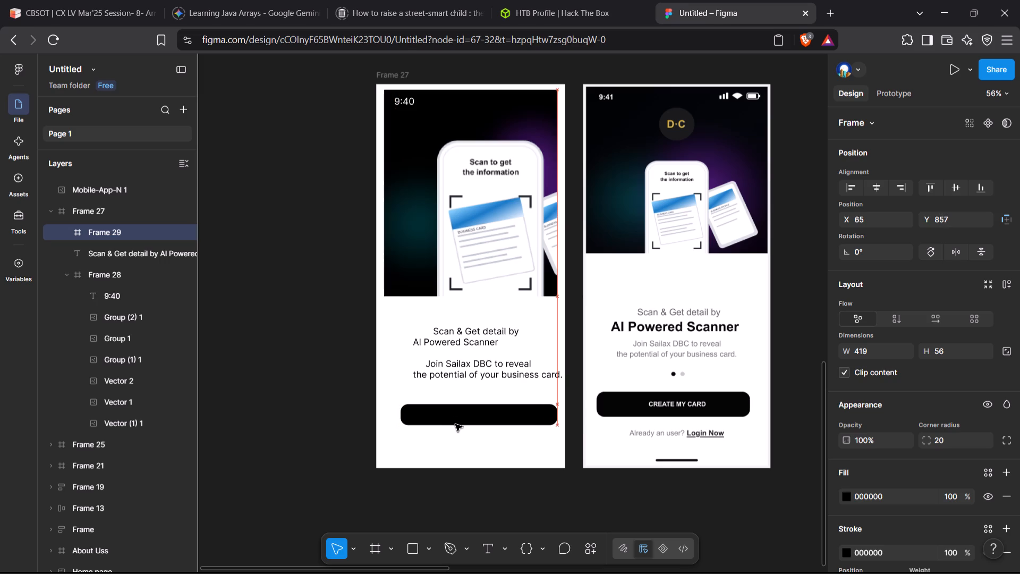
drag(455, 424, 447, 421)
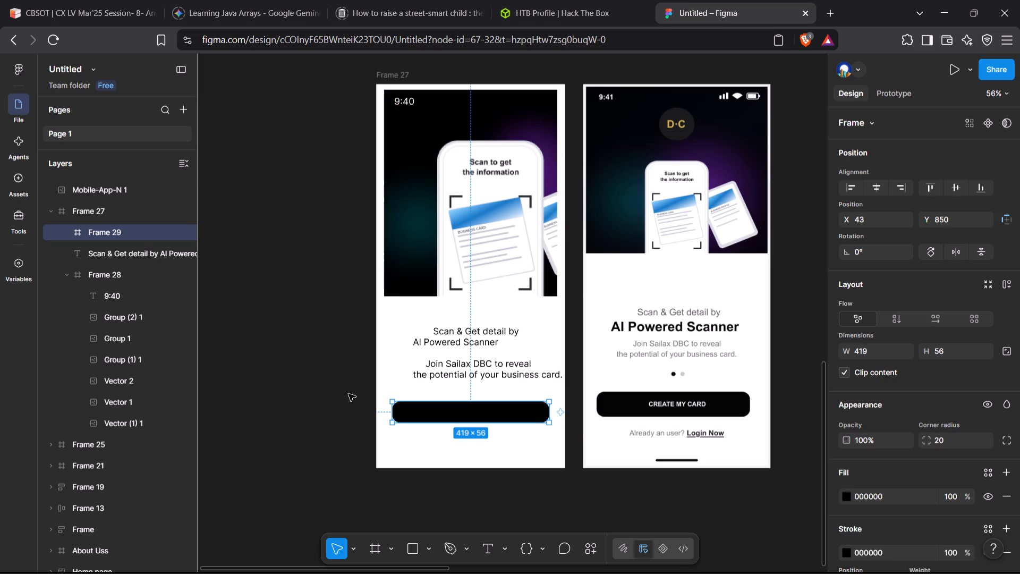
click(303, 369)
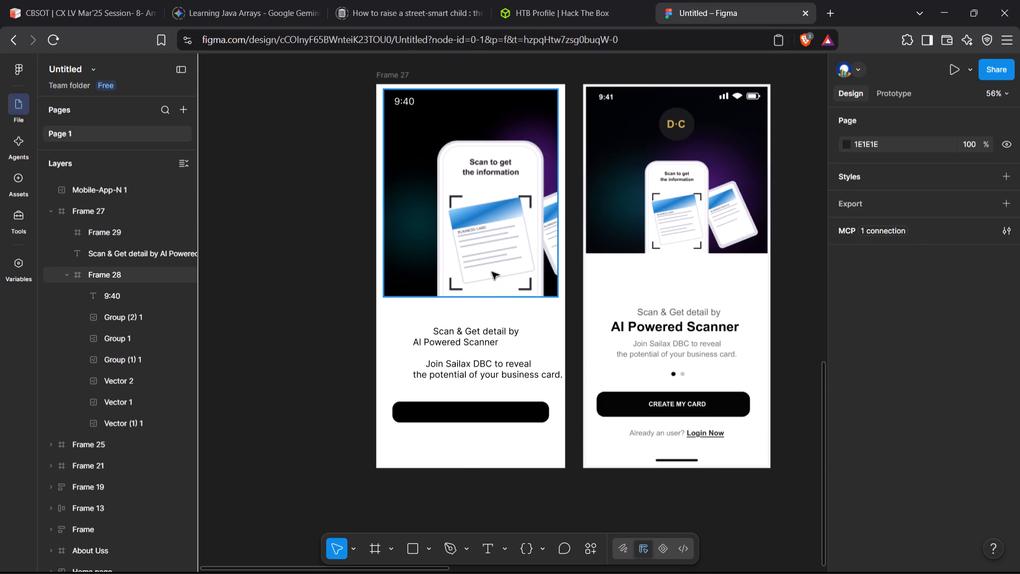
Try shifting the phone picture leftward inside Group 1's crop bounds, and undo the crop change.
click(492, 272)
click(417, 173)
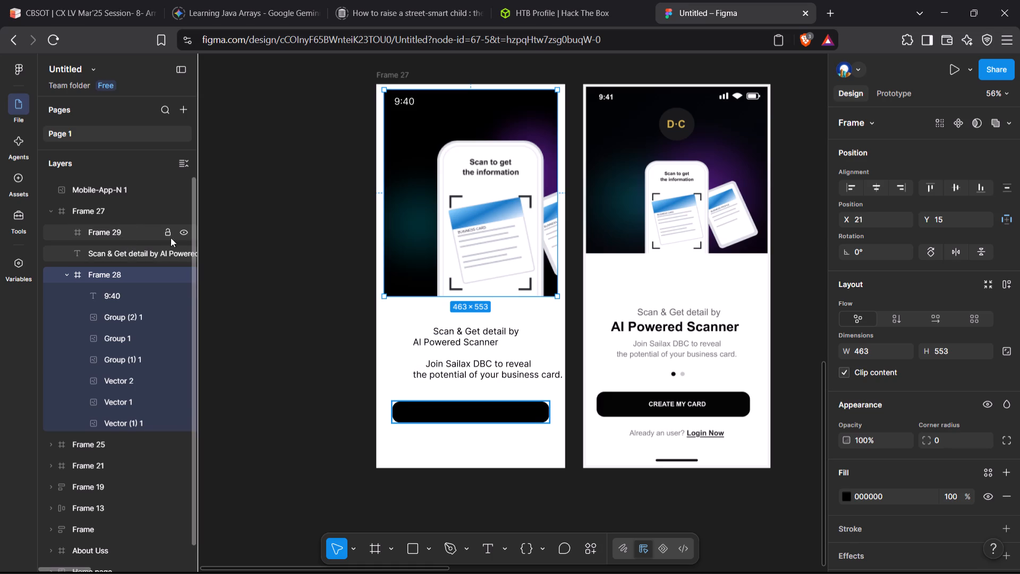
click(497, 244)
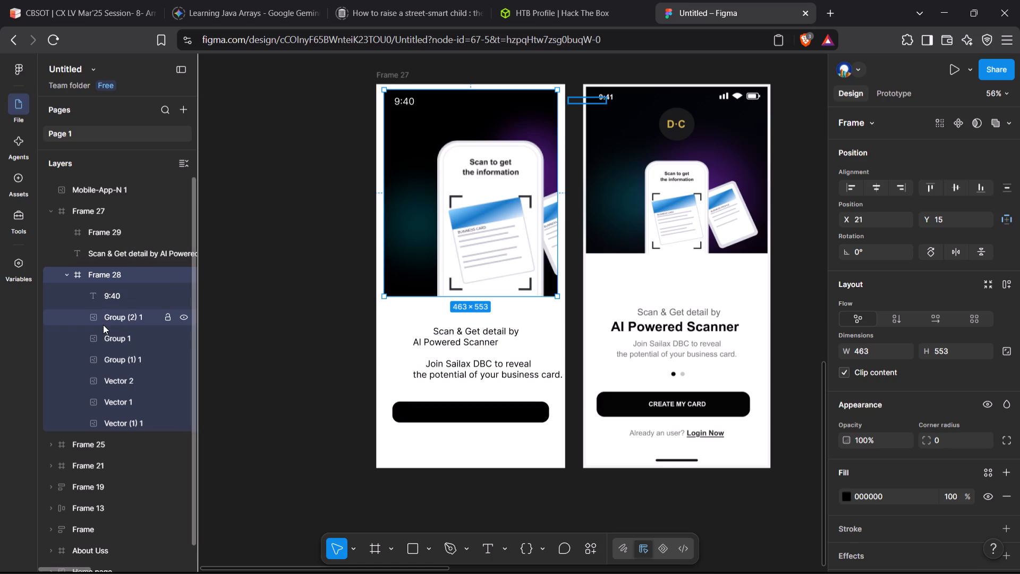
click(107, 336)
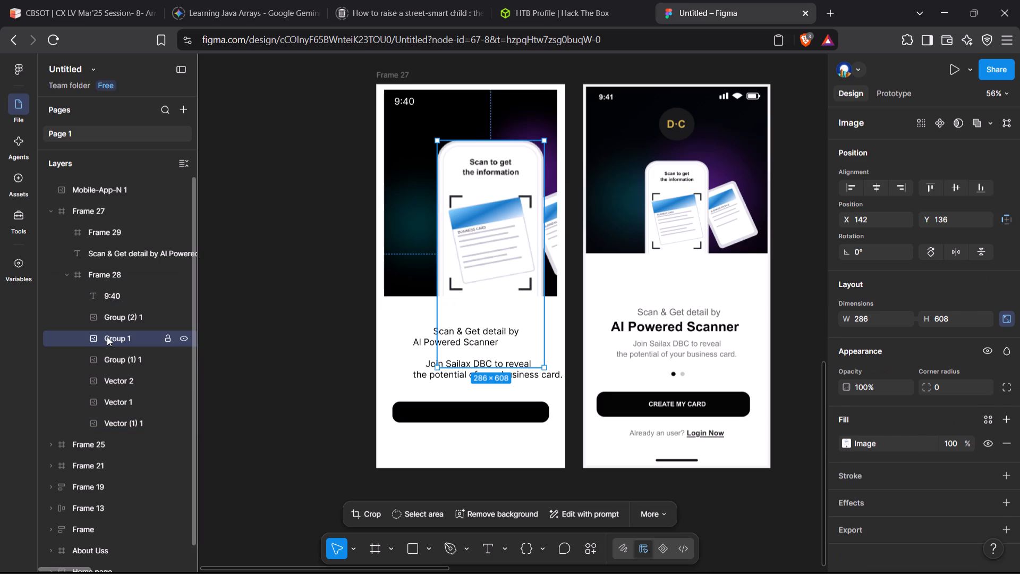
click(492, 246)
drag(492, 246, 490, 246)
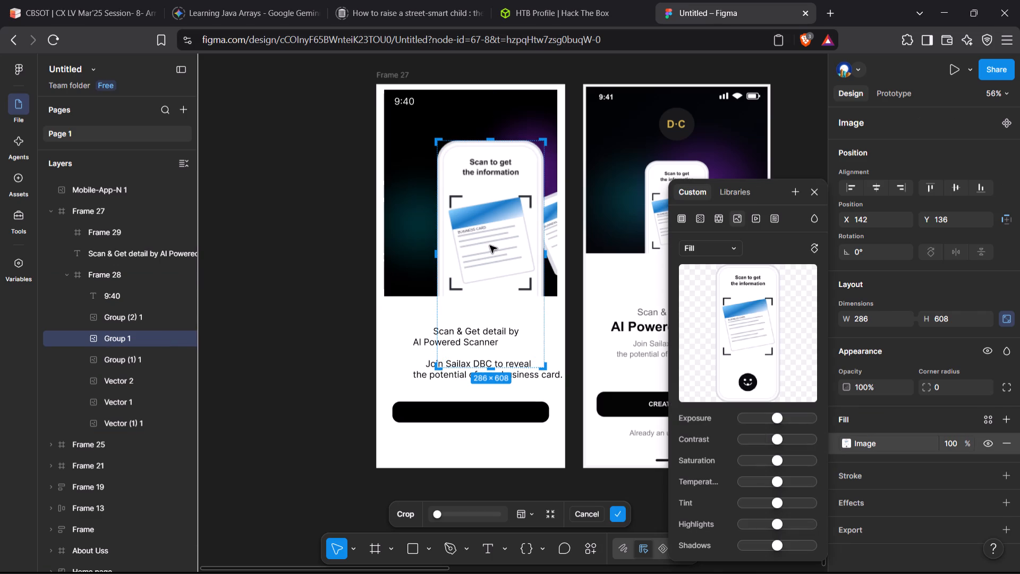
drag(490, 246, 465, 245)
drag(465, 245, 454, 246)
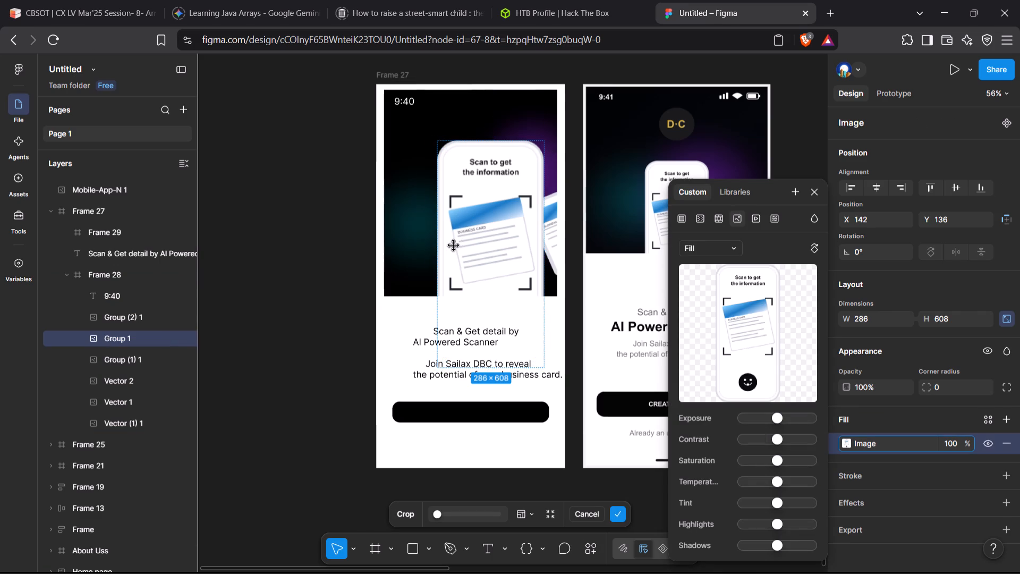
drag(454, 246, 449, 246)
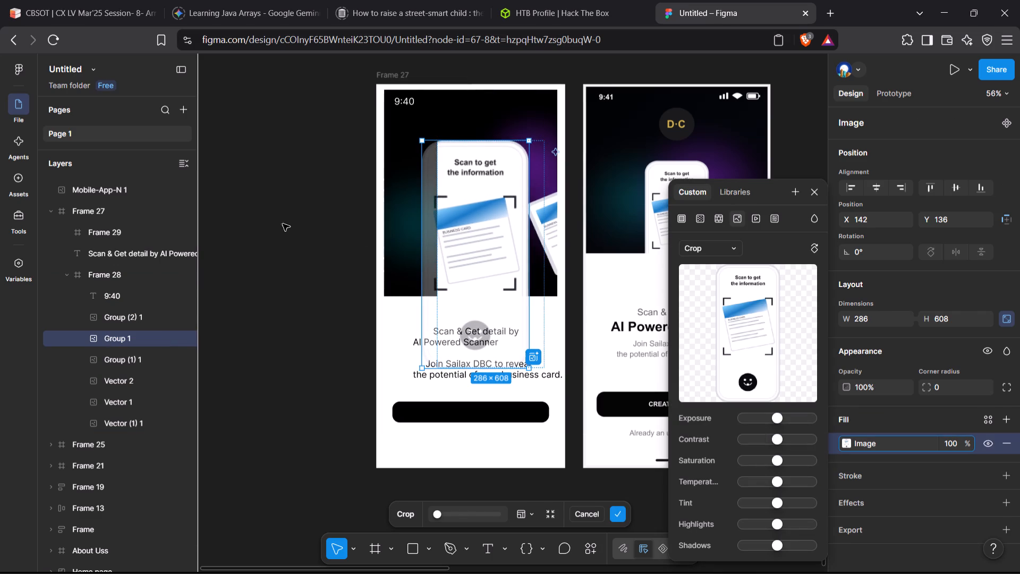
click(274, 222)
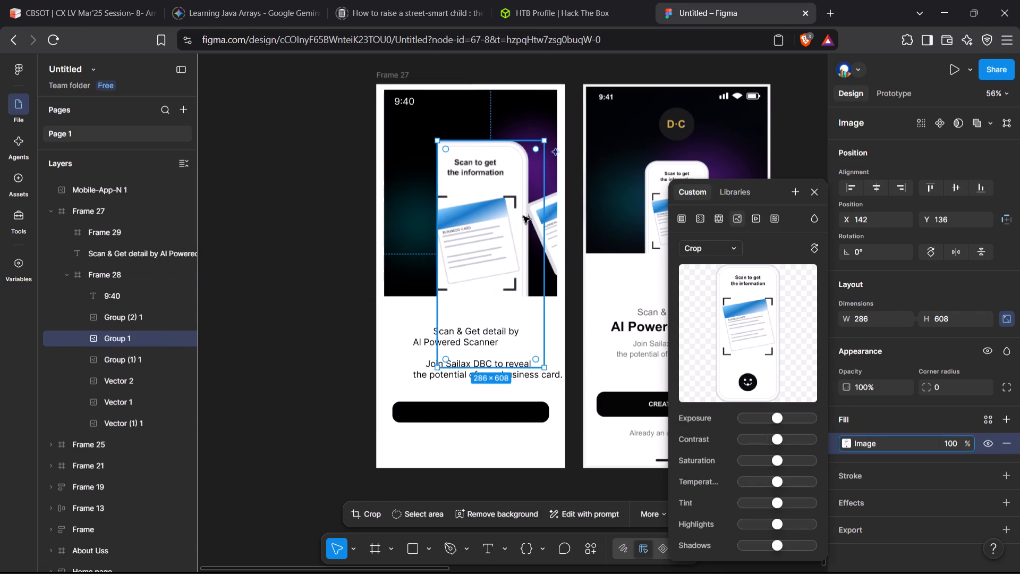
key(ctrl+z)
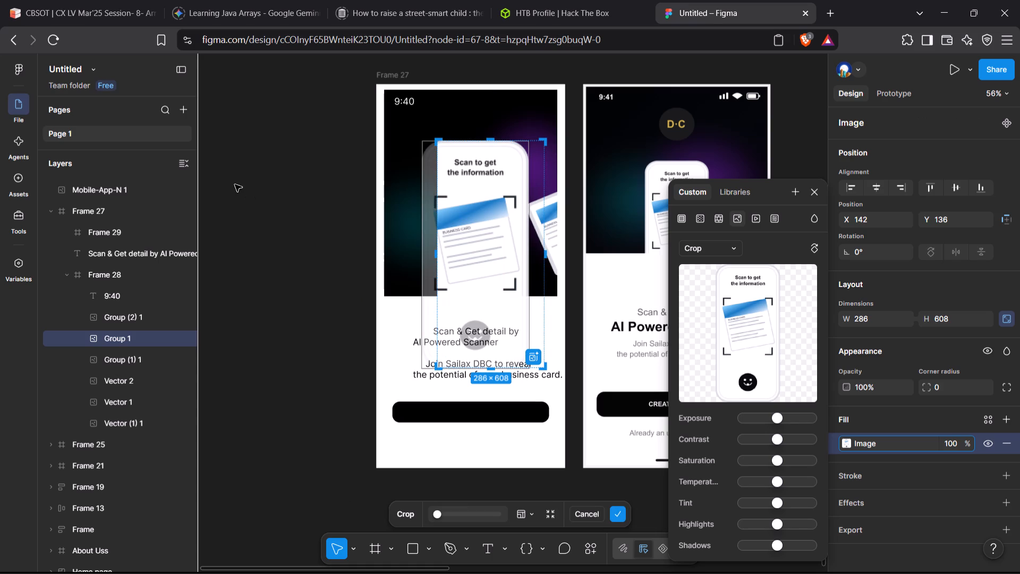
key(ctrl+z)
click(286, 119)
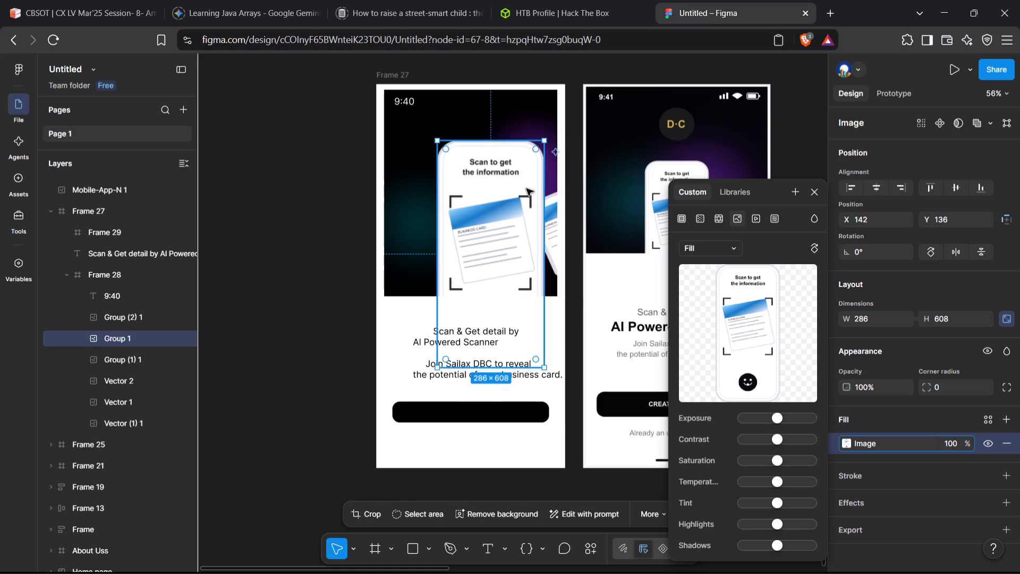
Move the phone image Group 1 leftward inside Frame 28 to about X 105, keeping Y at 136.
drag(508, 198, 494, 197)
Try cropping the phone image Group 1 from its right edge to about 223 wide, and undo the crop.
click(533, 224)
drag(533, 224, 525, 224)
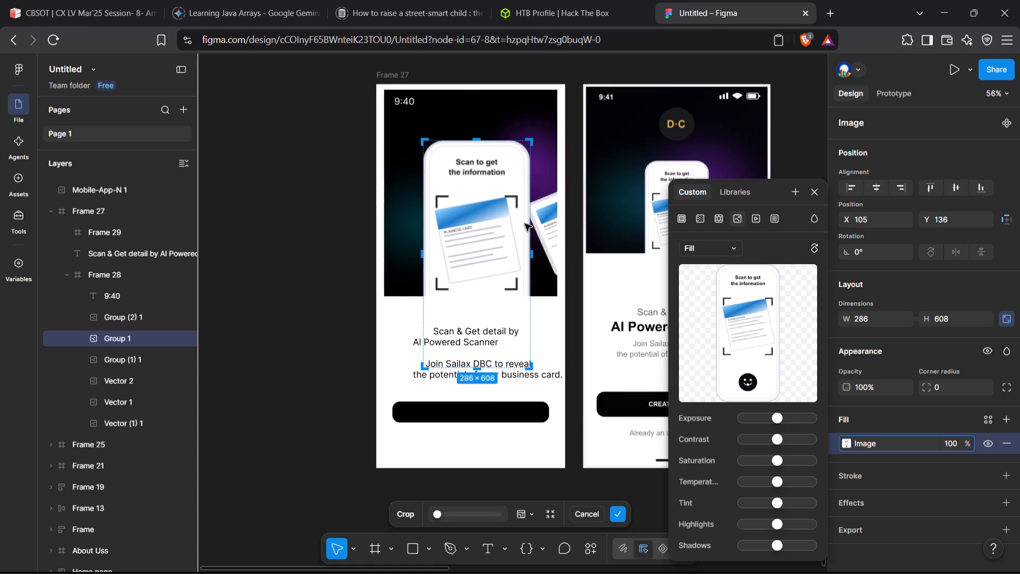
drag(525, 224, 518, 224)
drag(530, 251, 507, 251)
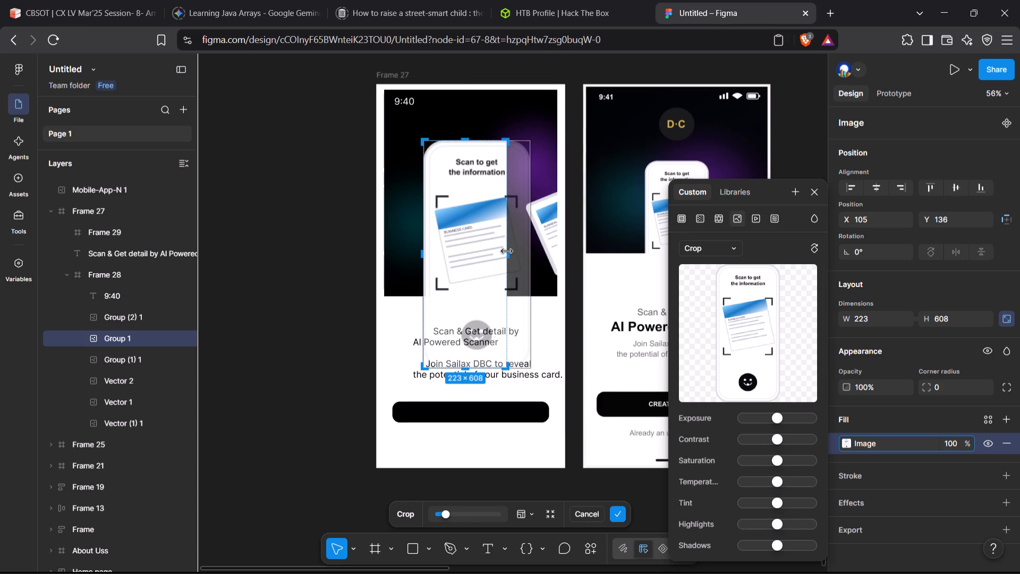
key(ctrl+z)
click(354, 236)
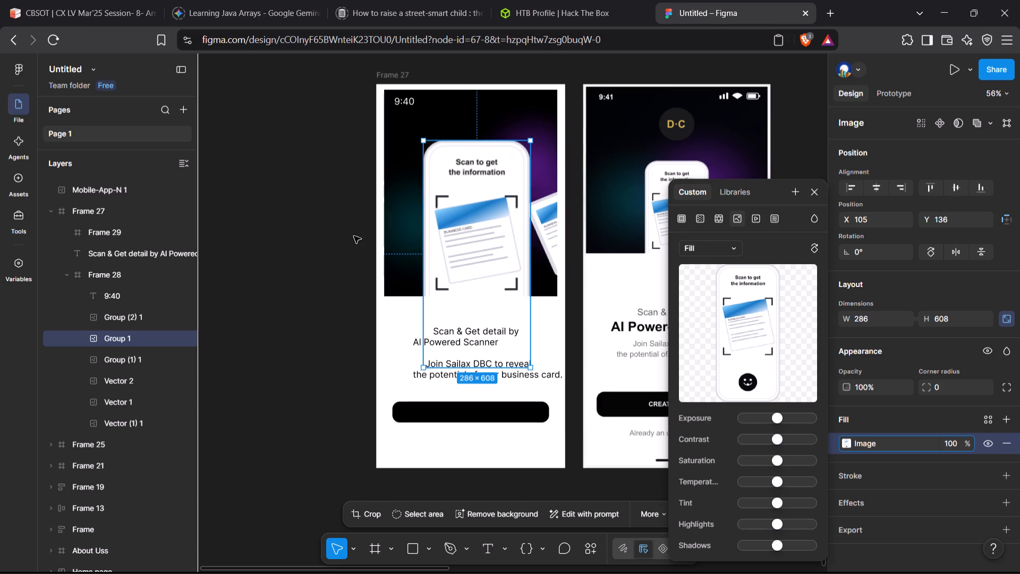
Scale the phone image Group 1 down proportionally to about 198 × 420 and place it at about X 105, Y 253.
drag(529, 273, 517, 273)
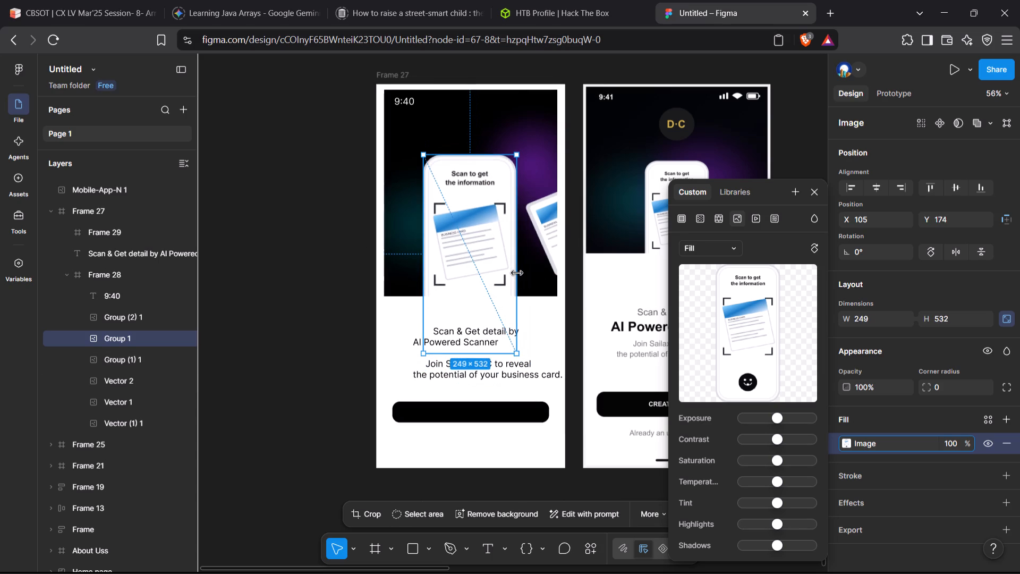
drag(517, 273, 509, 274)
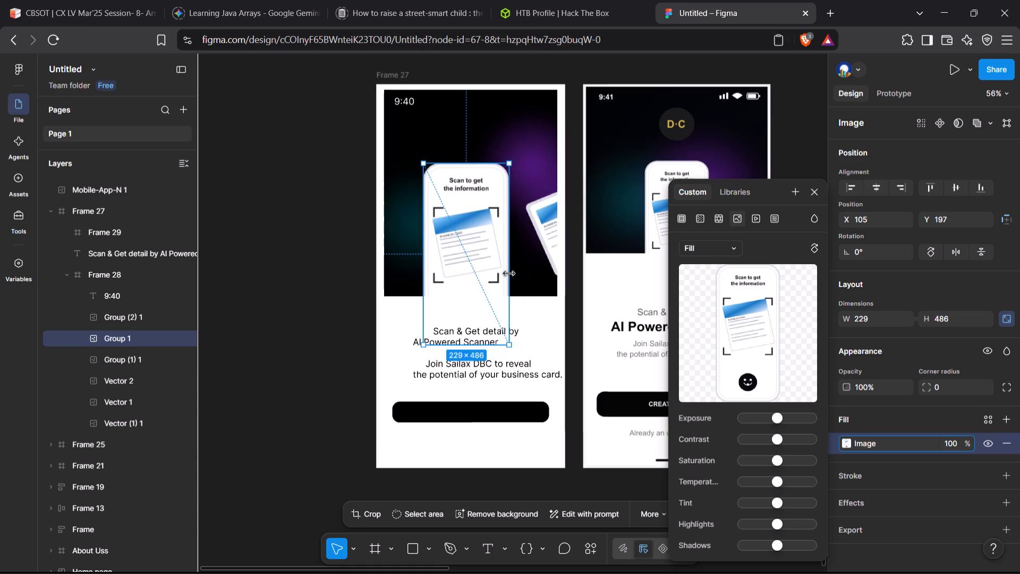
drag(509, 274, 496, 278)
drag(444, 251, 636, 252)
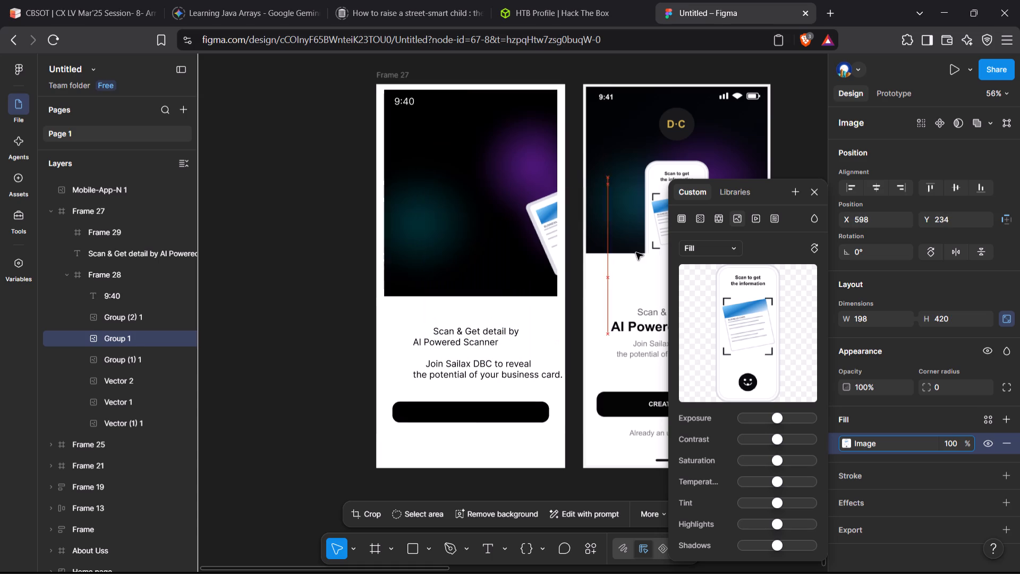
drag(636, 252, 446, 265)
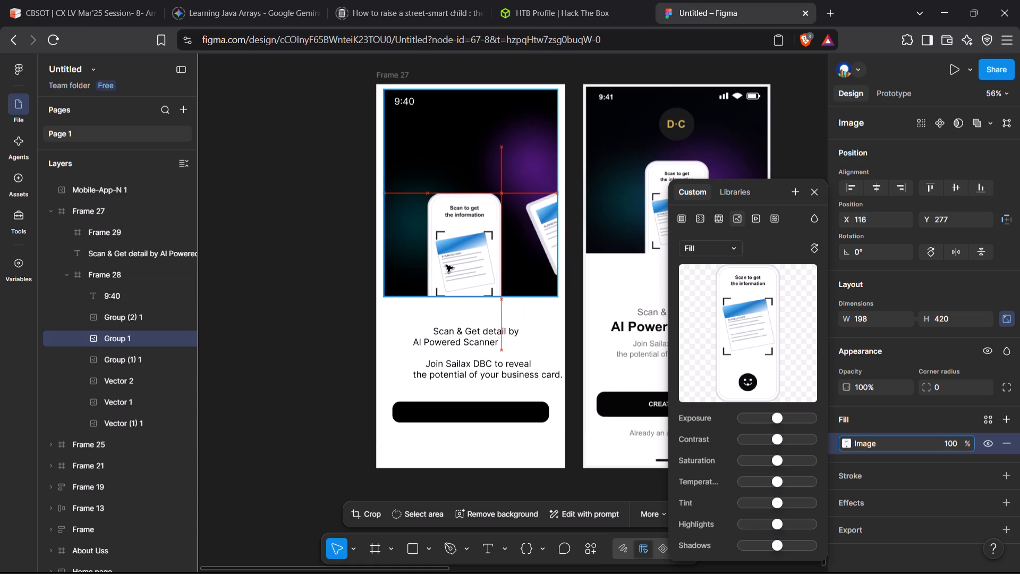
drag(446, 265, 444, 263)
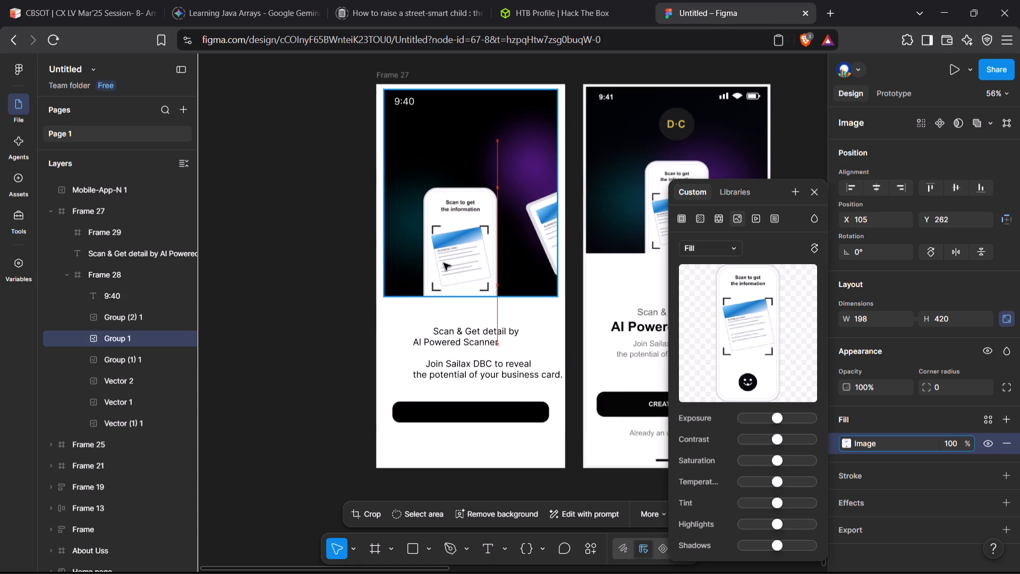
drag(444, 263, 445, 262)
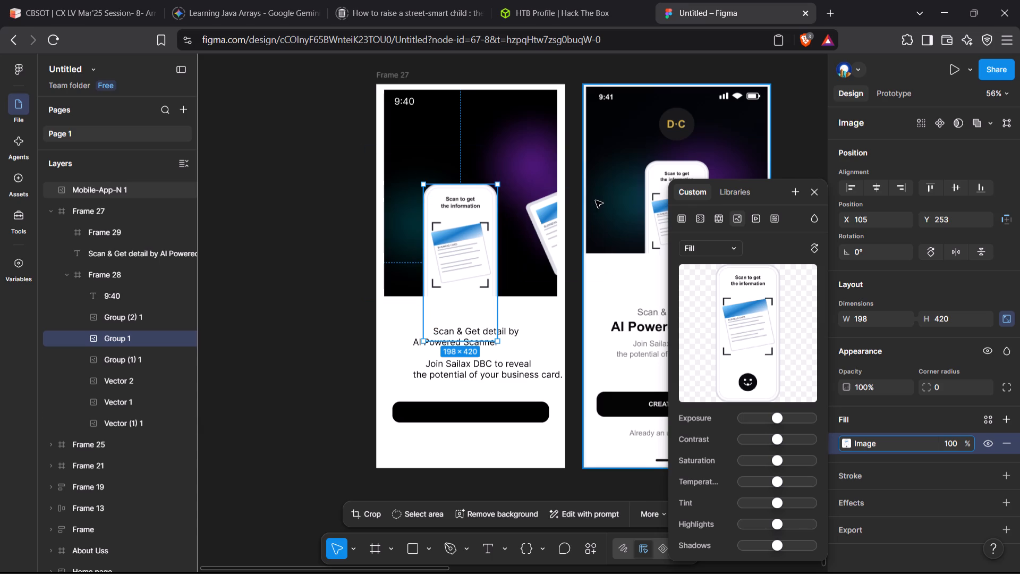
click(288, 244)
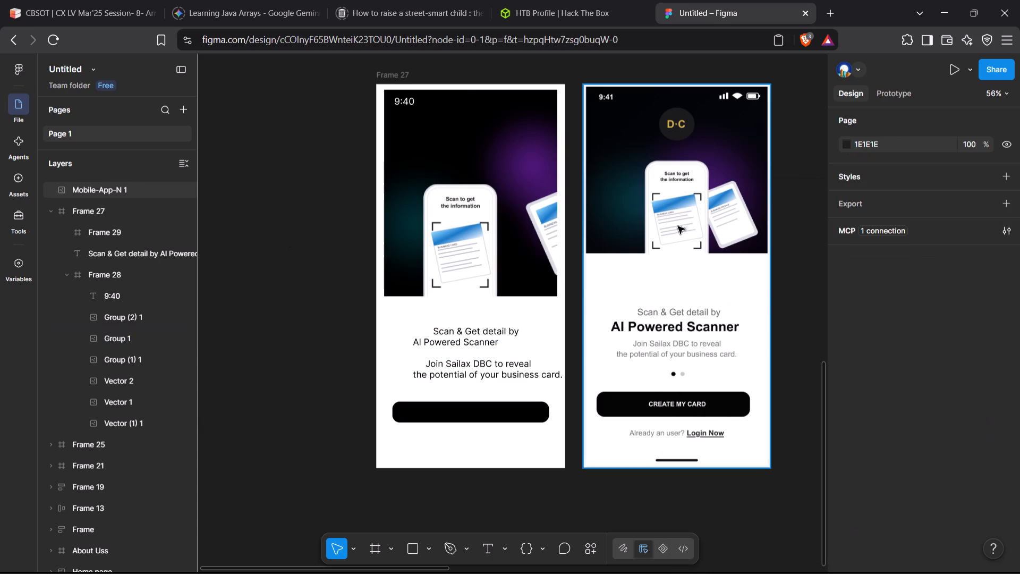
Shorten the illustration frame, Frame 28, from its bottom edge to about 434 high, keeping the width at 463.
click(506, 295)
drag(506, 295, 503, 260)
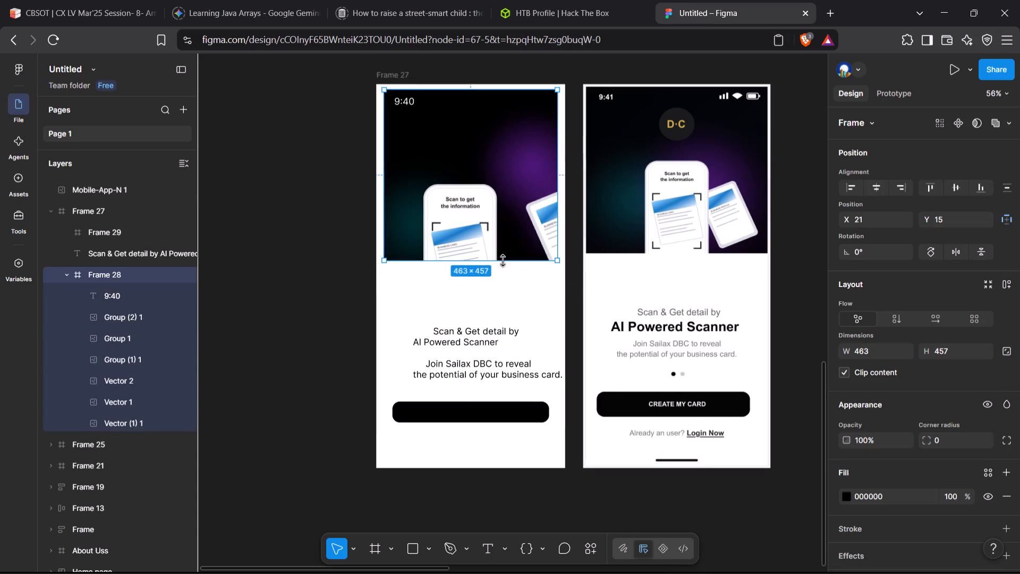
drag(503, 260, 504, 252)
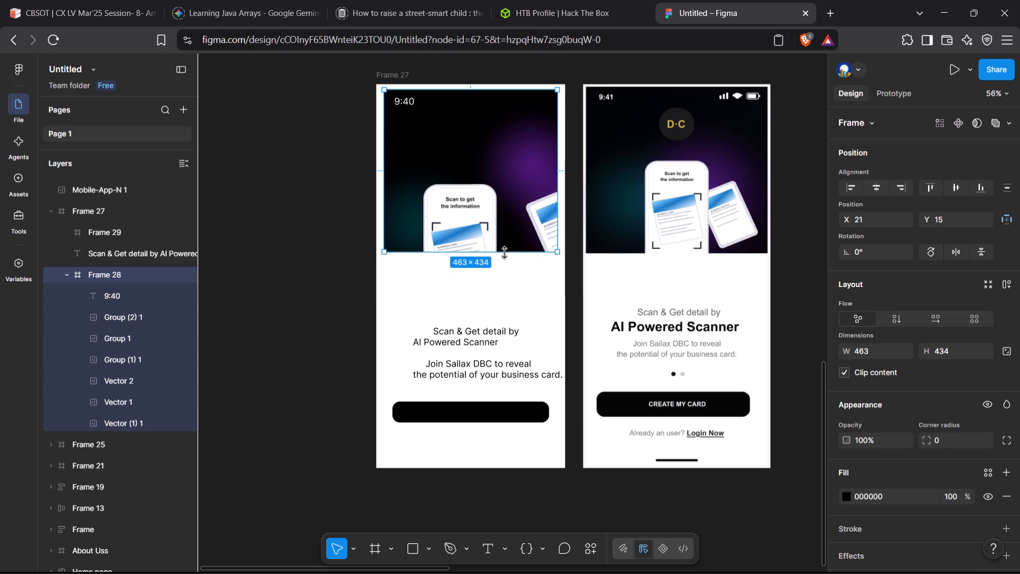
drag(504, 252, 507, 252)
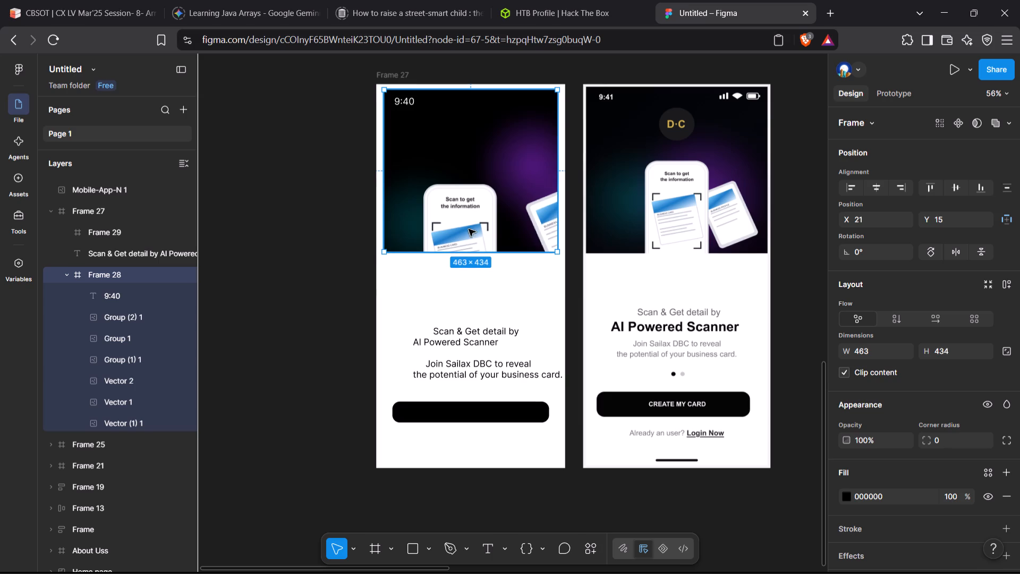
Move the phone image Group 1 up inside Frame 28 to about X 104, Y 153 so its scan brackets fit.
double_click(462, 224)
click(462, 224)
drag(462, 224, 458, 214)
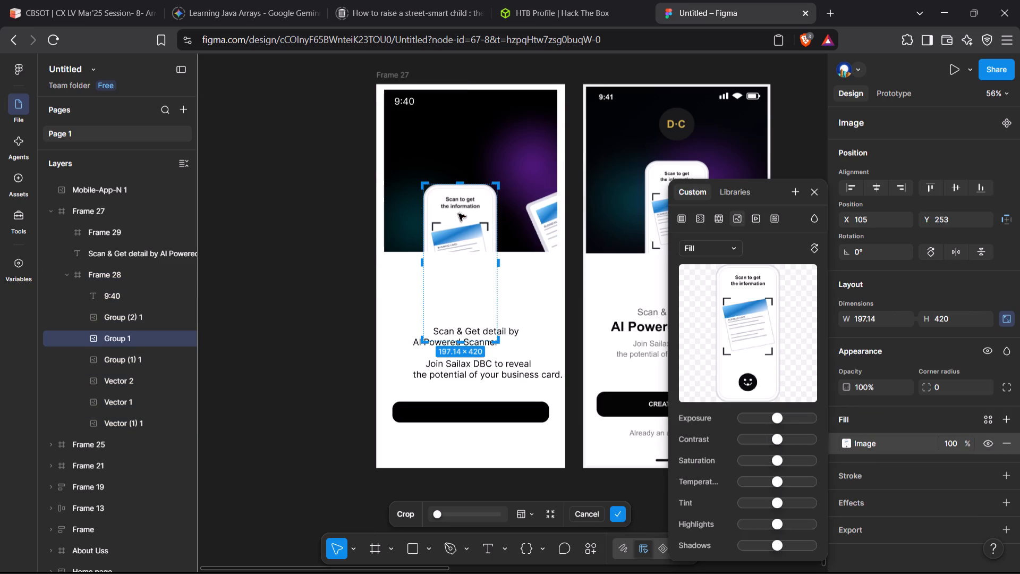
drag(458, 214, 455, 204)
click(455, 204)
click(350, 178)
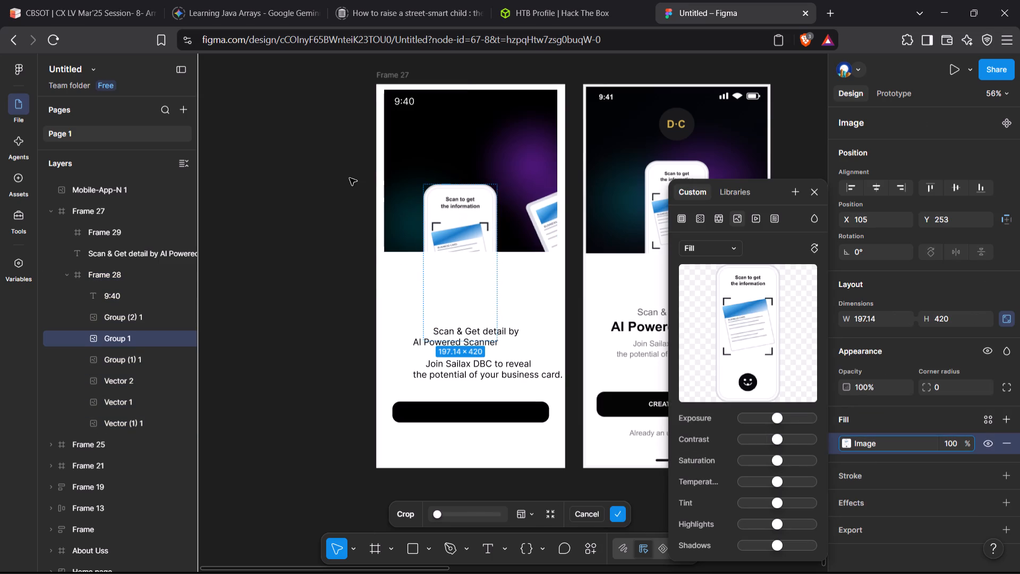
drag(479, 224, 476, 196)
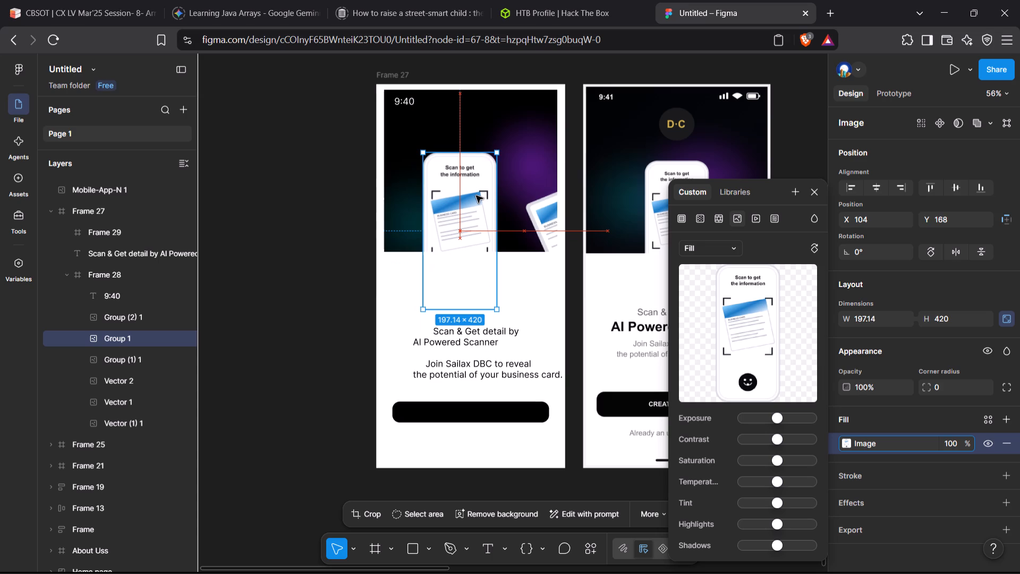
drag(476, 196, 476, 186)
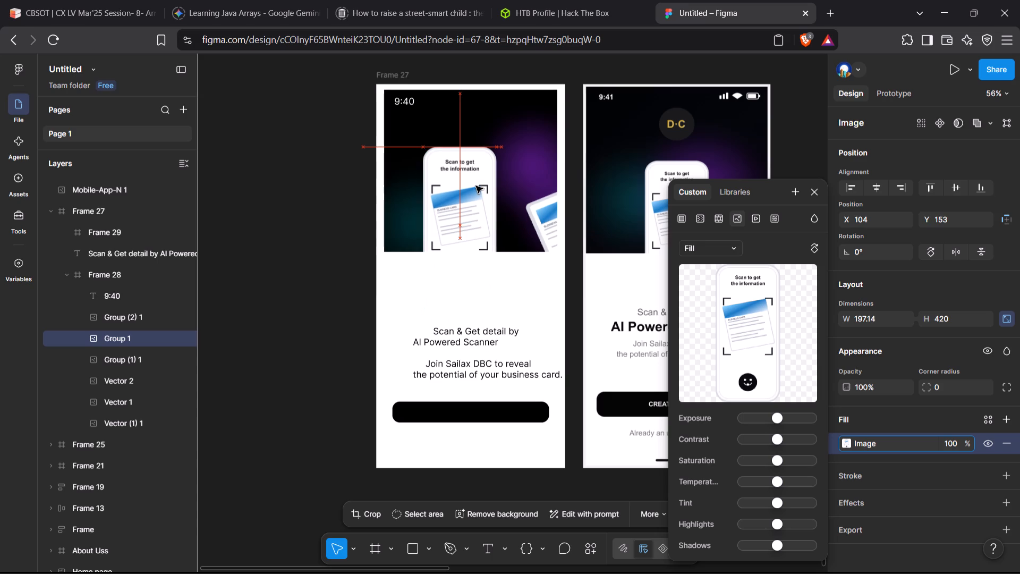
drag(476, 186, 477, 186)
click(351, 178)
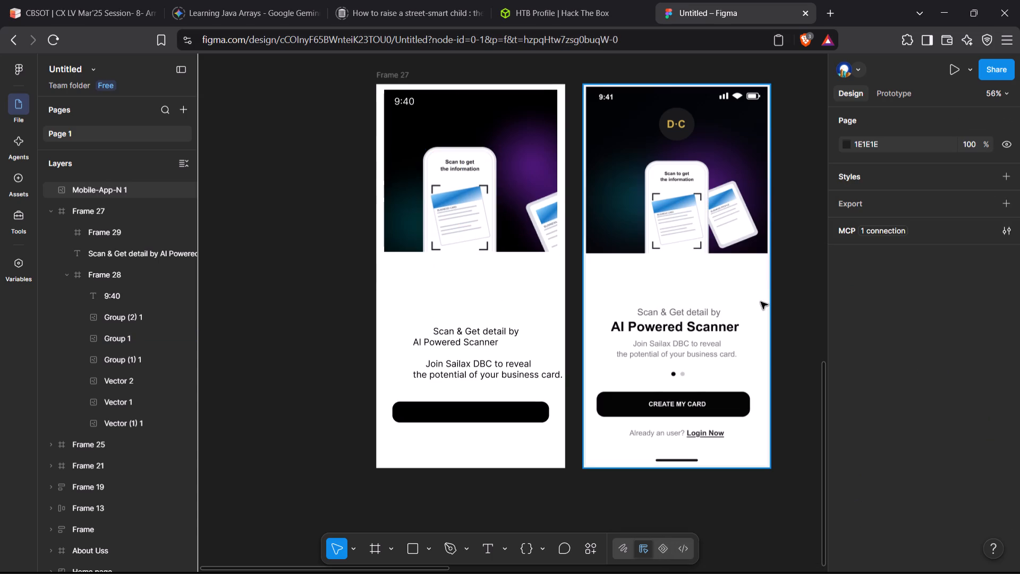
Scale the tilted card image Group (1) 1 down proportionally to about 178 × 200 and place it beside the phone at X 263, Y 204.
click(547, 223)
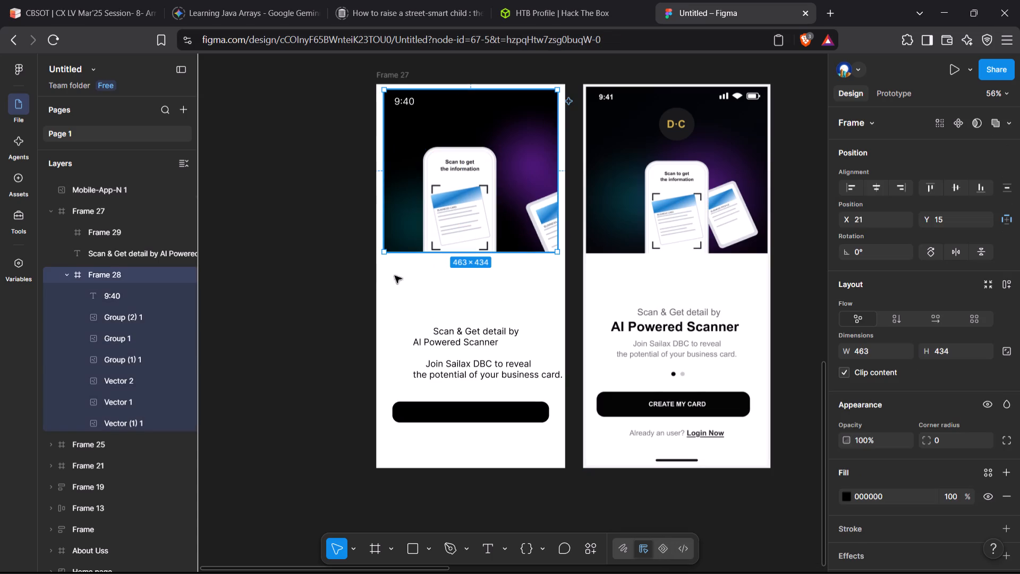
click(112, 360)
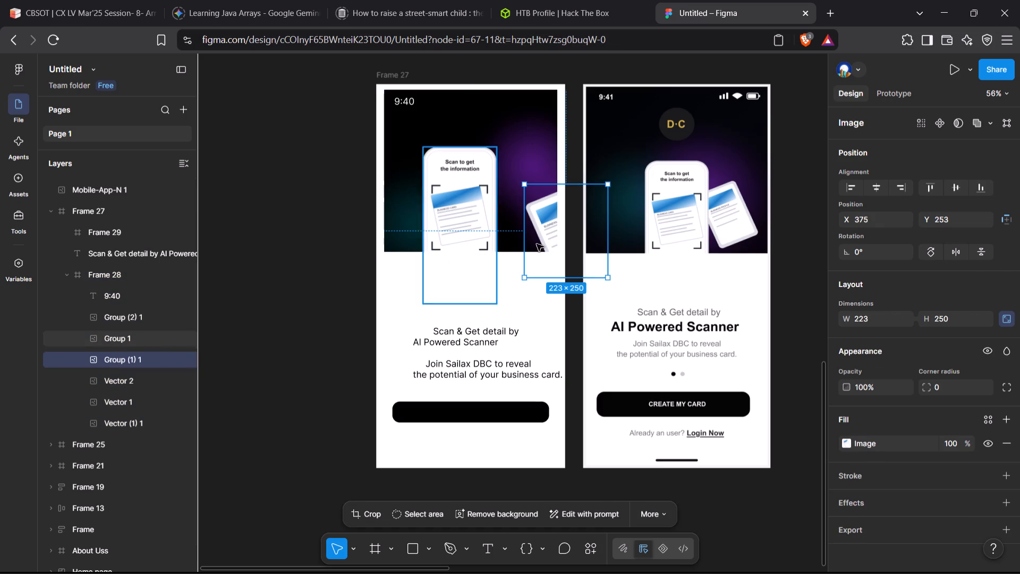
click(106, 342)
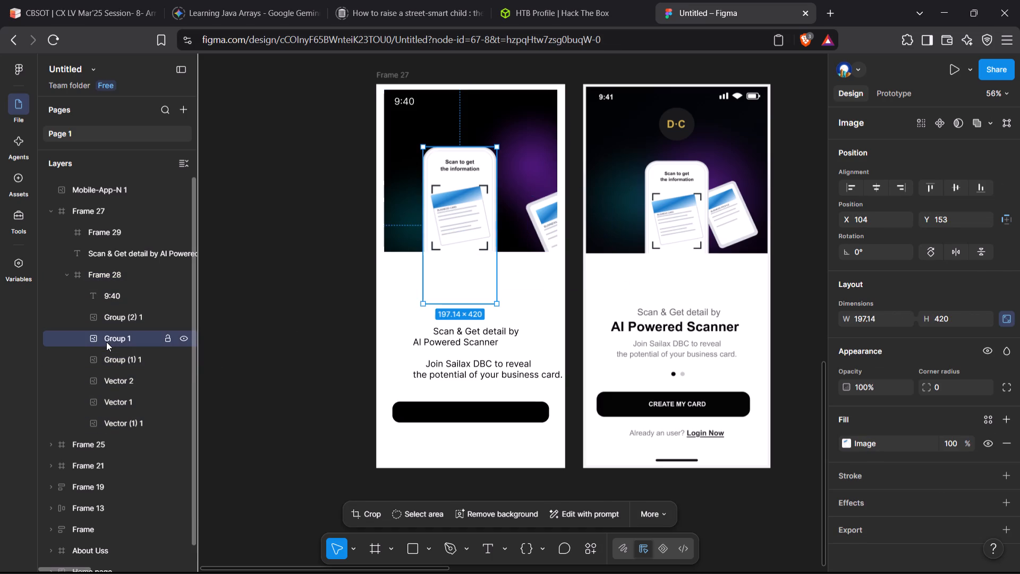
click(103, 359)
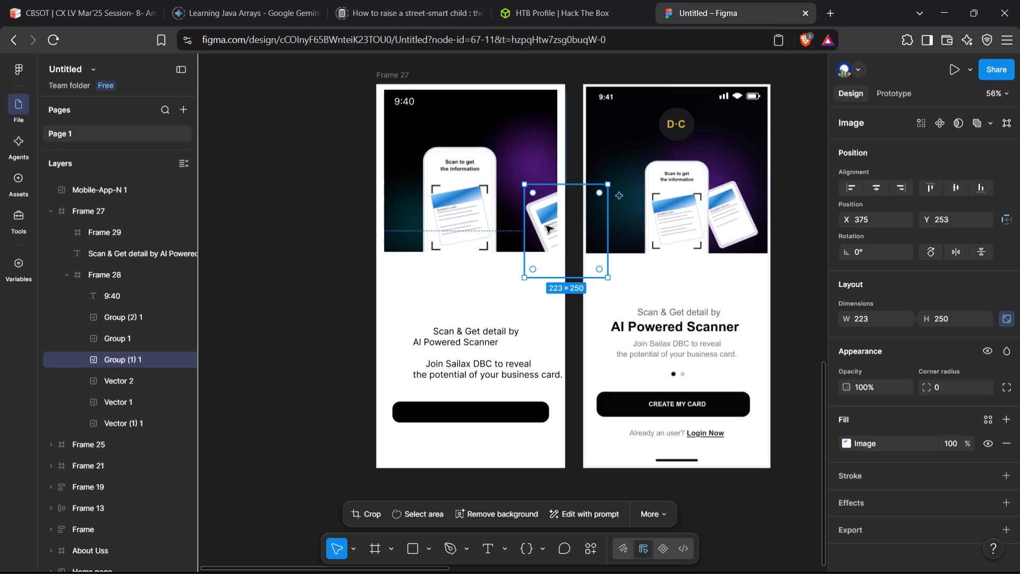
drag(546, 226, 500, 217)
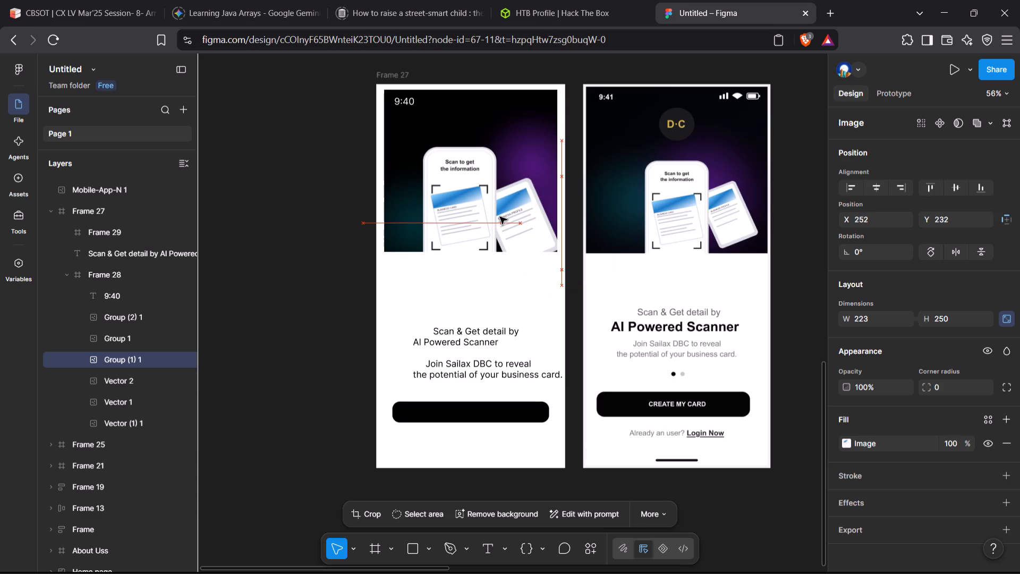
drag(500, 217, 500, 197)
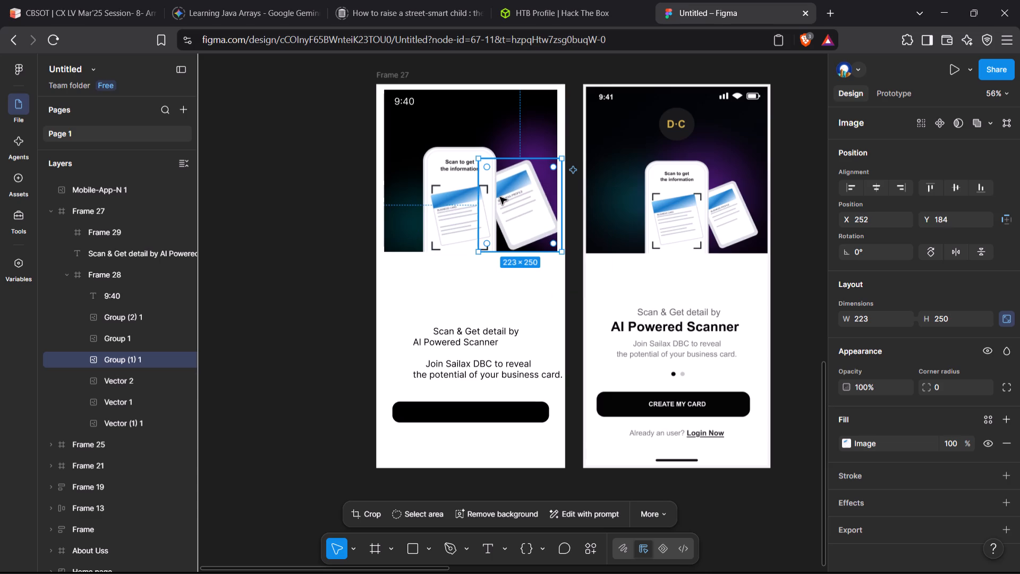
drag(562, 193, 545, 197)
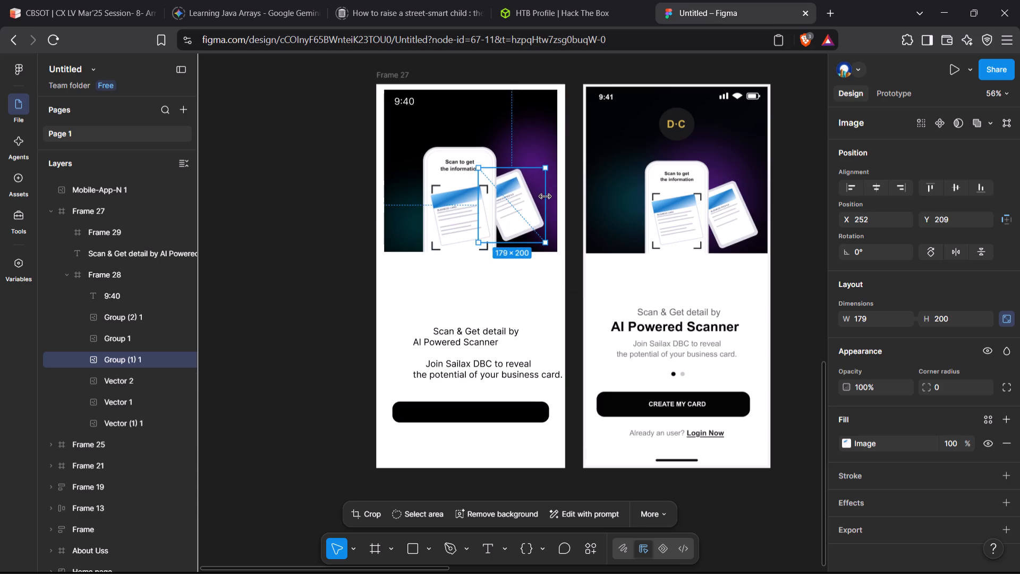
drag(545, 197, 545, 197)
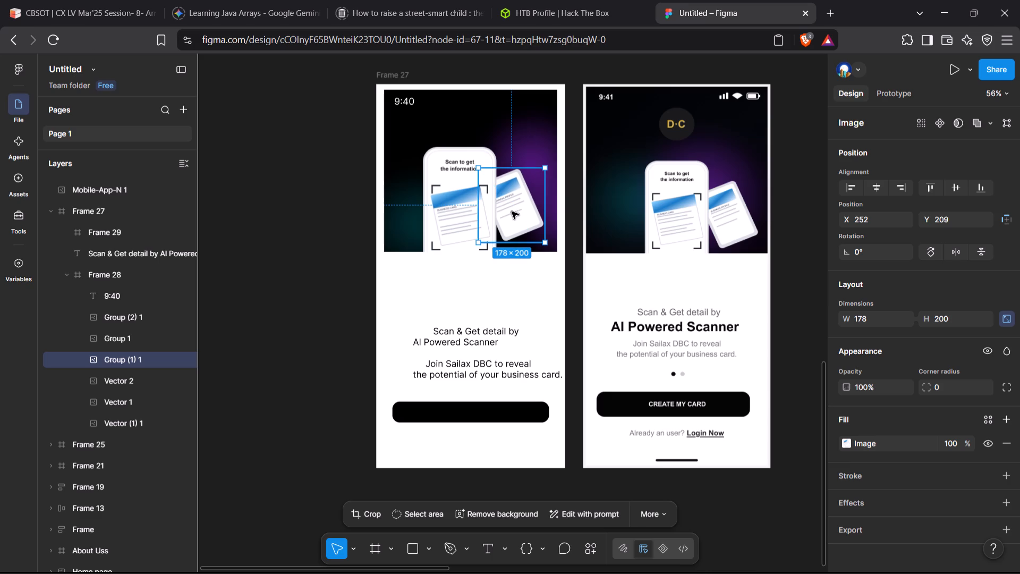
click(500, 215)
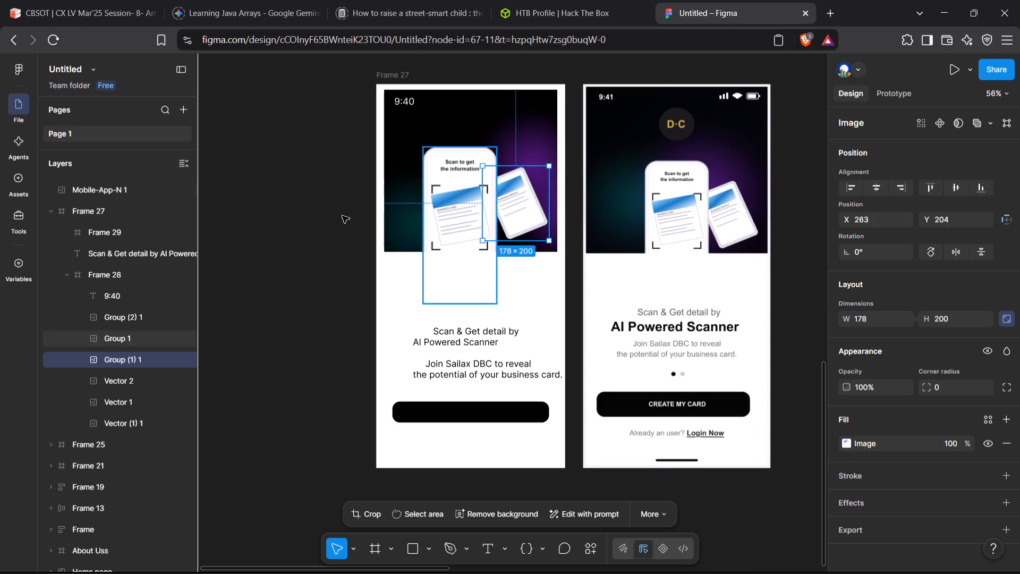
click(283, 205)
Scale the teal glow image Vector (1) 1 down proportionally to about 333 × 366 and place it at about X -42, Y 121.
click(409, 227)
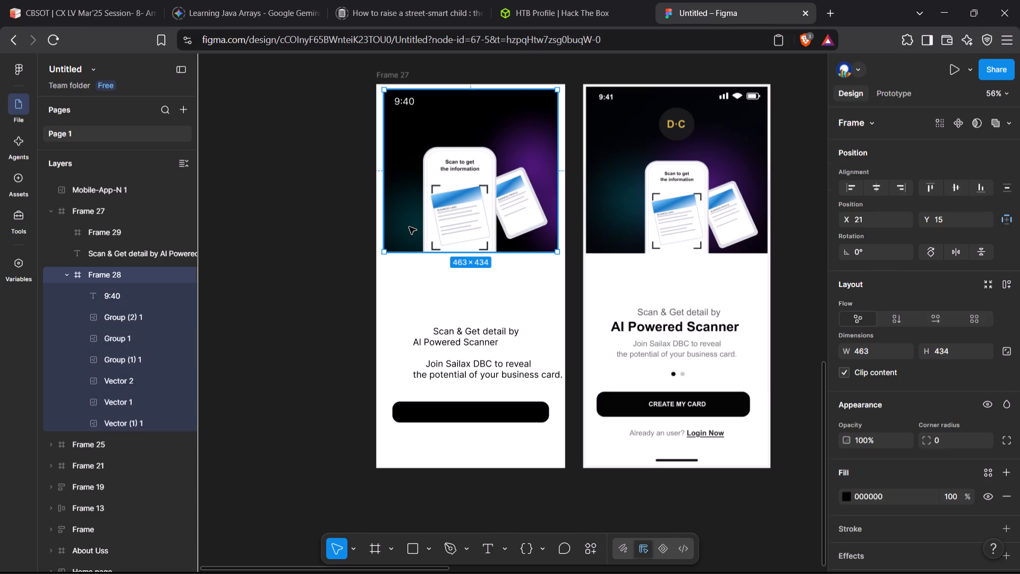
click(409, 227)
double_click(409, 227)
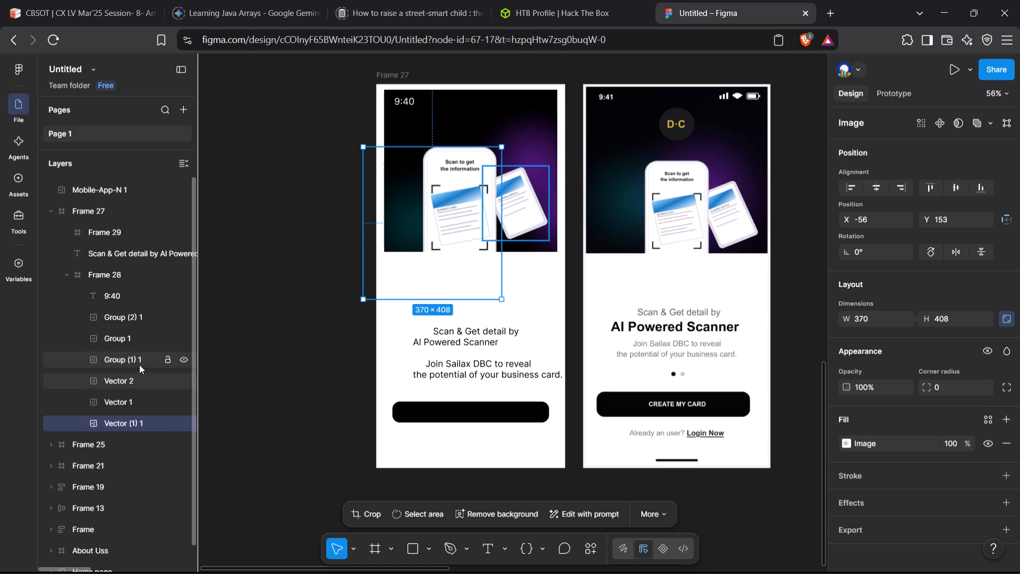
click(129, 426)
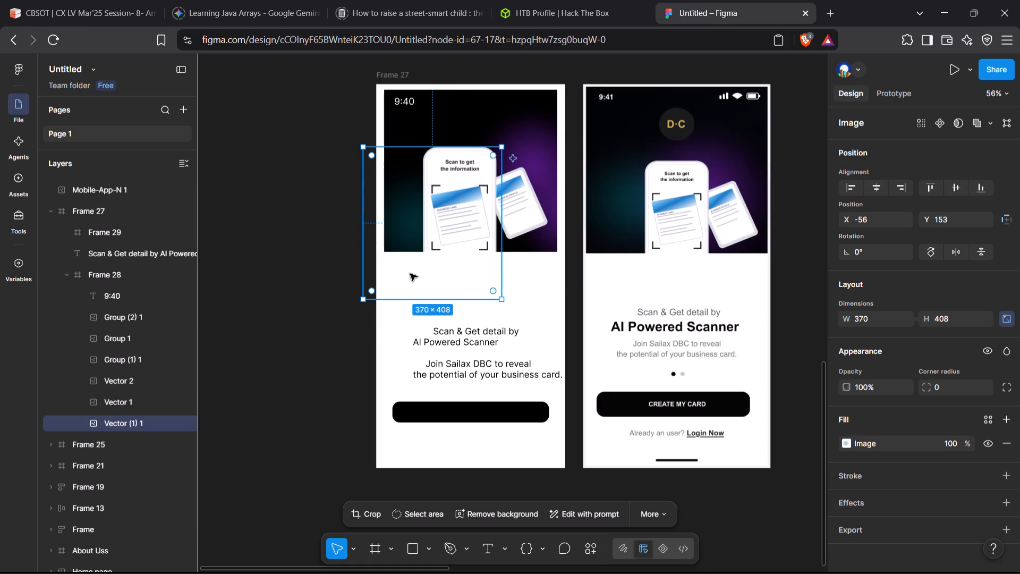
drag(438, 304, 427, 258)
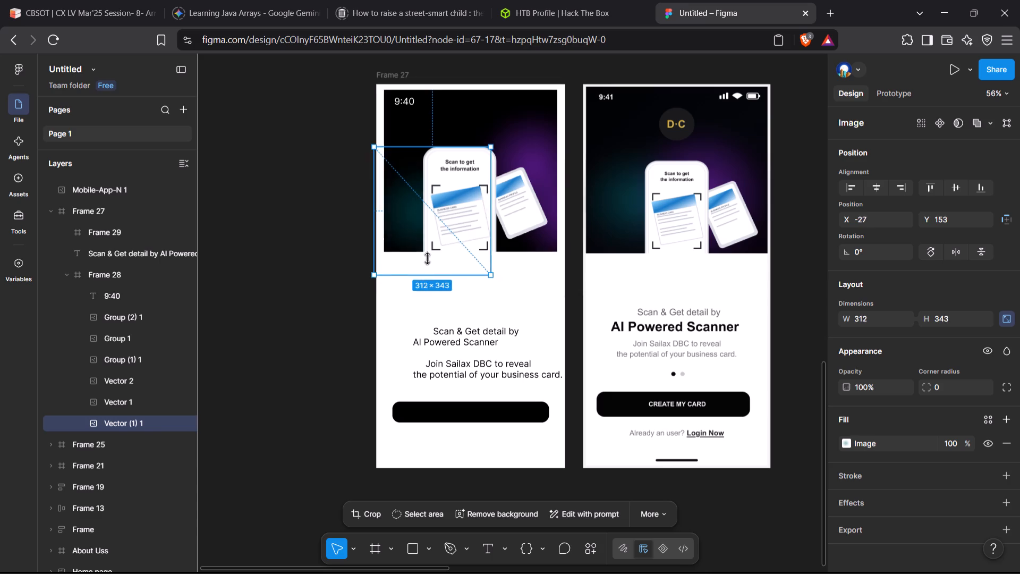
drag(427, 258, 389, 294)
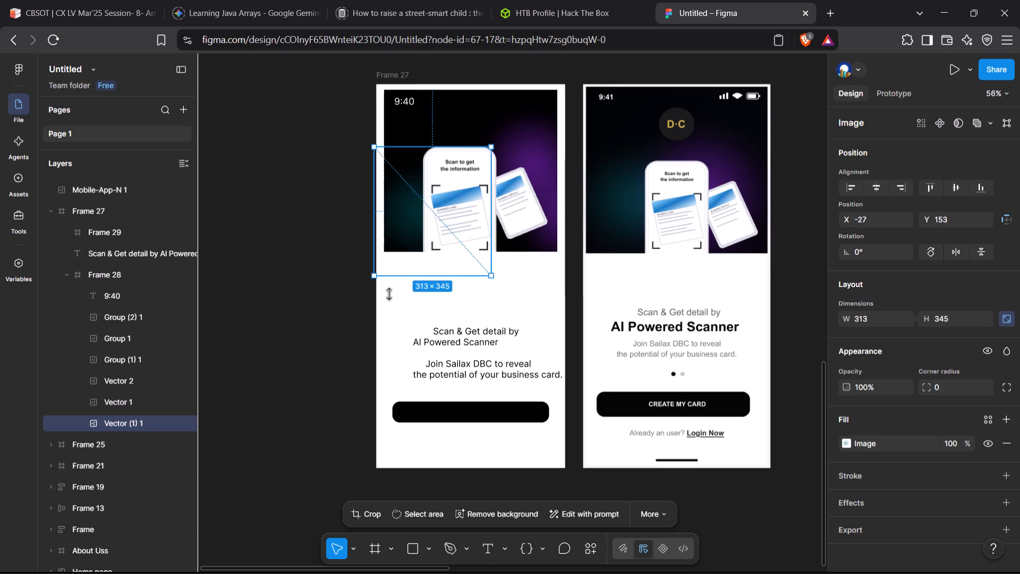
drag(389, 294, 385, 273)
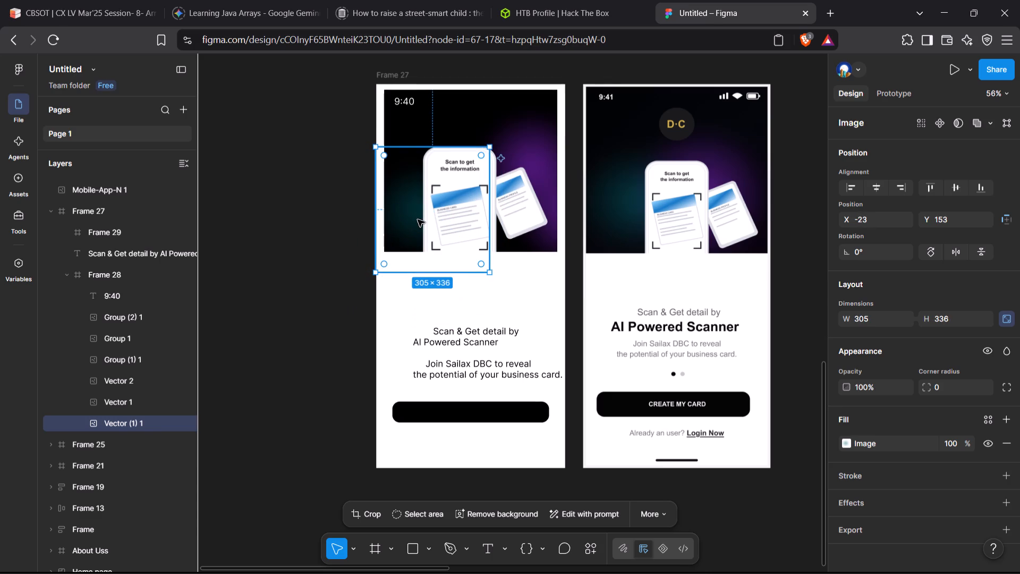
drag(418, 220, 409, 213)
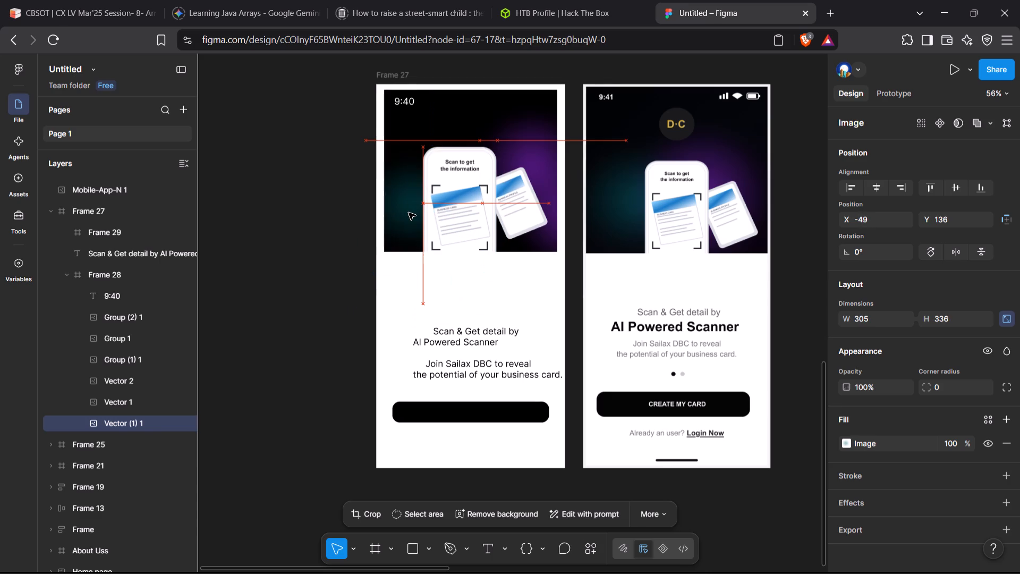
drag(409, 213, 410, 213)
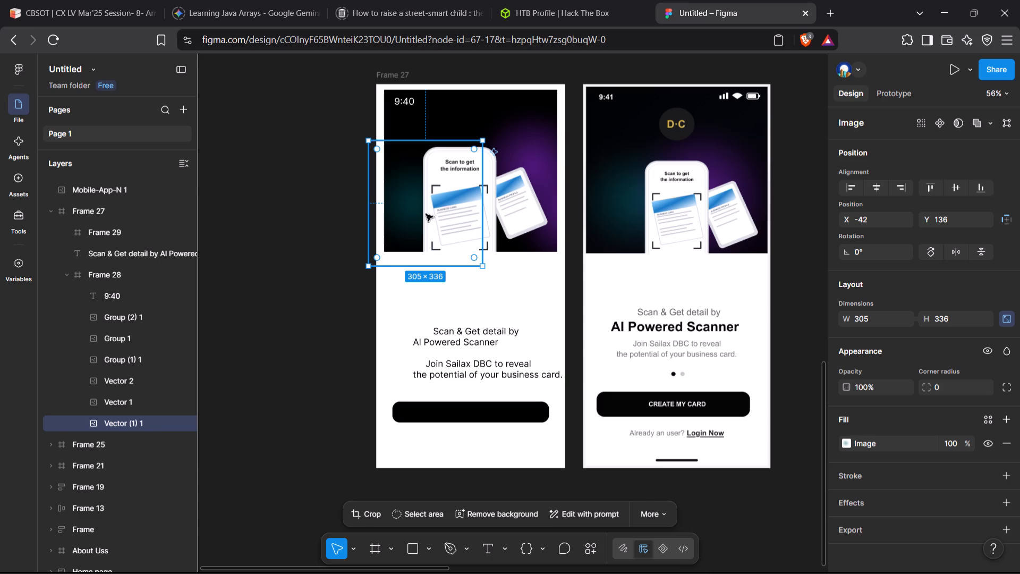
drag(483, 208, 487, 209)
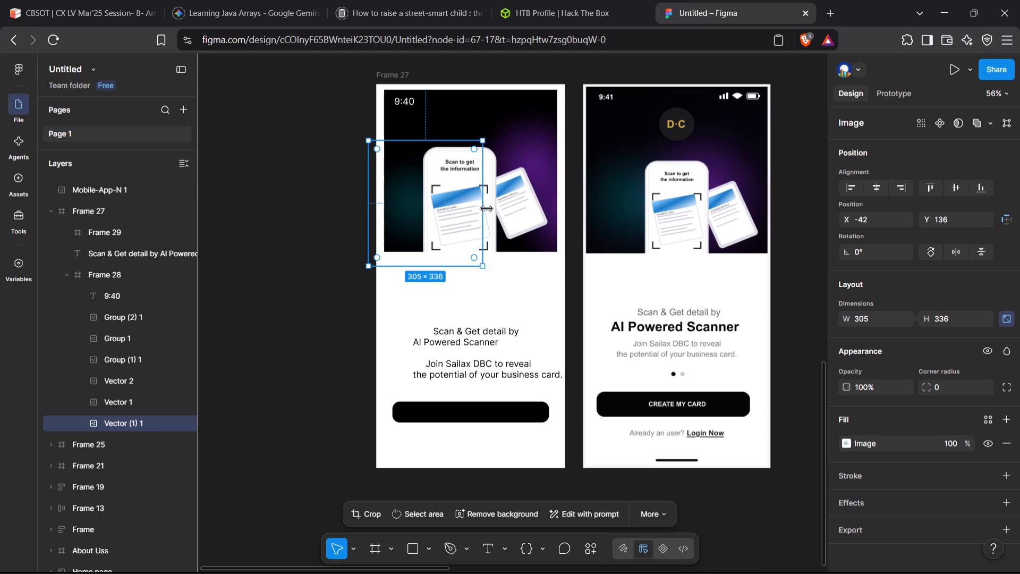
drag(487, 209, 501, 209)
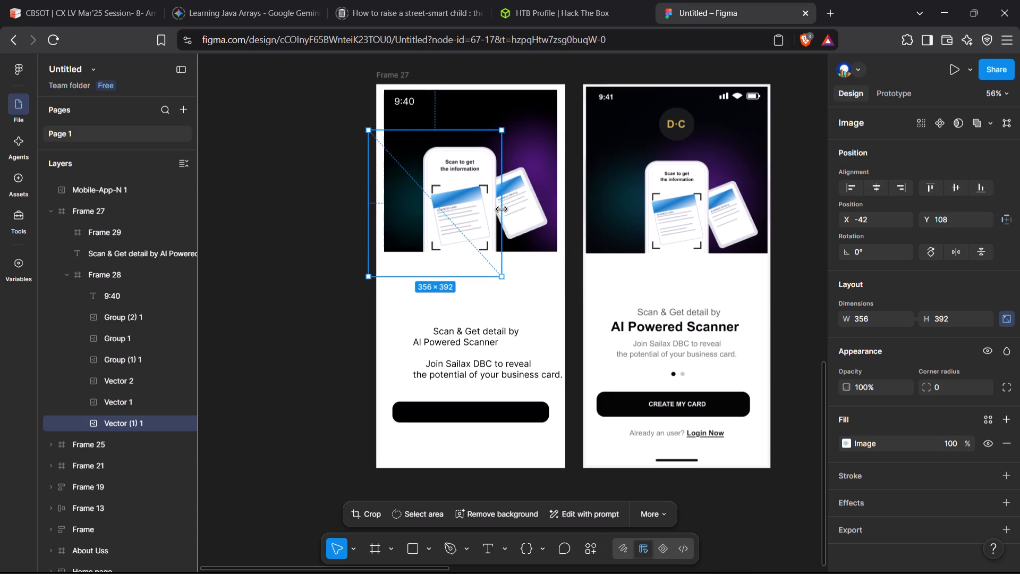
drag(501, 209, 493, 206)
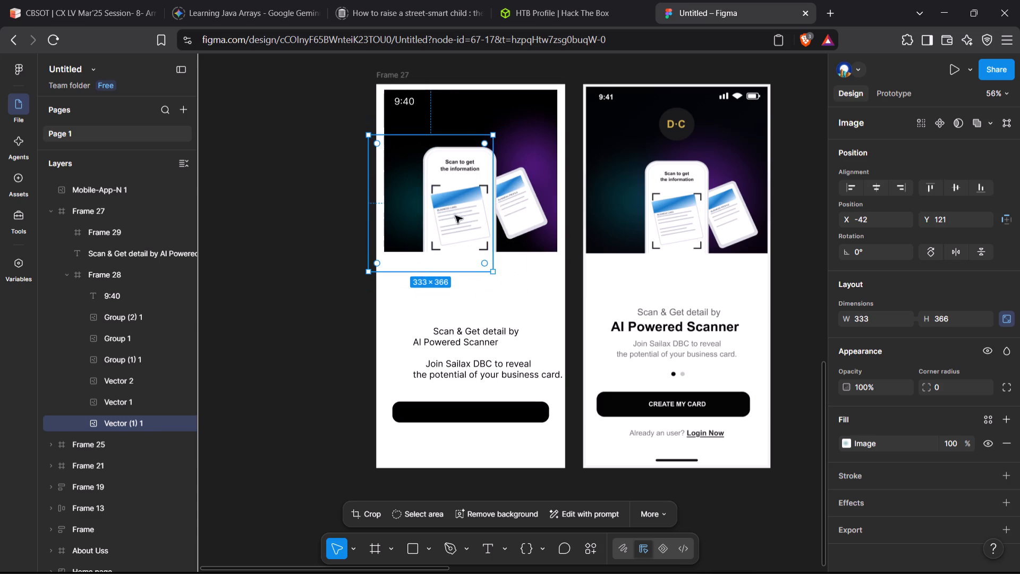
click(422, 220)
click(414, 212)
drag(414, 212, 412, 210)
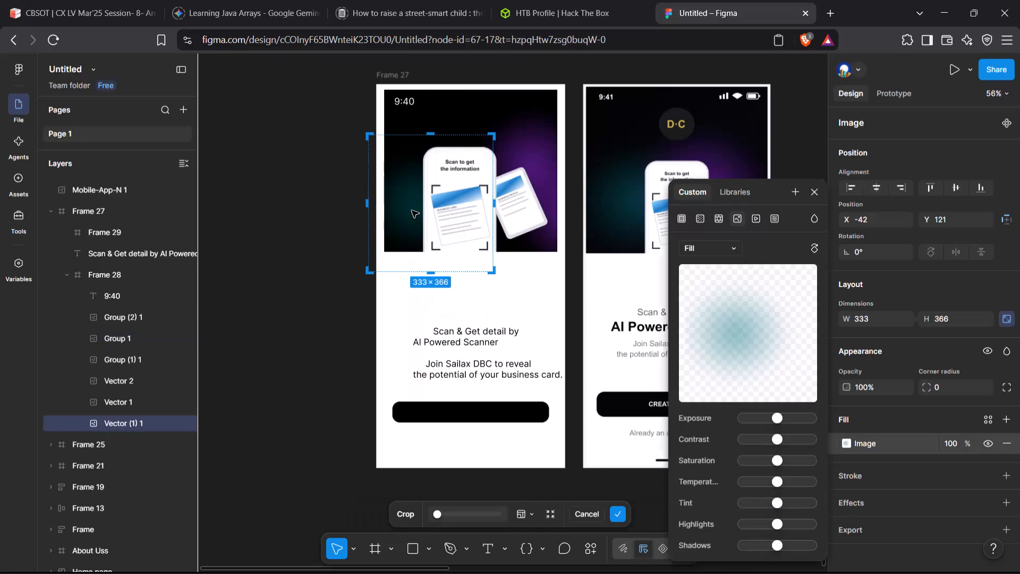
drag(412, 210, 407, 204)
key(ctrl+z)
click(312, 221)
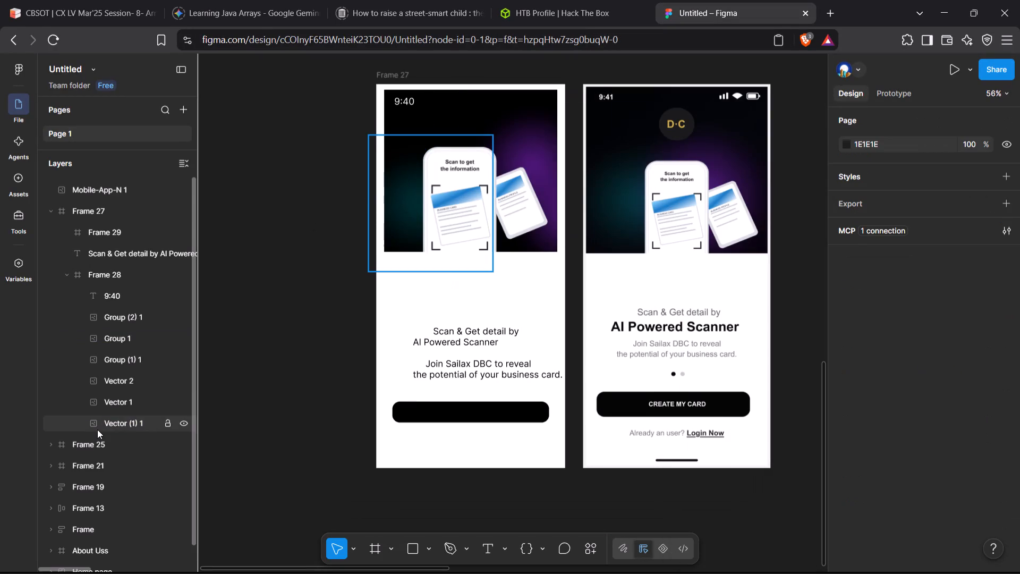
Move the teal glow image Vector (1) 1 up inside Frame 28 to about X -44, Y 105.
click(97, 429)
drag(402, 196, 402, 190)
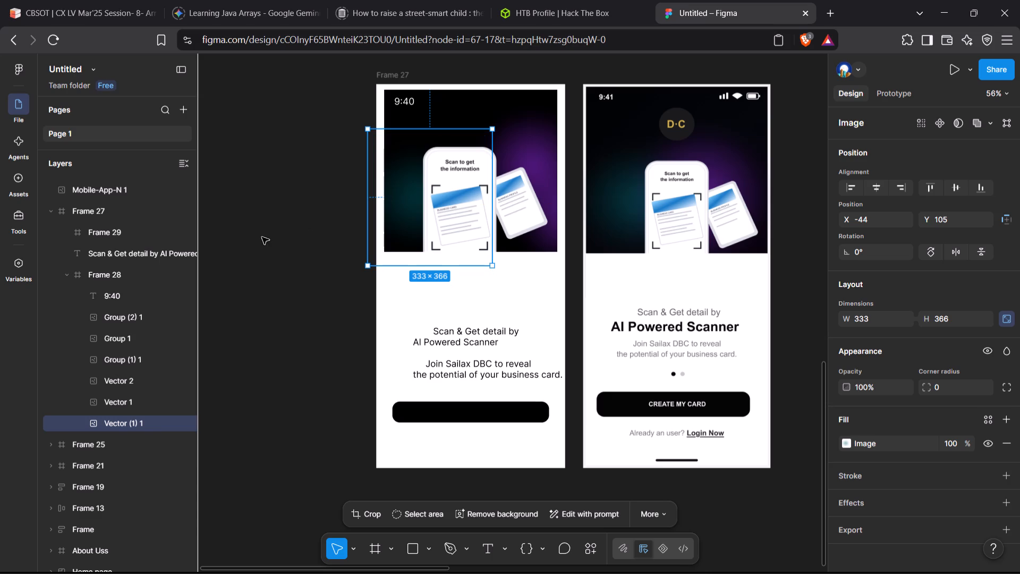
drag(420, 266, 421, 277)
click(259, 232)
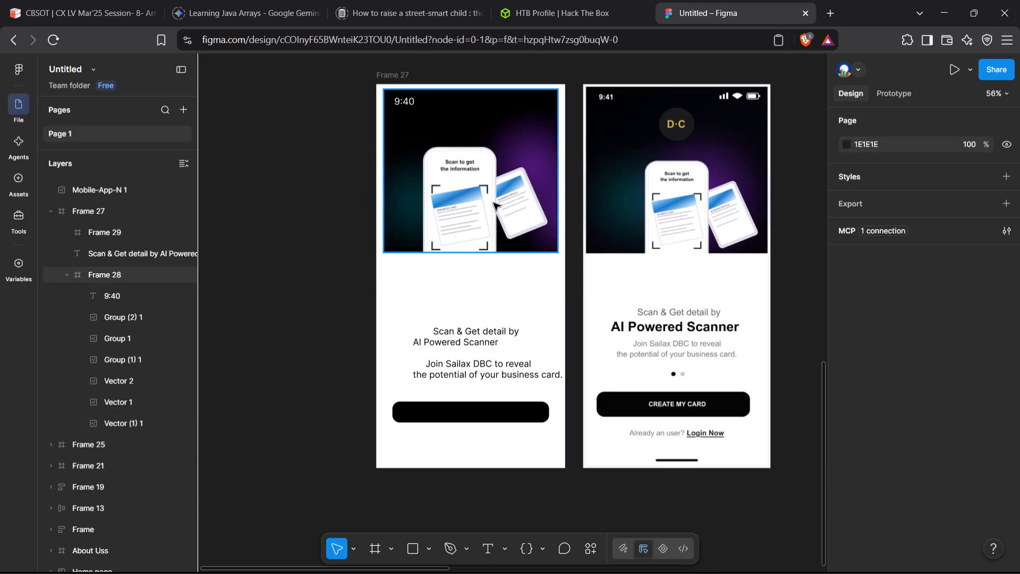
Move the purple glow image Vector 1 behind the phone to about X 91, Y 31 inside Frame 28.
click(541, 153)
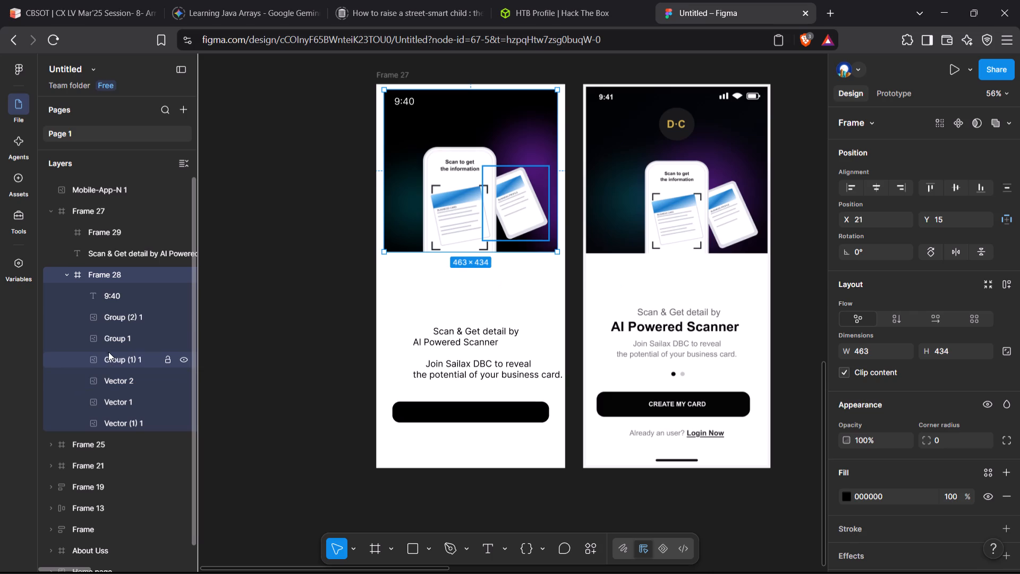
click(116, 334)
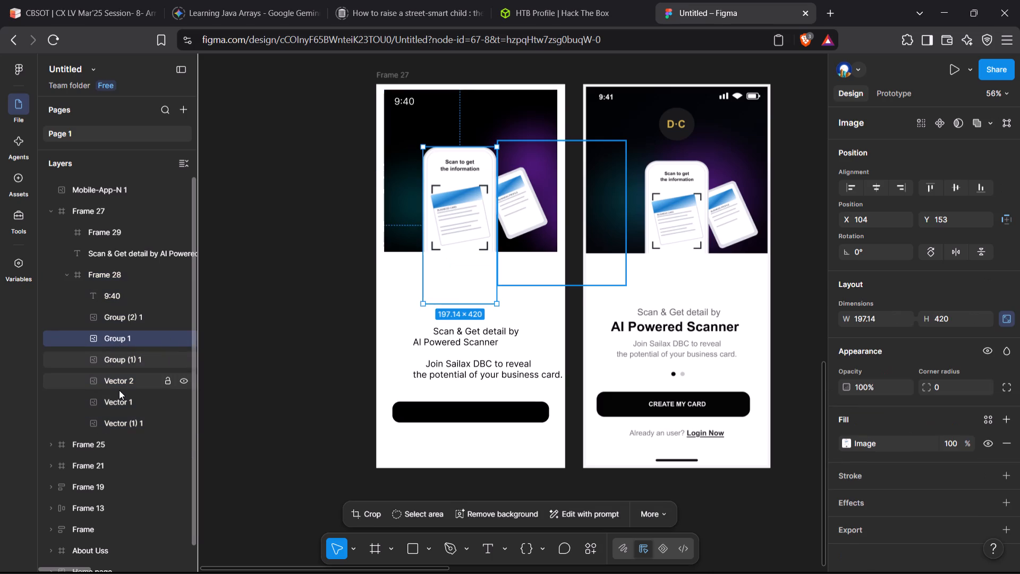
click(119, 390)
click(134, 404)
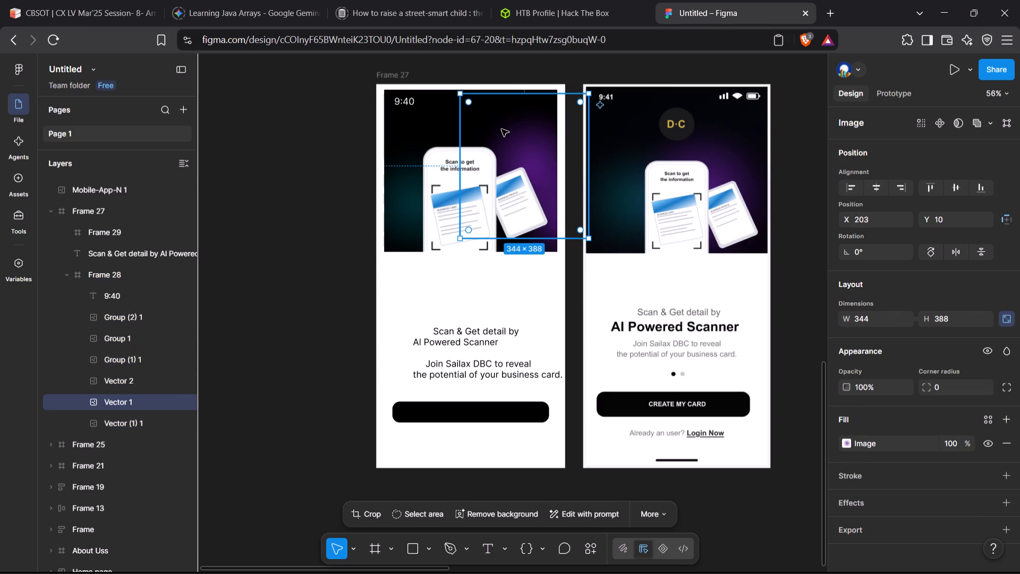
drag(501, 129, 478, 143)
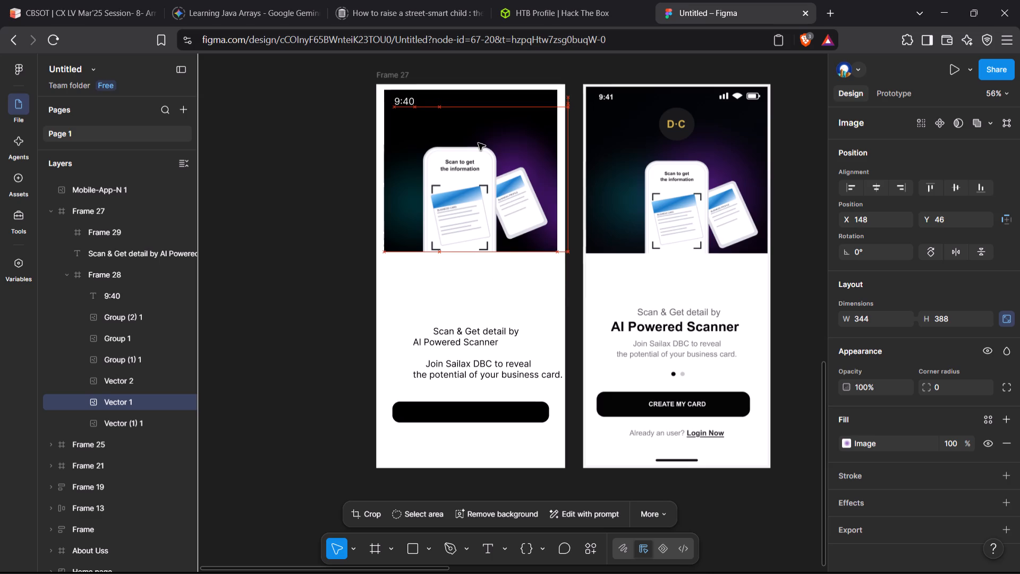
drag(478, 143, 458, 137)
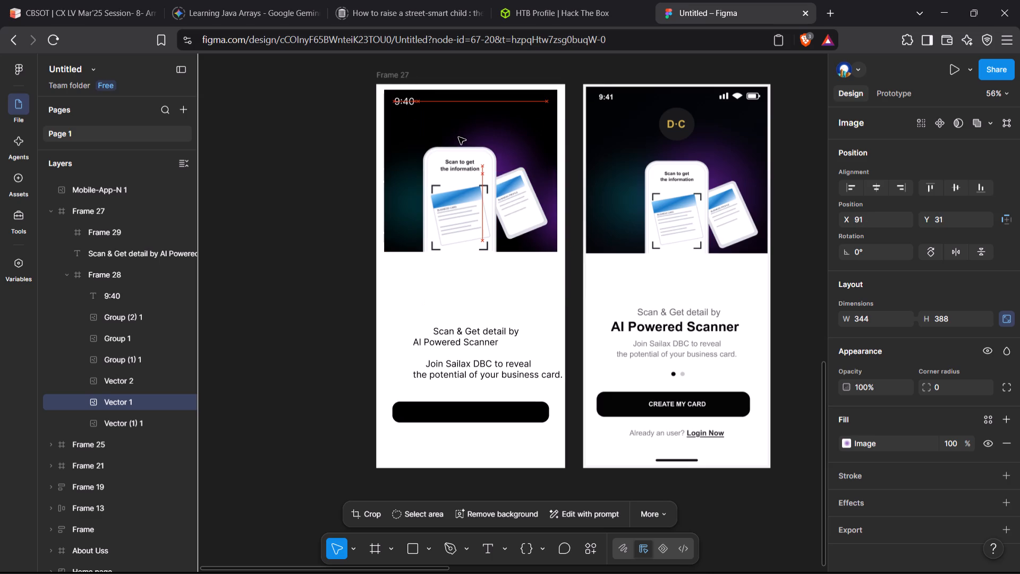
drag(458, 137, 458, 138)
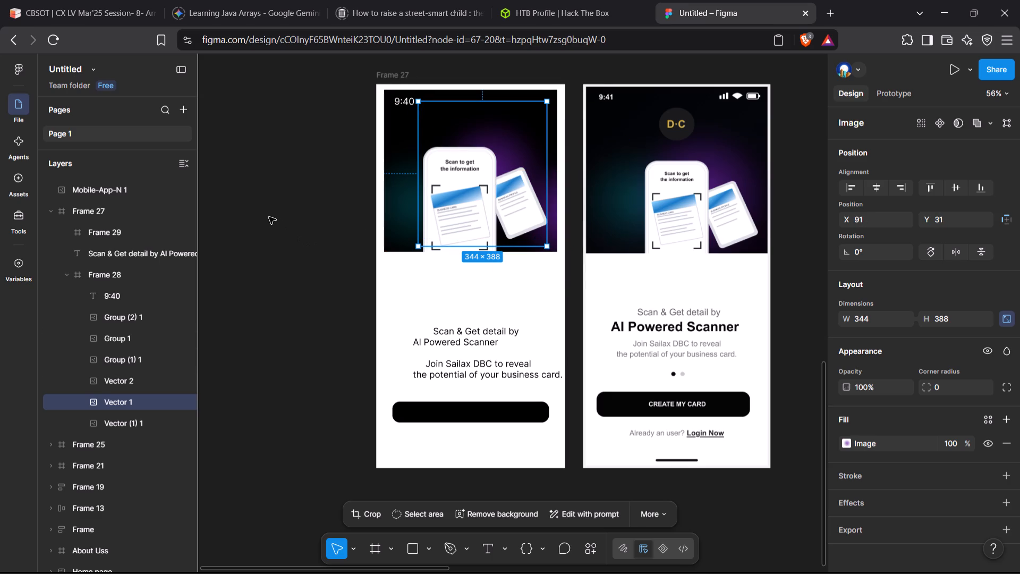
Nudge the second purple glow image, Vector 2, slightly left and up to X 298, Y 130.
click(116, 381)
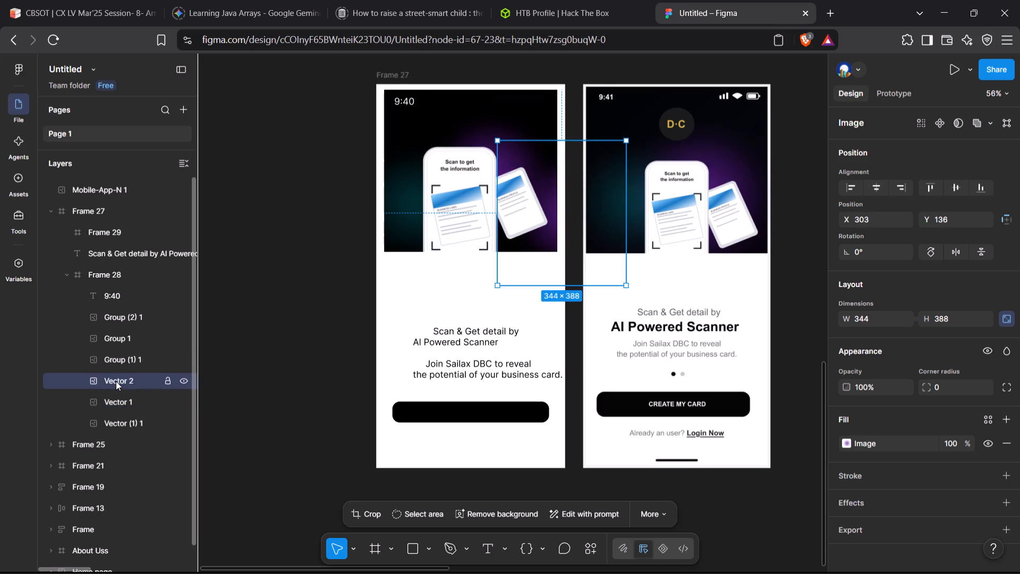
key(Left)
key(Left)
key(Up)
key(Up)
key(Up)
key(Up)
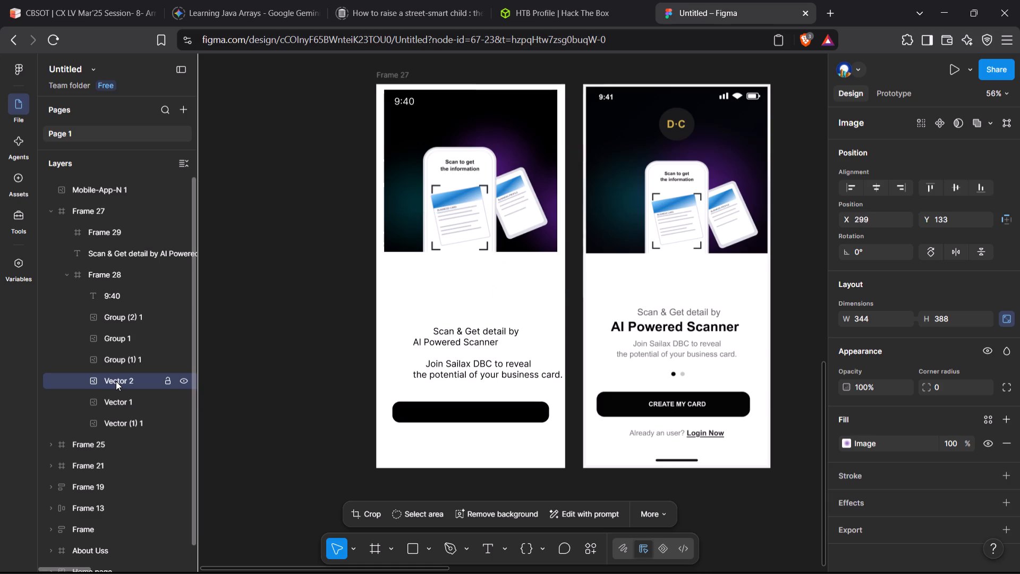
key(Up)
key(Up)
click(116, 381)
double_click(145, 401)
click(144, 382)
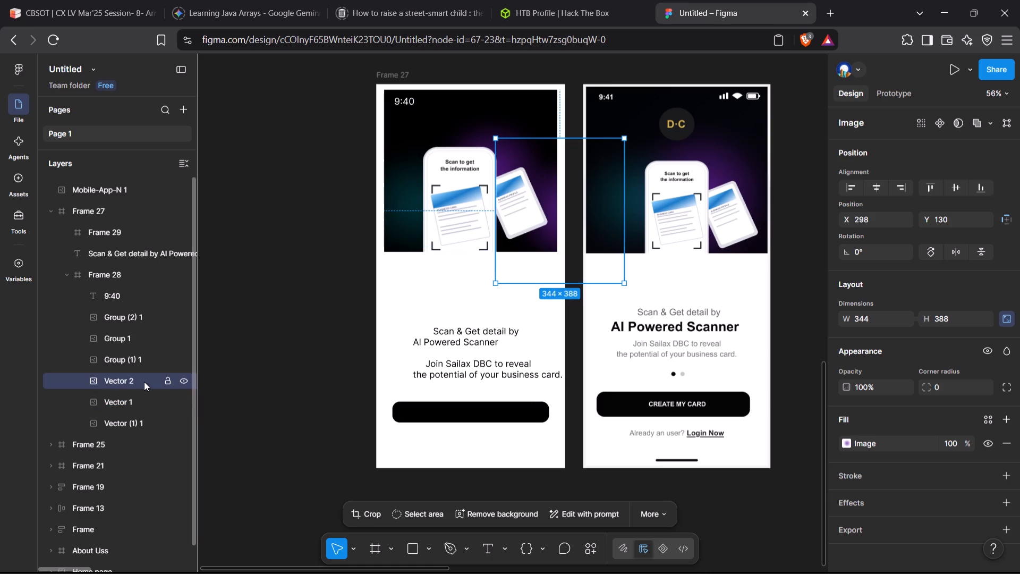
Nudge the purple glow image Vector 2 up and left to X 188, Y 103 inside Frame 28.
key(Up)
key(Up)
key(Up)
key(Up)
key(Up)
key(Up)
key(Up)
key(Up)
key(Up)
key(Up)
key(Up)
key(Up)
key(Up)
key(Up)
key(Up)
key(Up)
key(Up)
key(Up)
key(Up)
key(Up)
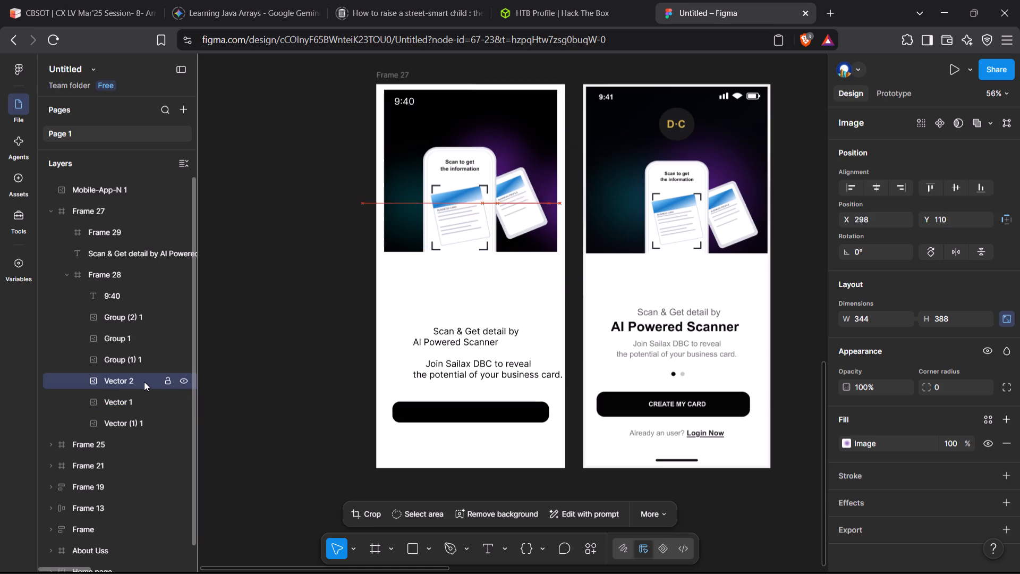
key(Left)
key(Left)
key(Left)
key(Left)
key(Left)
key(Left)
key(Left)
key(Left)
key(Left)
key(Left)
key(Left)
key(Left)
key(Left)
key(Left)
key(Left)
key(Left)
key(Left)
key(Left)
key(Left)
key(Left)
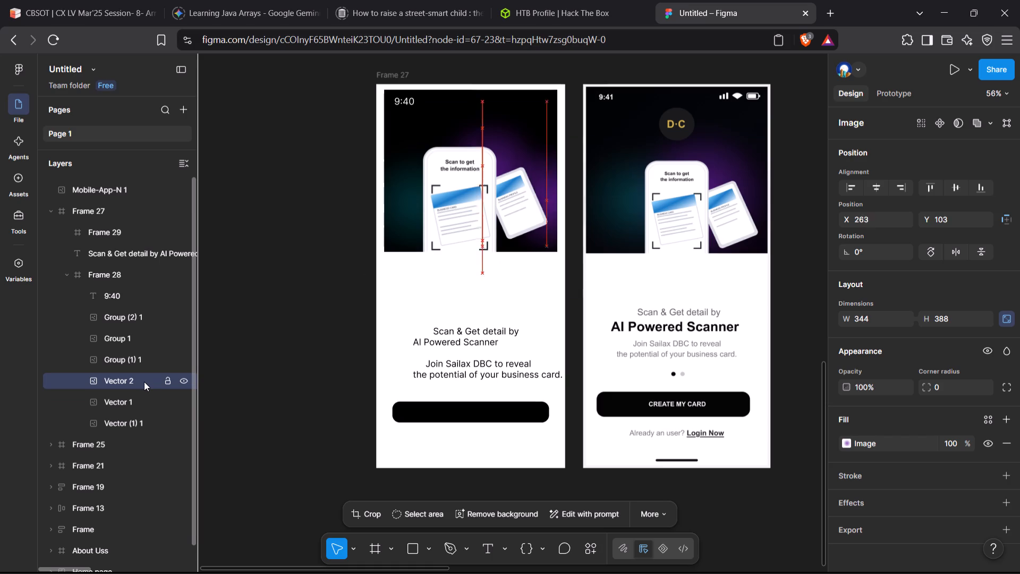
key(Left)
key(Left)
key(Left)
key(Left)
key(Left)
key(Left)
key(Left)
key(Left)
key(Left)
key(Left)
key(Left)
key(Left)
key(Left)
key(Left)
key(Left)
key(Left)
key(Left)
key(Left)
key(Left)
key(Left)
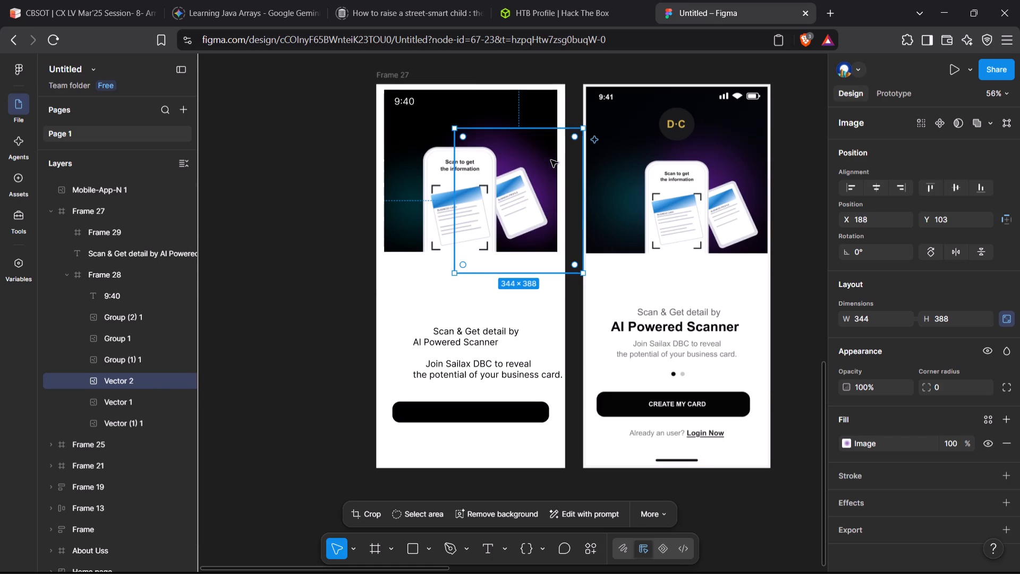
Move Vector 2 out onto the white Frame 25 above and scale it down proportionally to about 222 × 250.
drag(547, 159, 541, 43)
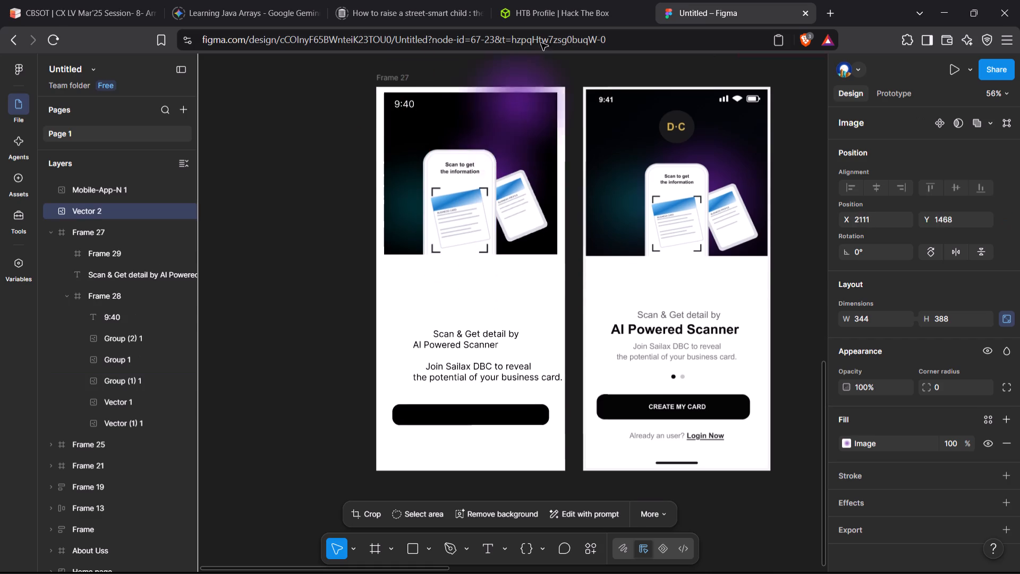
drag(541, 43, 533, 130)
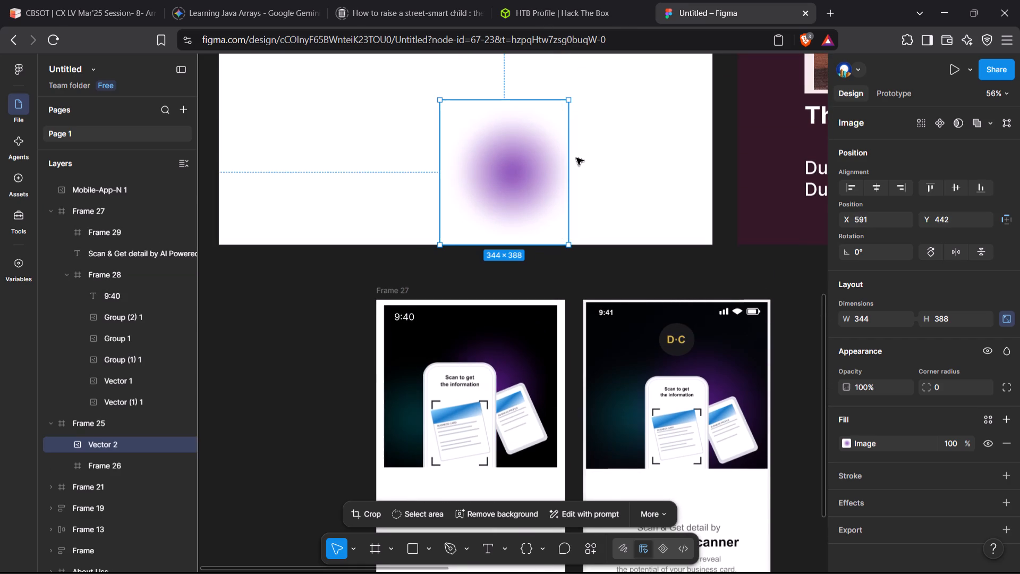
drag(570, 165, 523, 161)
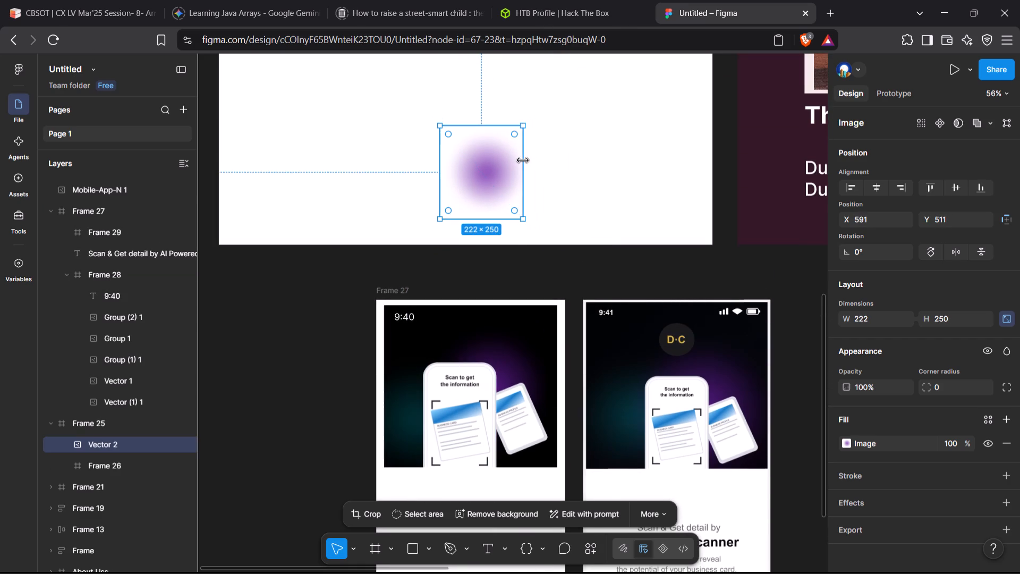
Place the reduced Vector 2 glow back in Frame 28 over the tilted card, at about X 213, Y 153.
click(496, 174)
drag(496, 174, 521, 382)
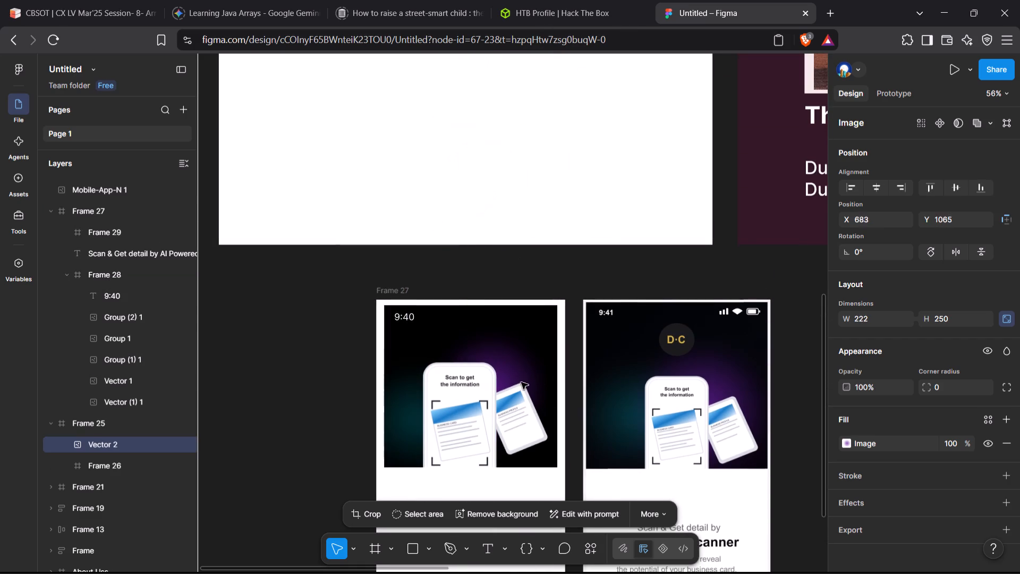
drag(521, 382, 524, 410)
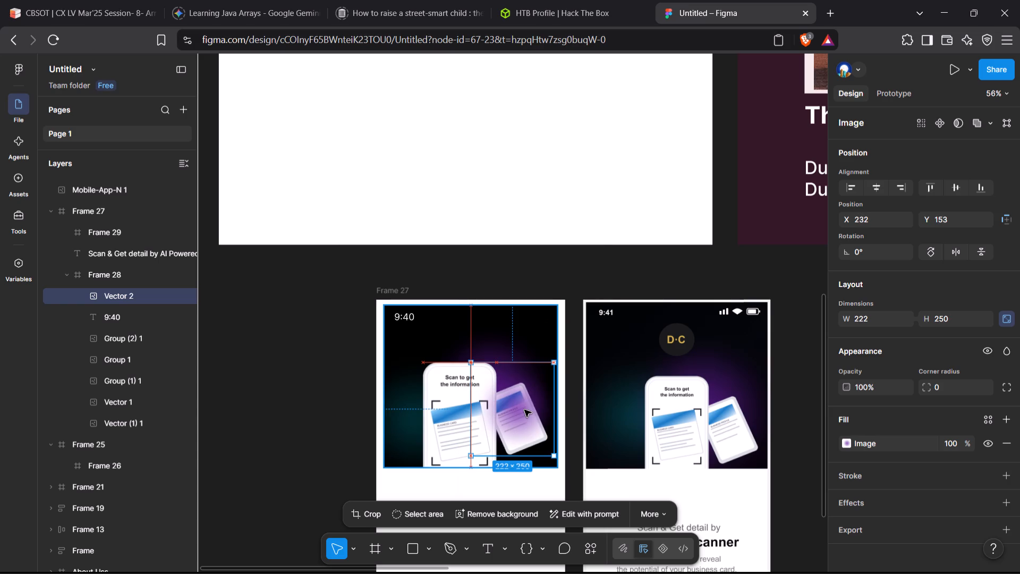
drag(524, 410, 520, 409)
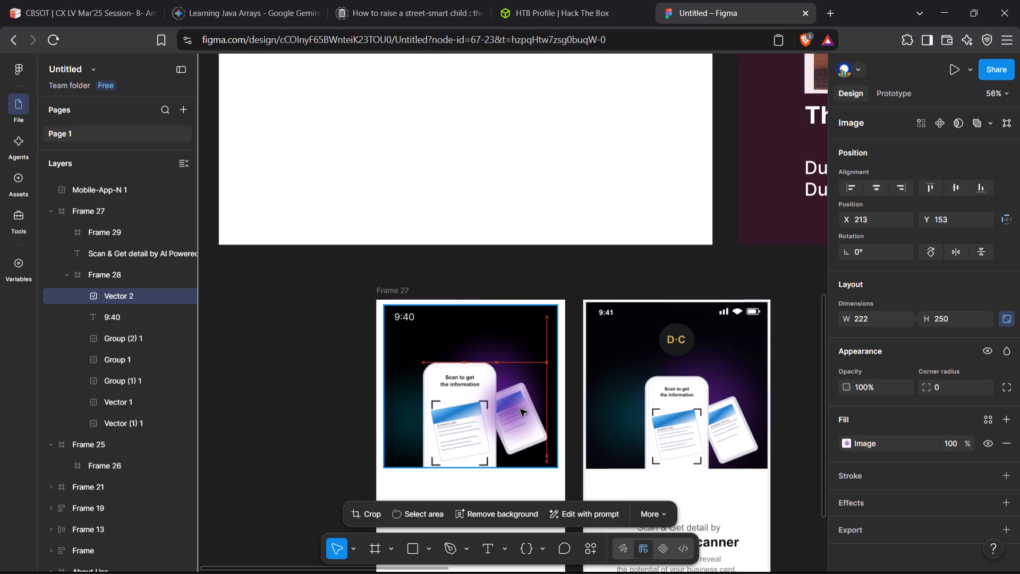
drag(520, 409, 521, 409)
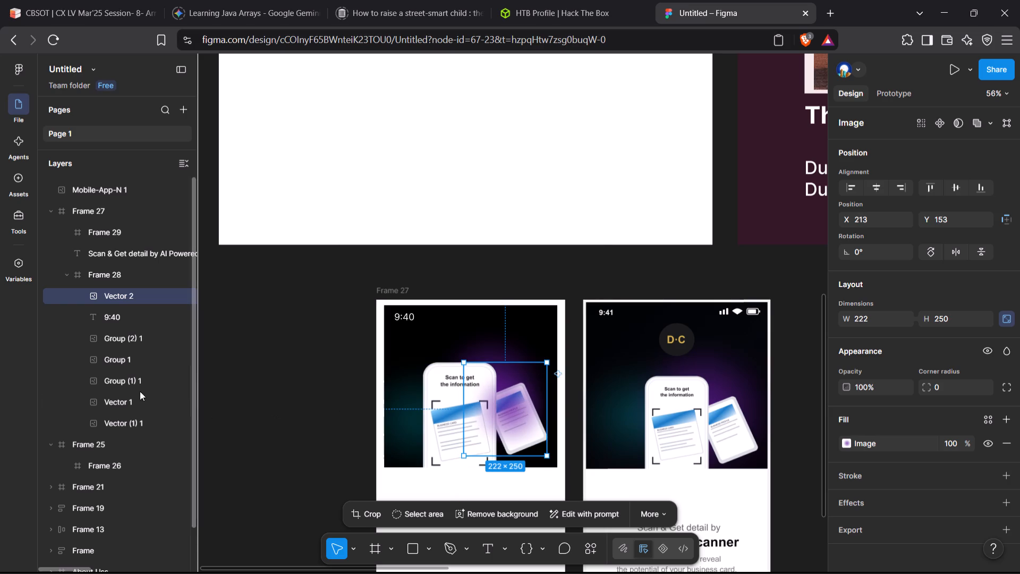
Reorder Vector 2 to sit directly below Group (1) 1 and above Vector 1 in Frame 28, behind the phone and card.
drag(87, 291, 117, 393)
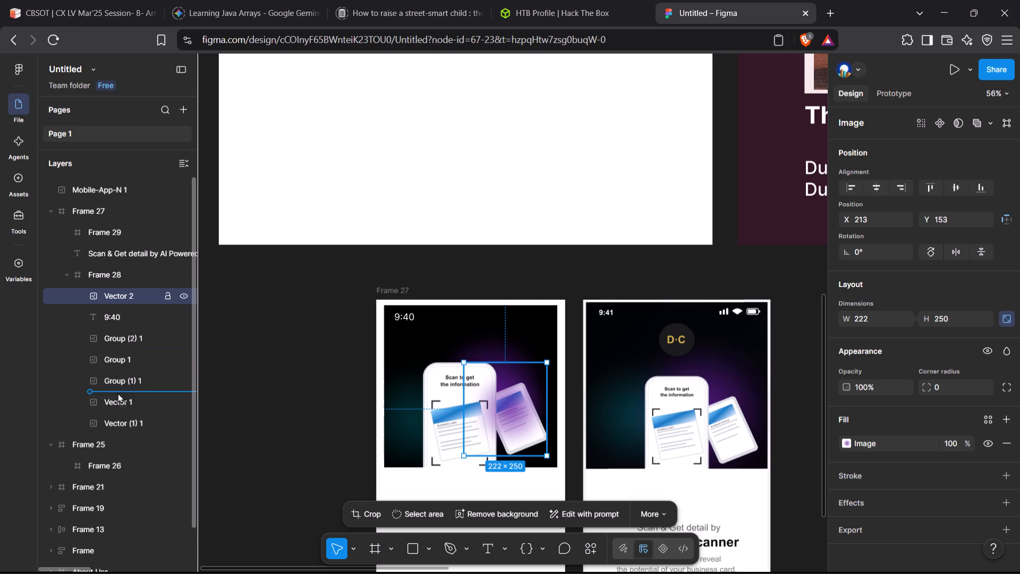
drag(117, 393, 120, 390)
click(249, 364)
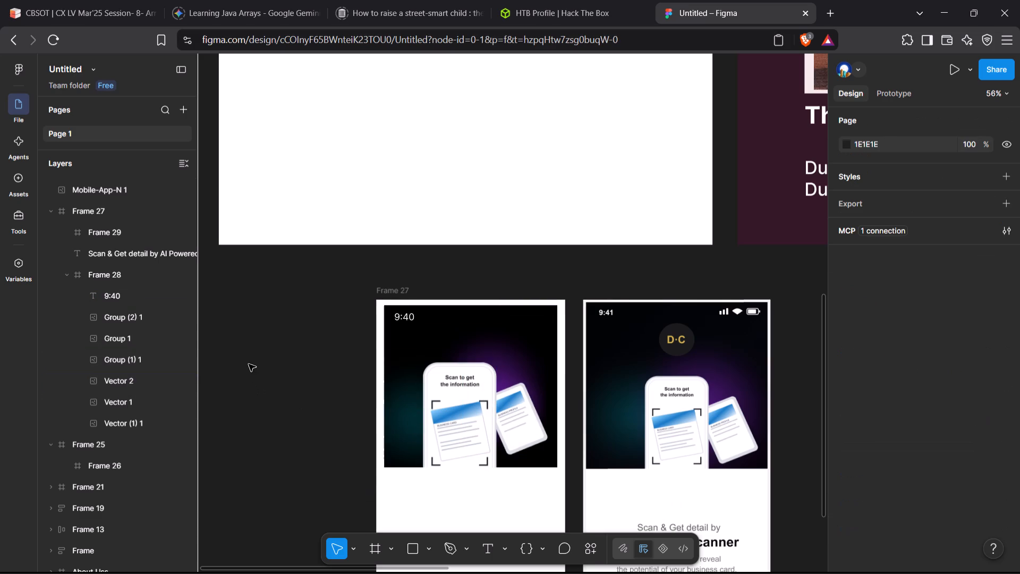
Shift the purple glow image Vector 1 up and left inside Frame 28 to about X 73, Y 15.
scroll(352, 423, down, 2)
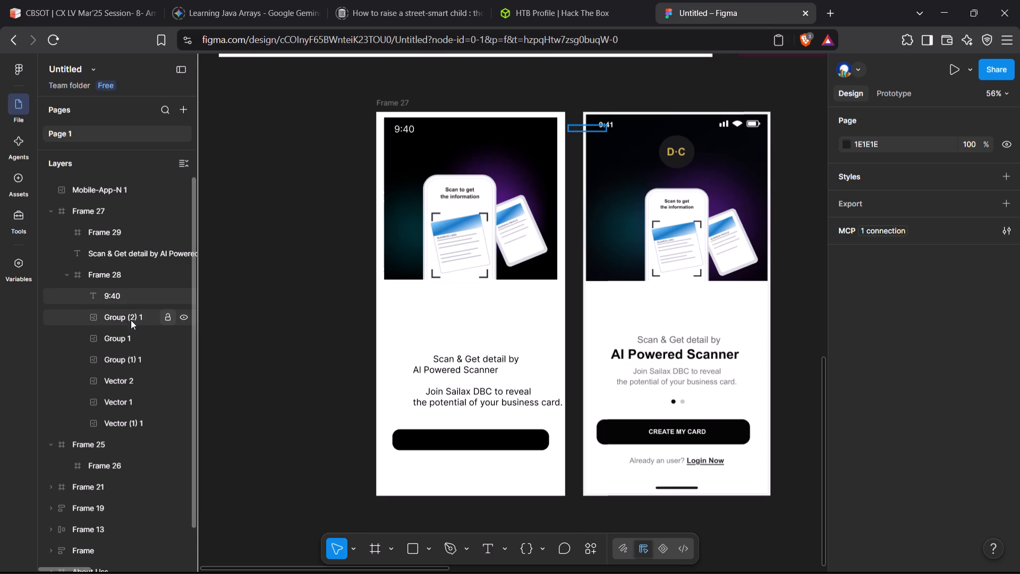
click(114, 393)
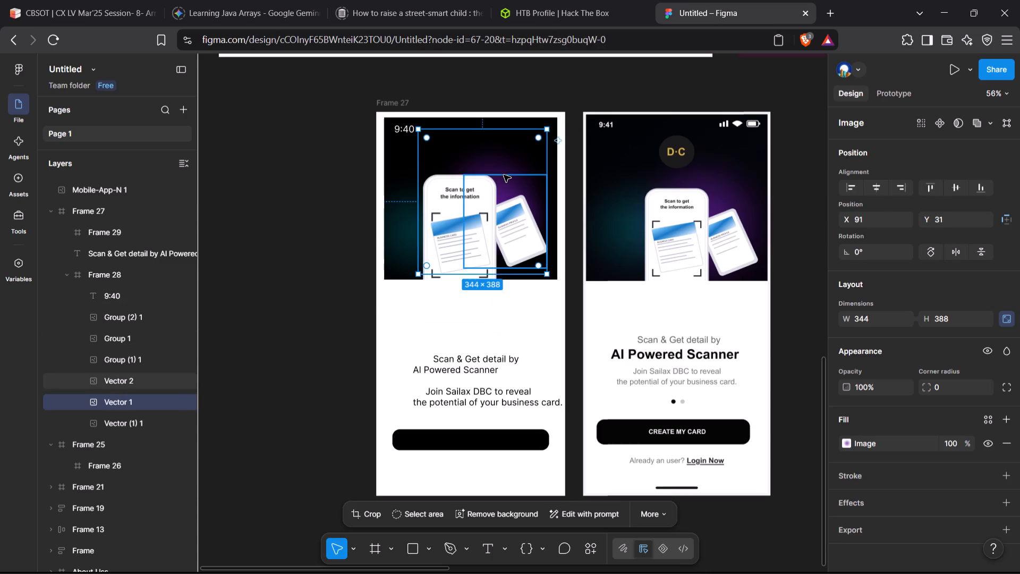
drag(509, 157, 506, 164)
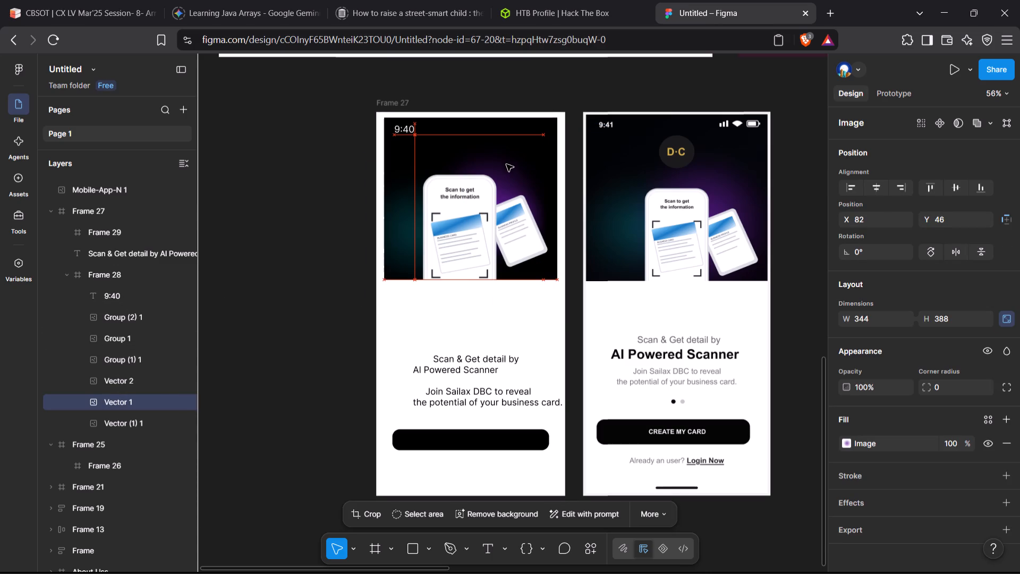
drag(506, 164, 509, 158)
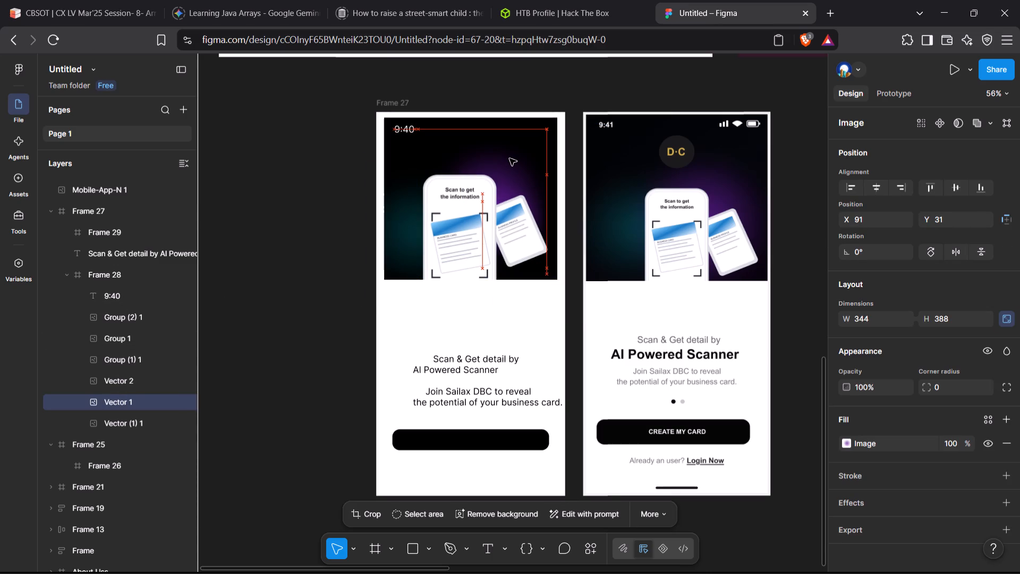
drag(509, 158, 505, 151)
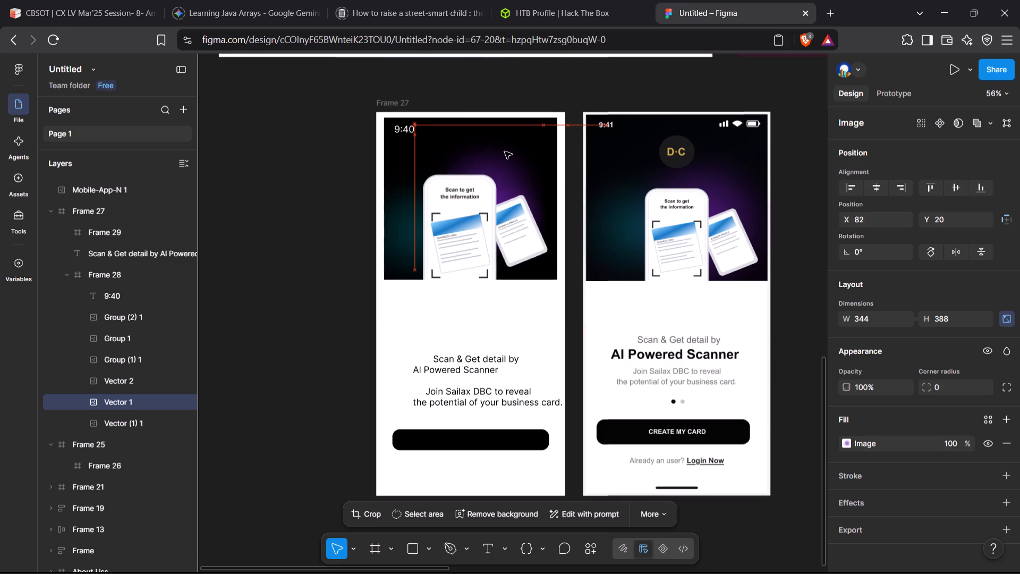
drag(505, 151, 503, 151)
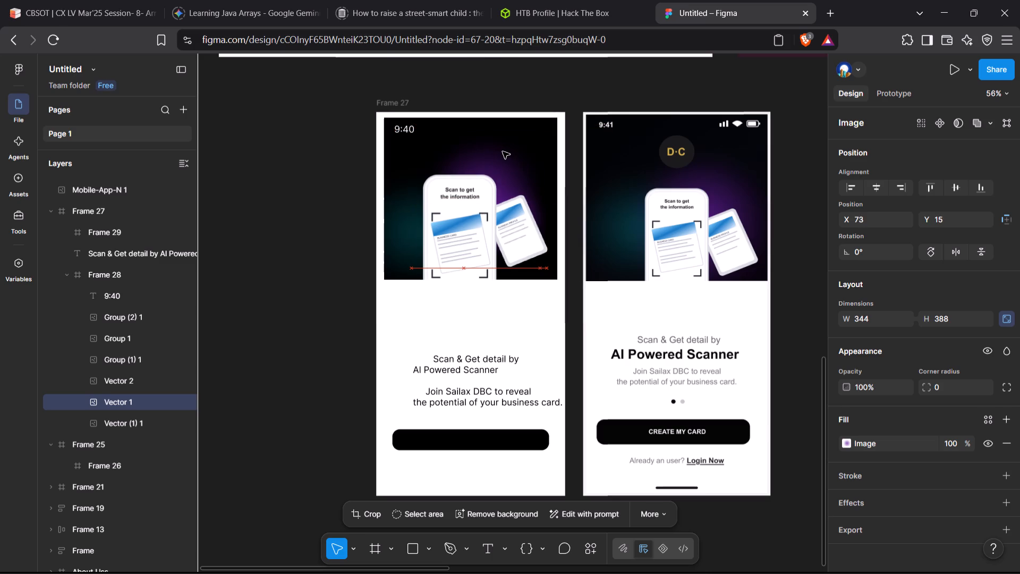
drag(503, 151, 503, 150)
click(346, 159)
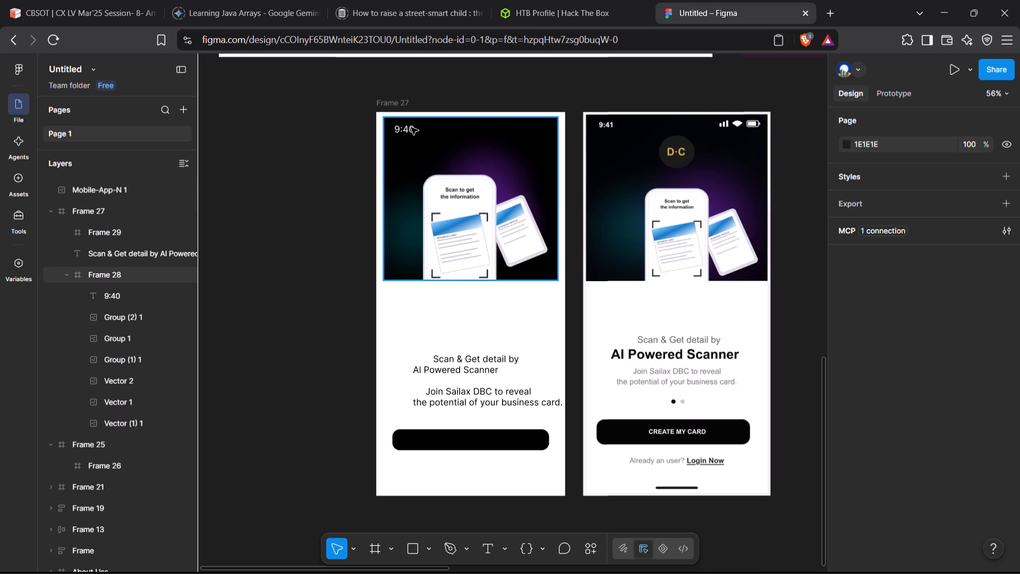
Set the 9:40 status bar text to font size 20 and Semi Bold, trying the Medium and Black weights along the way.
click(127, 294)
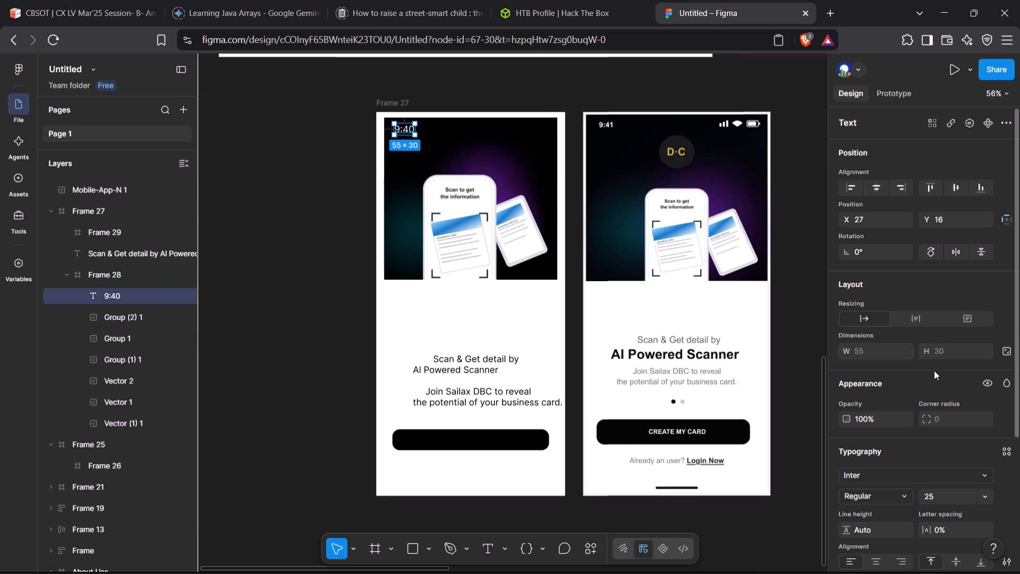
click(983, 495)
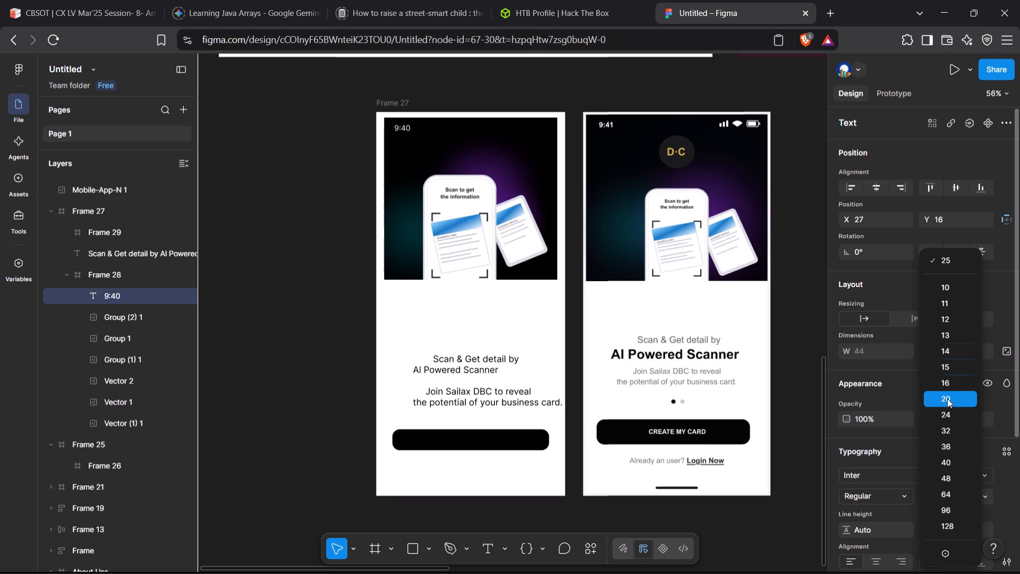
click(947, 399)
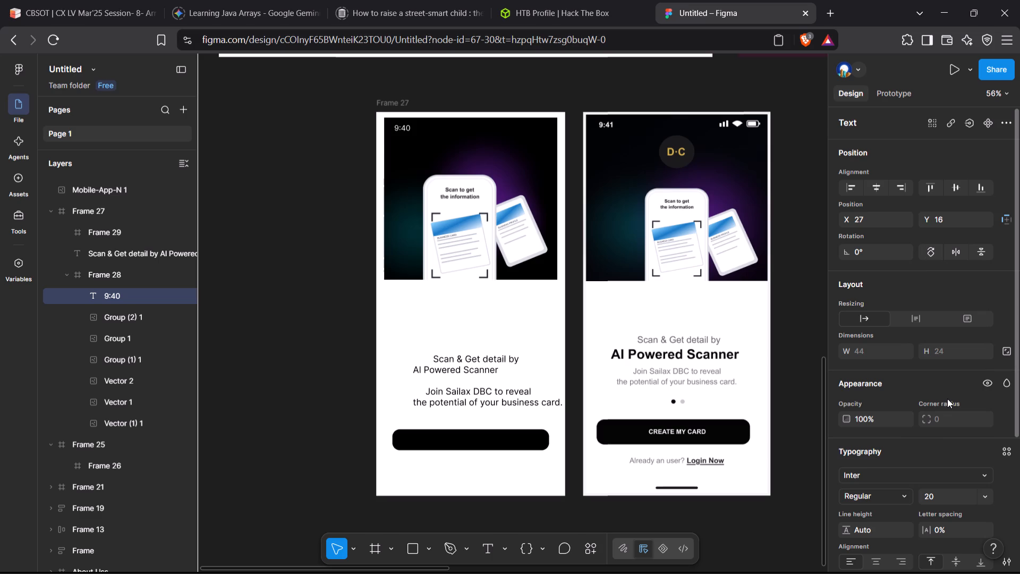
click(908, 494)
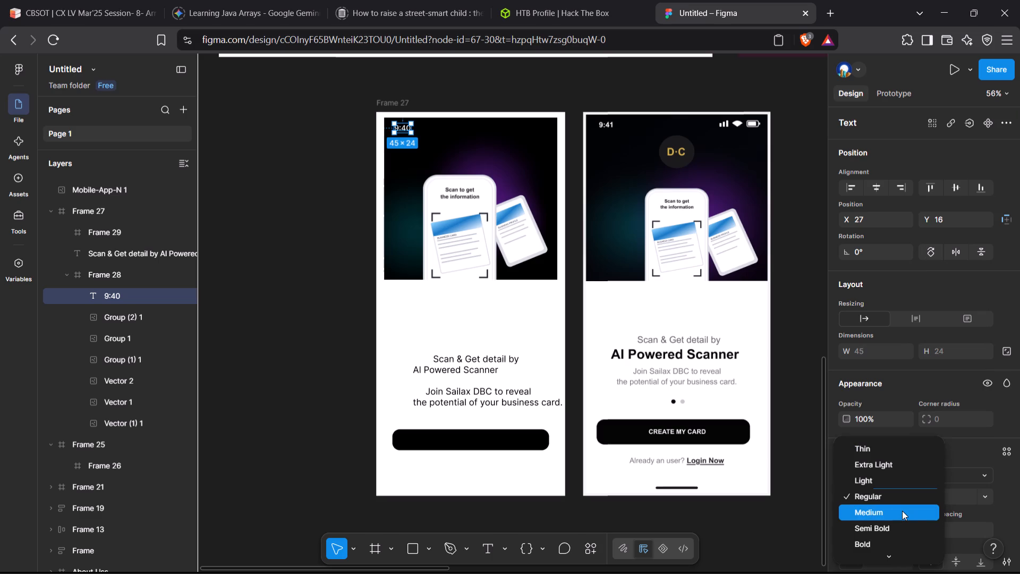
click(902, 511)
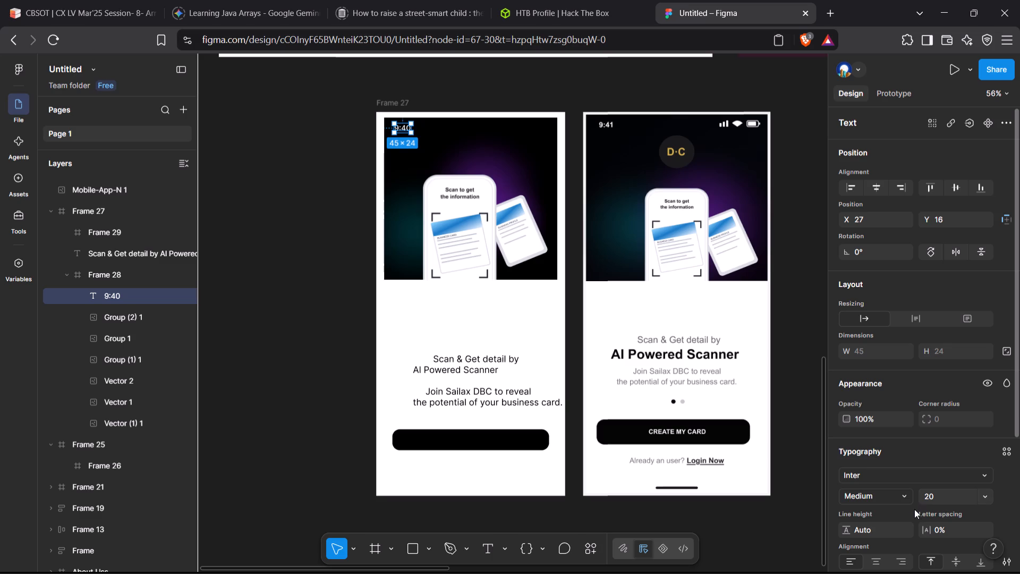
click(903, 490)
click(894, 516)
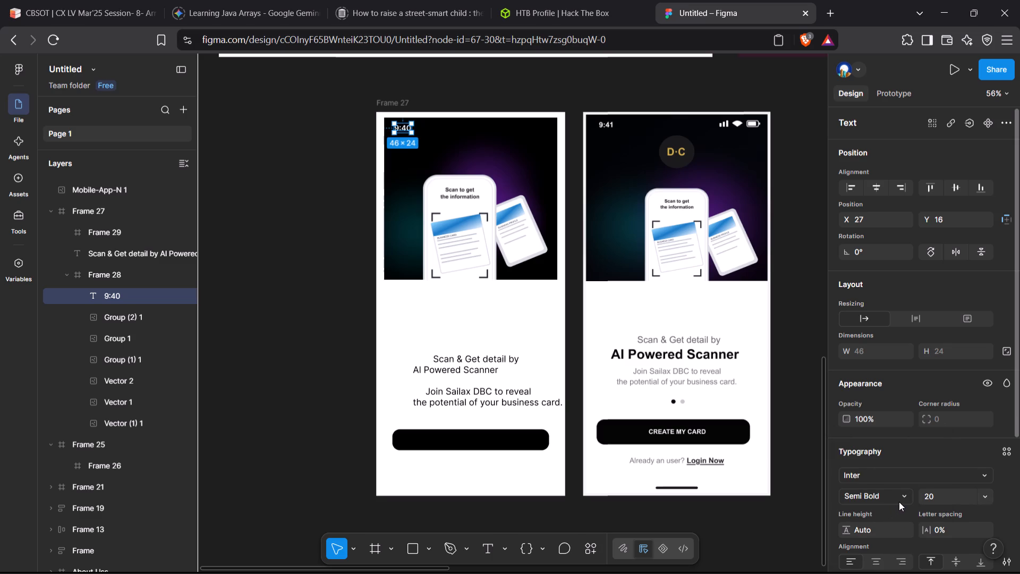
click(899, 502)
click(884, 537)
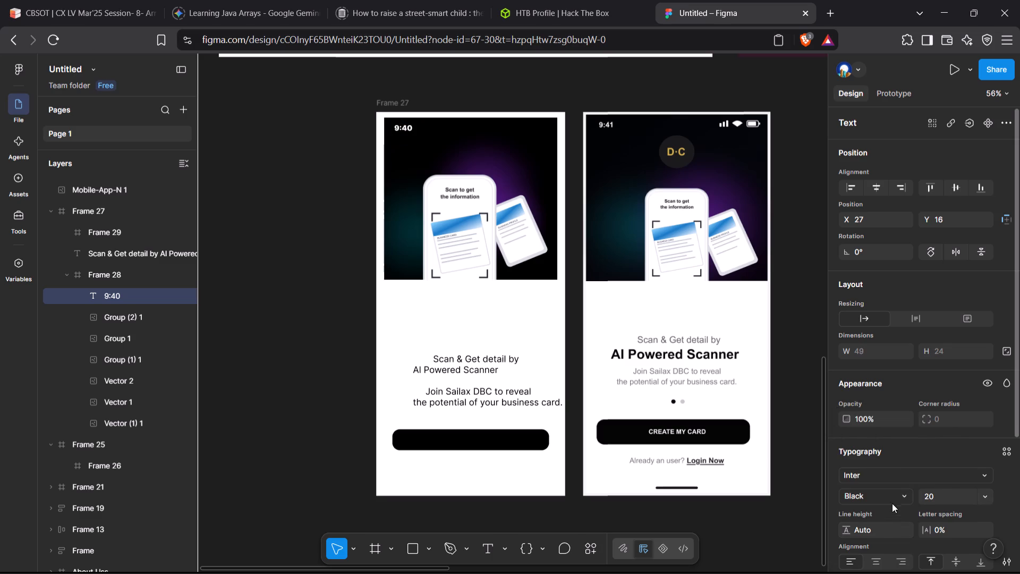
click(894, 496)
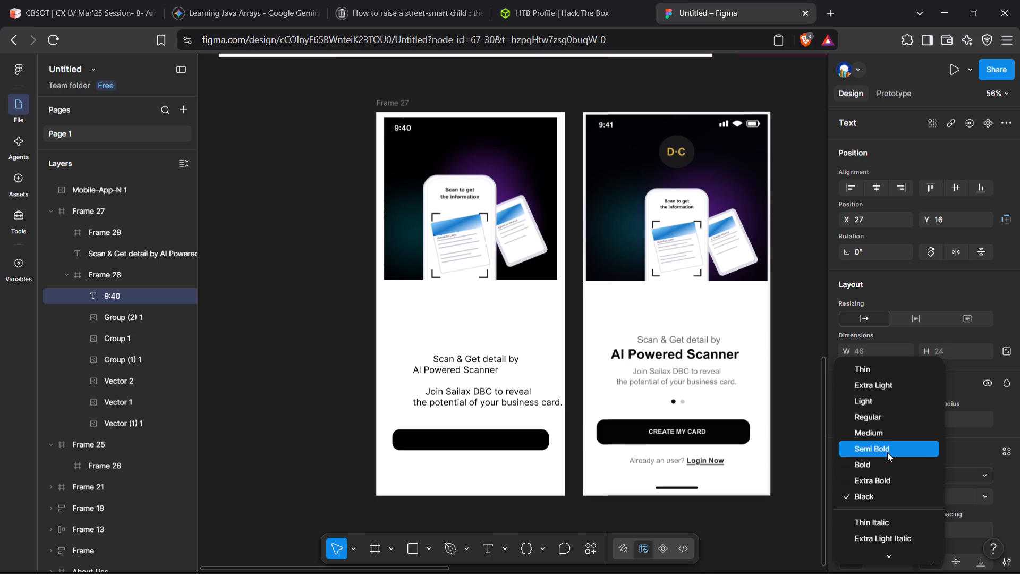
click(887, 452)
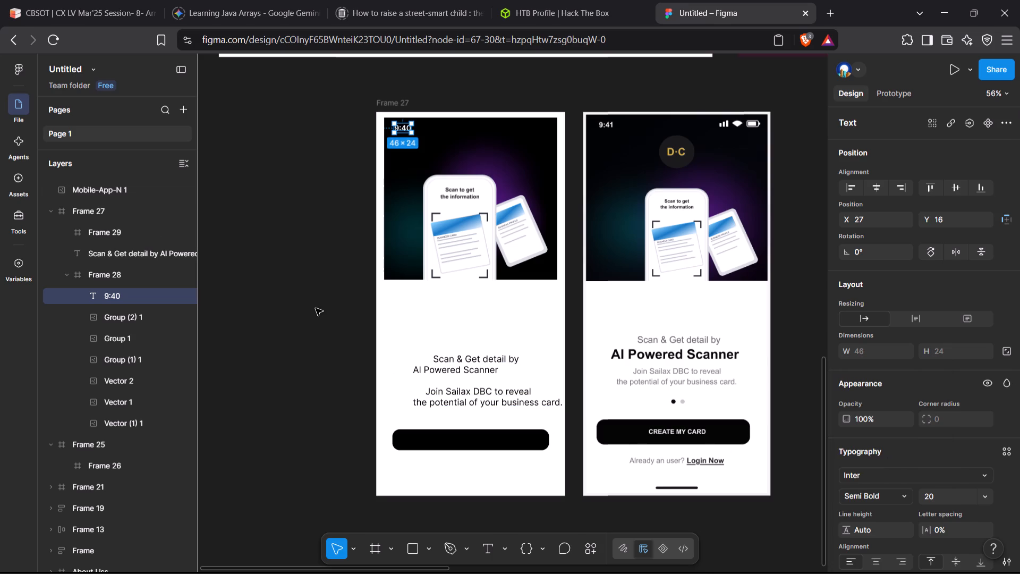
click(316, 308)
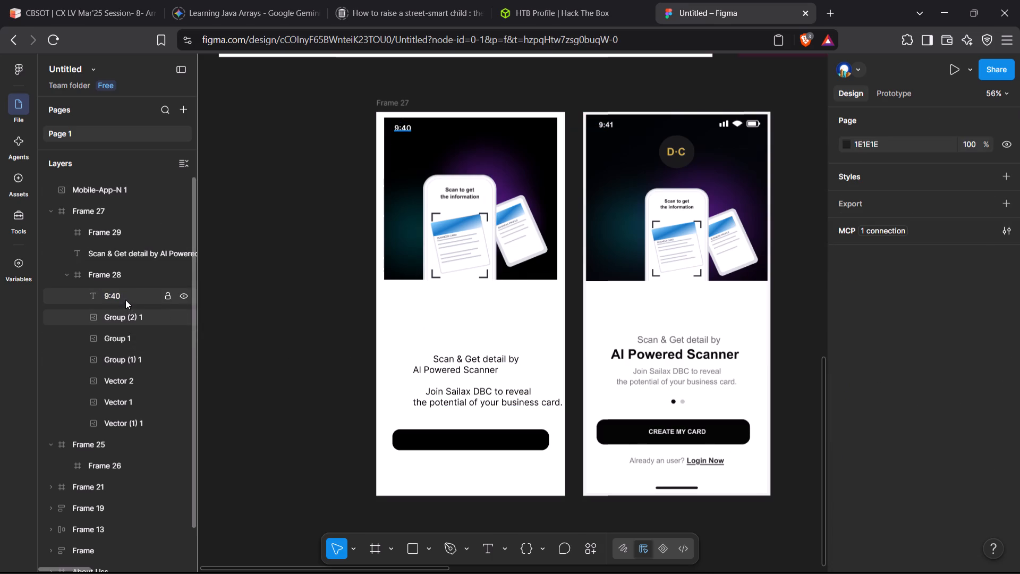
Move the signal, Wi-Fi and battery image Group (2) 1 left into Frame 28's status bar, to X 342, Y 20.
click(120, 317)
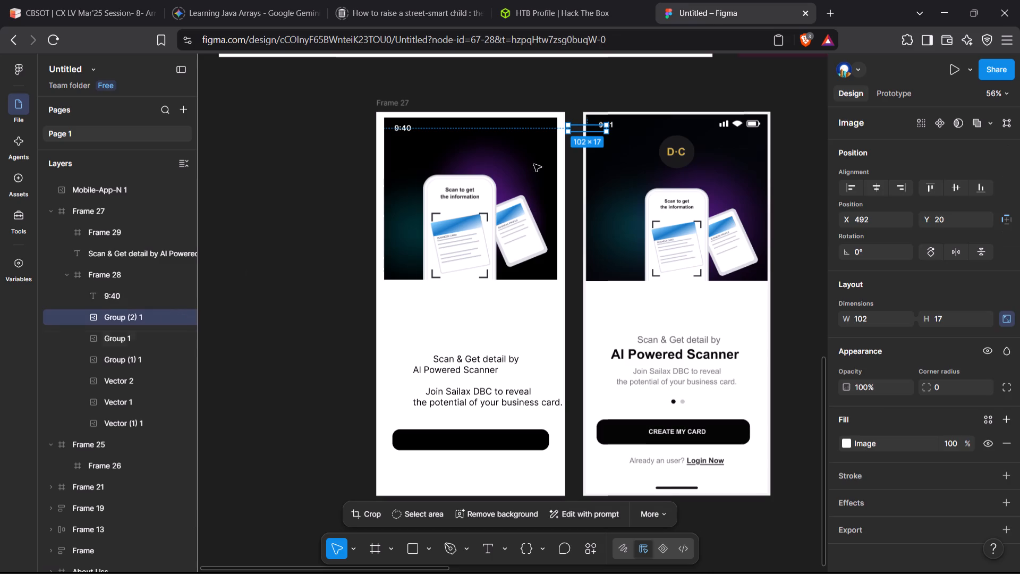
key(shift+Left)
key(shift+Left)
key(shift+Left)
key(shift+Left)
key(shift+Left)
key(shift+Left)
key(shift+Left)
key(shift+Left)
key(shift+Left)
key(shift+Left)
key(shift+Left)
key(shift+Left)
key(shift+Left)
key(shift+Left)
key(shift+Left)
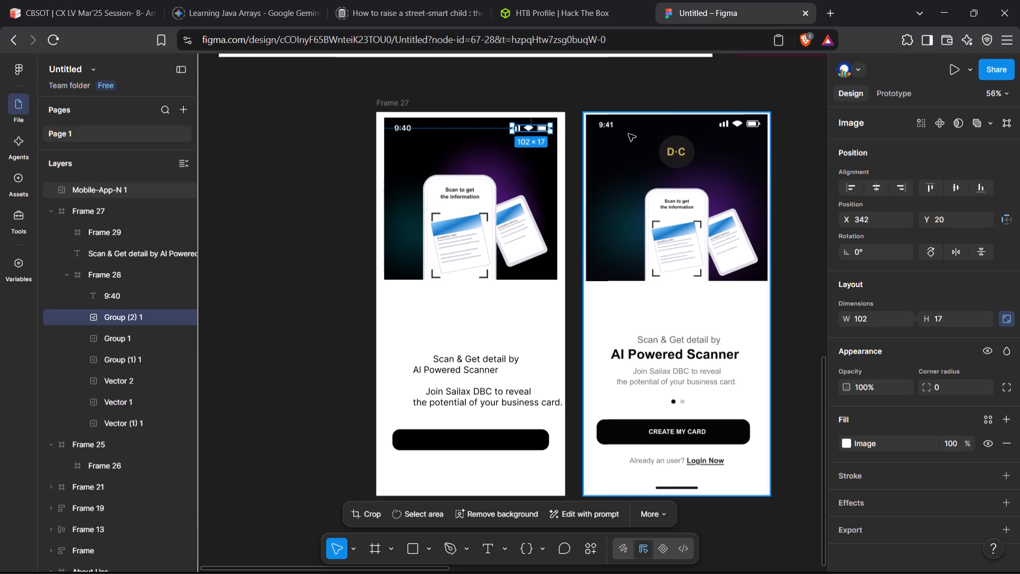
Reposition the signal, Wi-Fi and battery image in Frame 28's status bar to X 345, Y 20, comparing it with the reference screen's icons.
drag(526, 127, 682, 135)
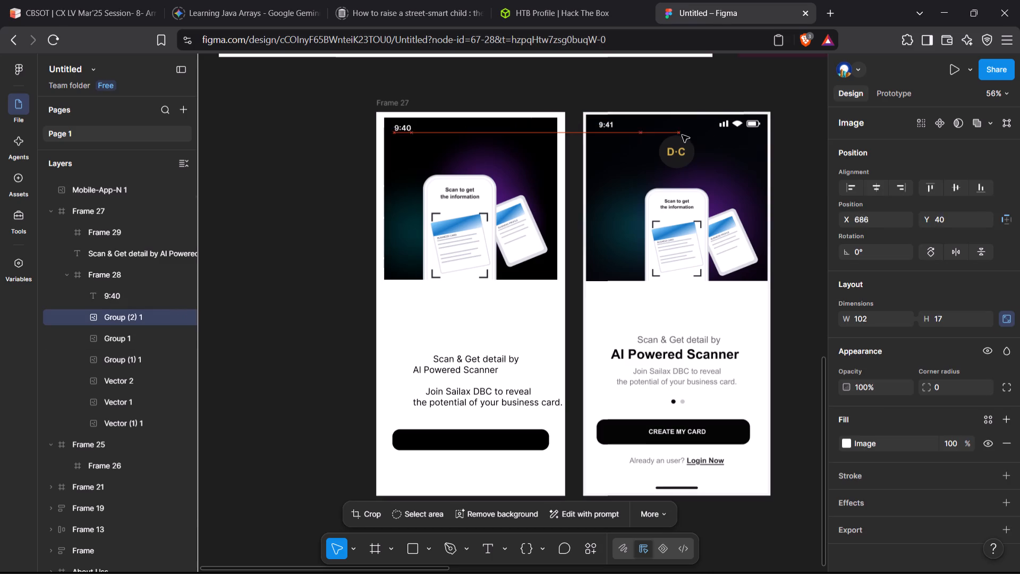
drag(682, 135, 739, 129)
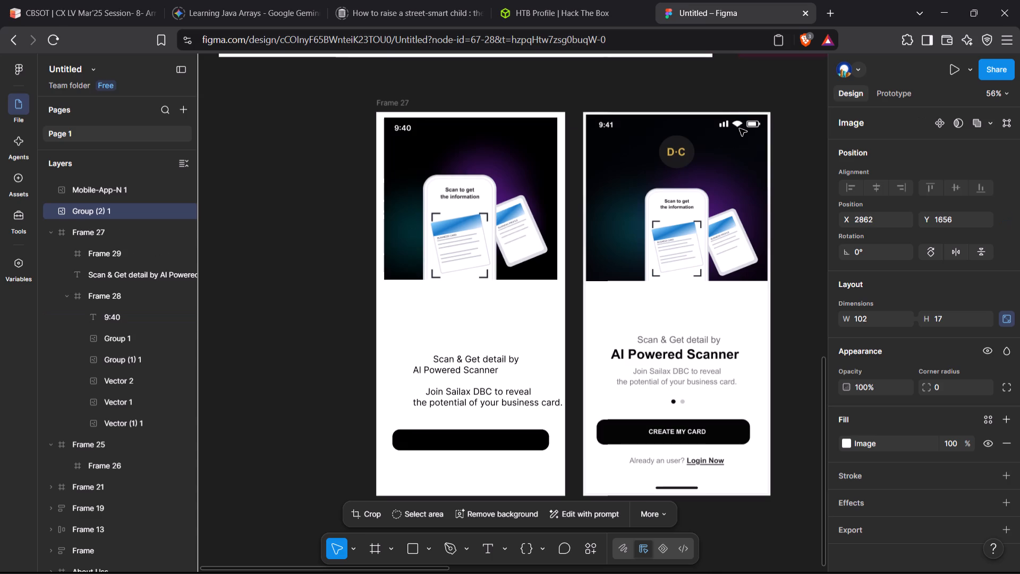
drag(739, 129, 787, 122)
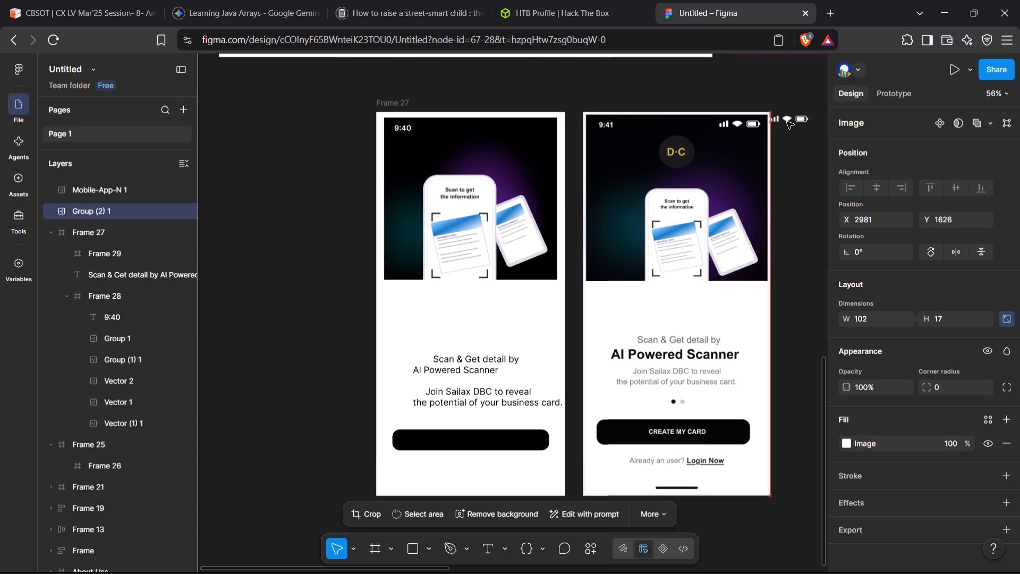
drag(787, 122, 542, 133)
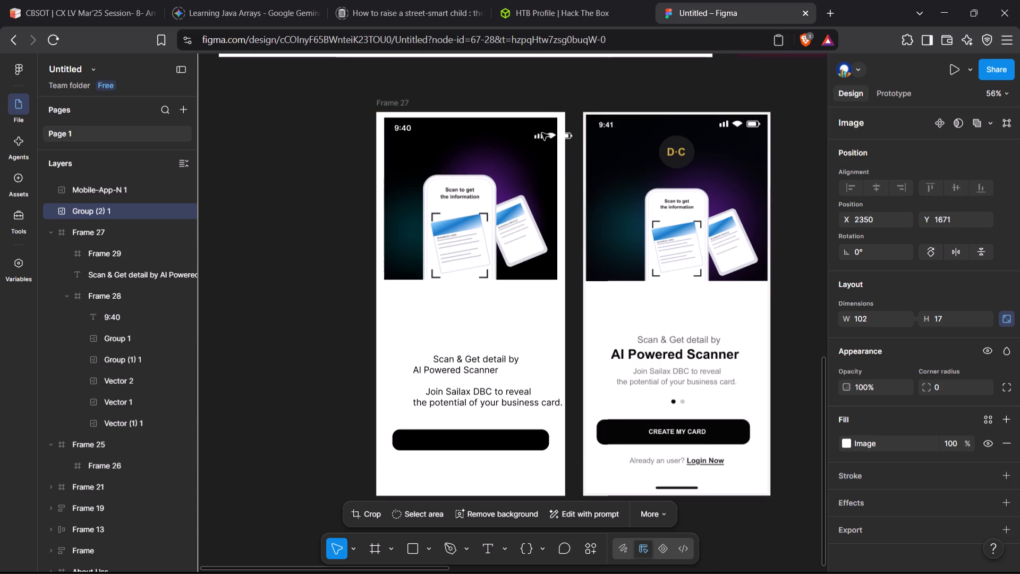
drag(542, 133, 533, 129)
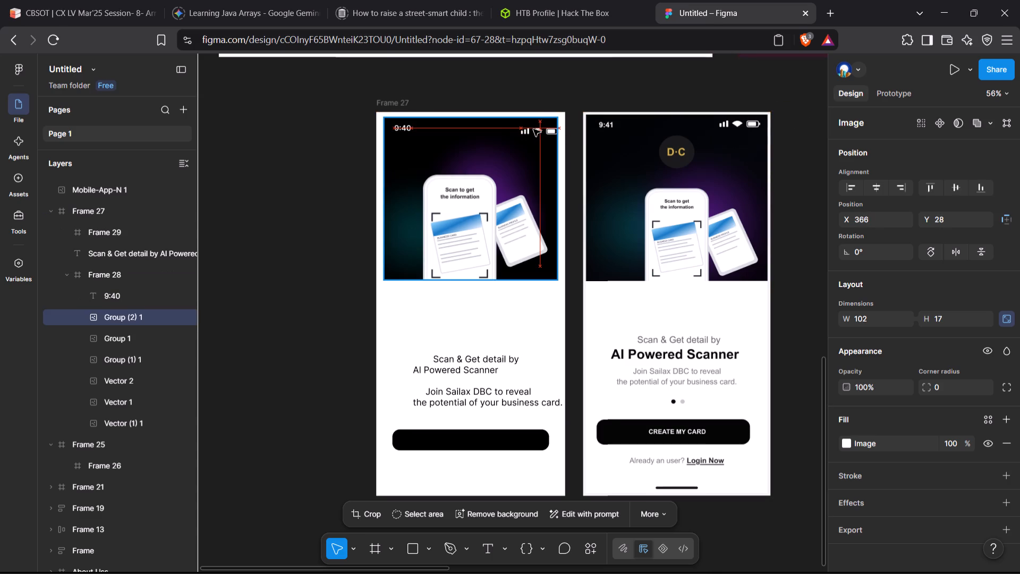
drag(533, 129, 532, 127)
drag(532, 127, 532, 128)
key(Left)
key(Left)
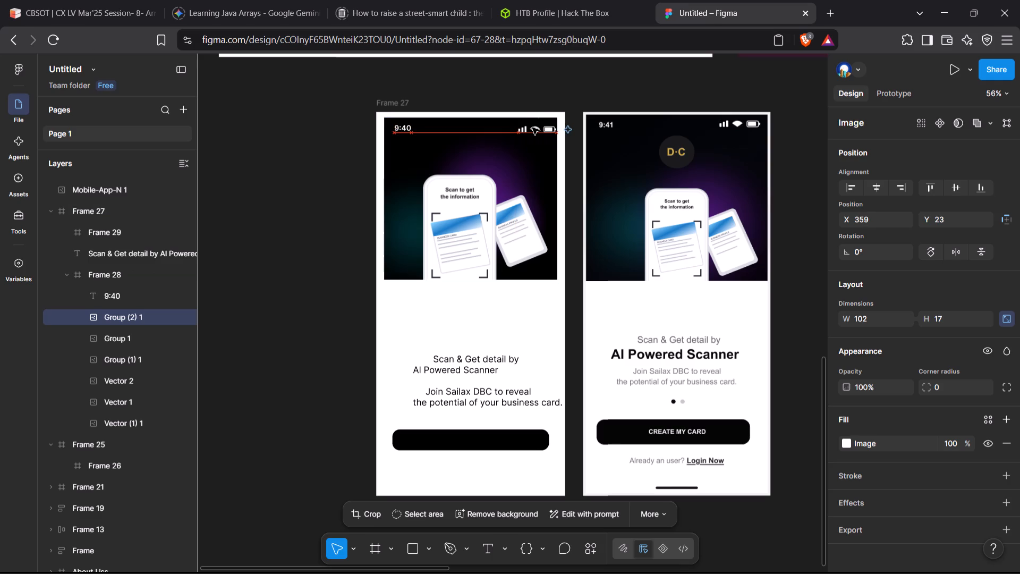
key(Left)
key(Left)
key(Left)
key(Left)
key(Left)
key(Left)
key(Left)
key(Left)
key(Left)
key(Left)
key(Left)
key(Left)
key(Left)
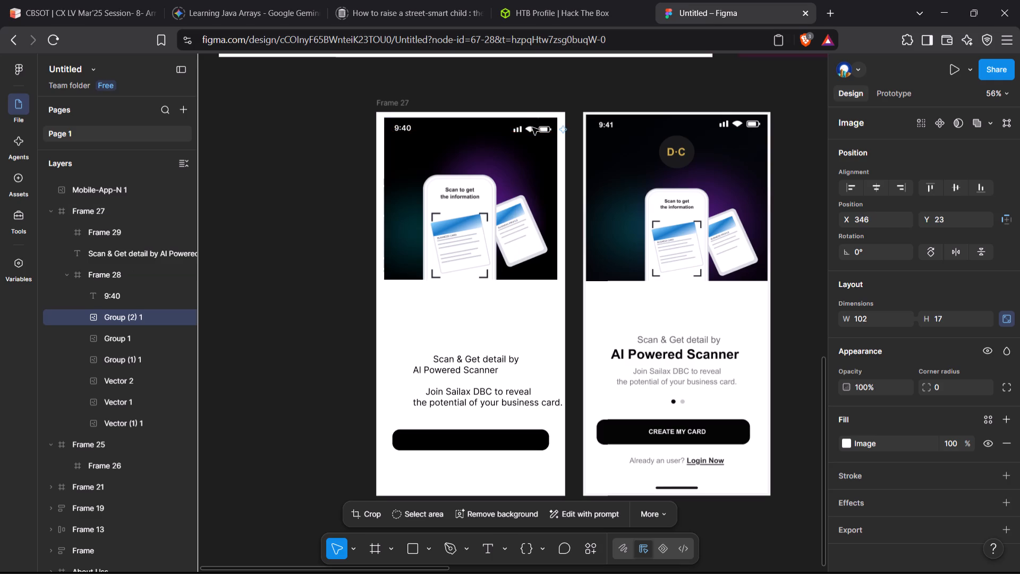
key(Left)
key(Up)
key(Up)
key(Up)
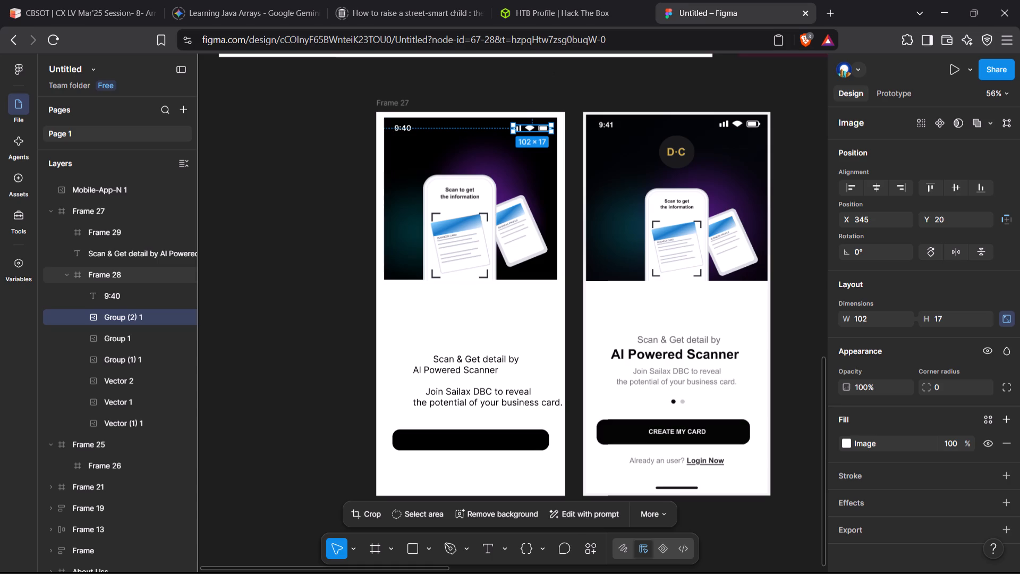
click(567, 71)
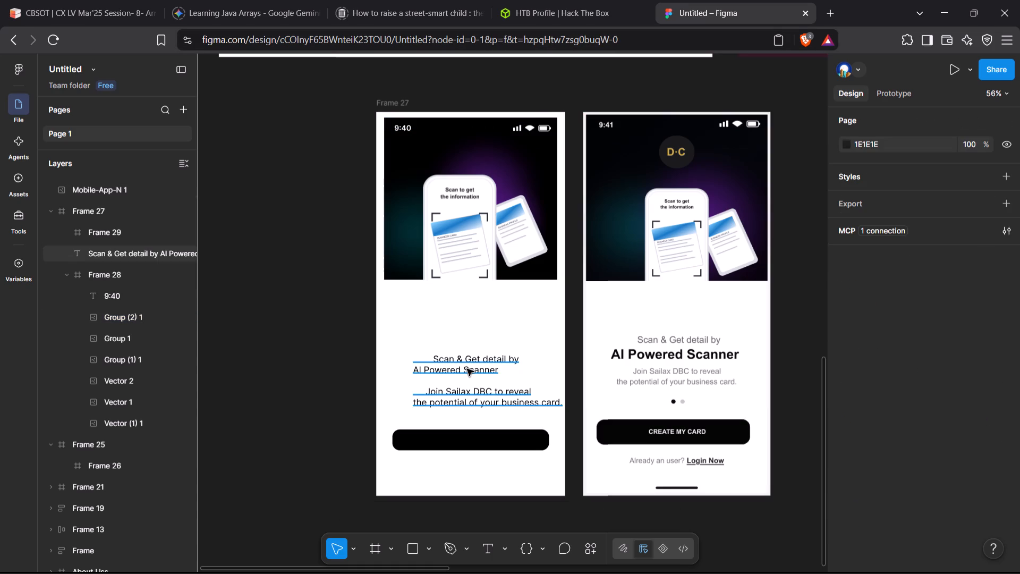
Extend the top edge of the Scan & Get detail text box upward to Y 536, making it 401 × 256.
click(477, 359)
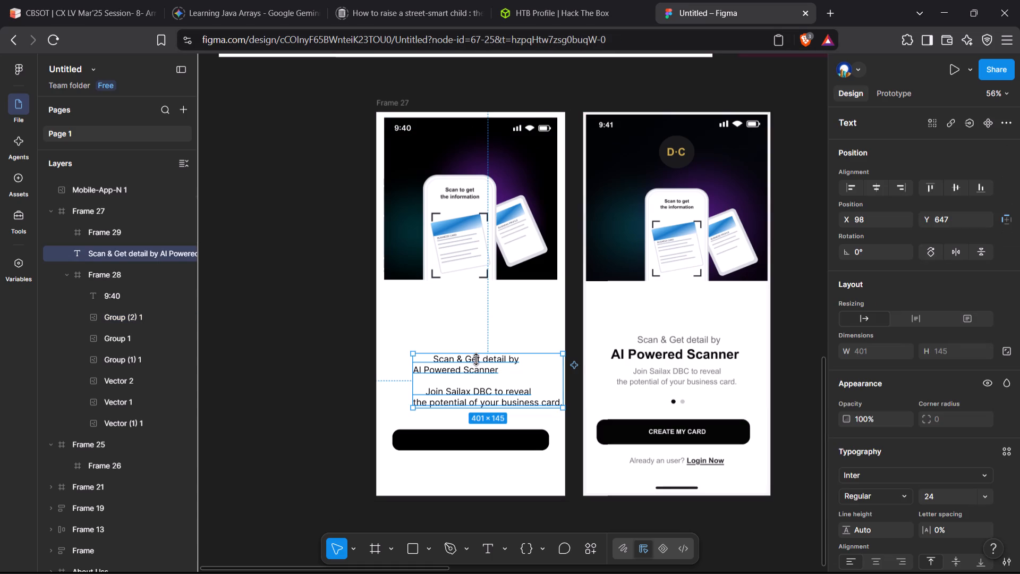
click(477, 359)
drag(543, 354, 527, 311)
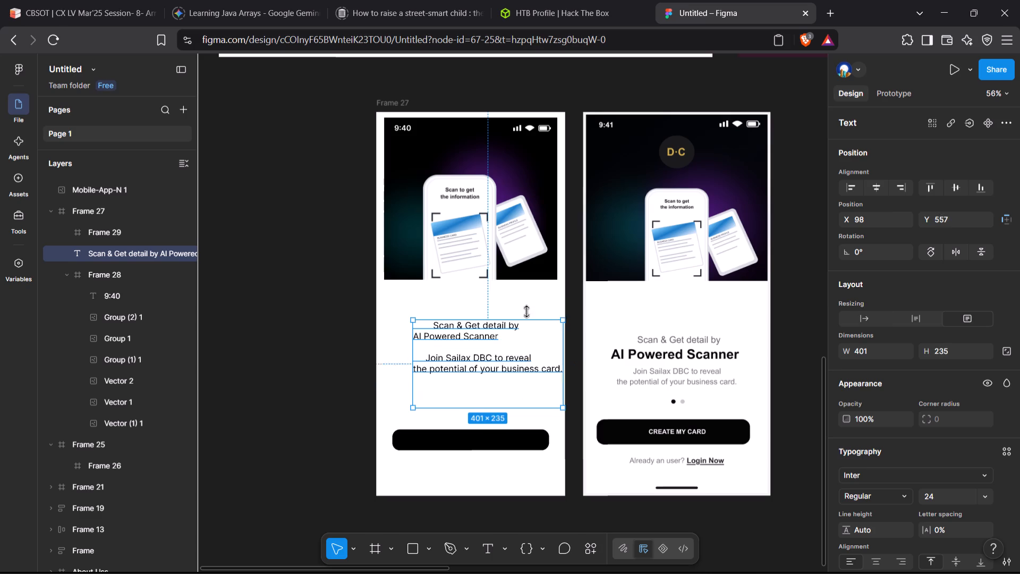
drag(527, 311, 524, 313)
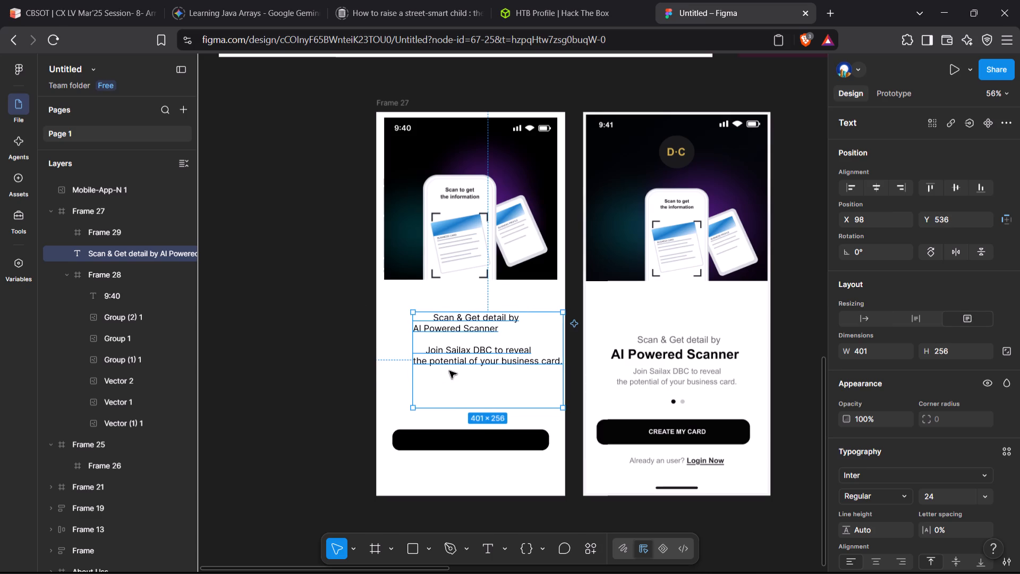
Shift the Scan & Get detail text box sideways inside Frame 27 to about X 65, keeping Y 536.
drag(449, 371, 441, 370)
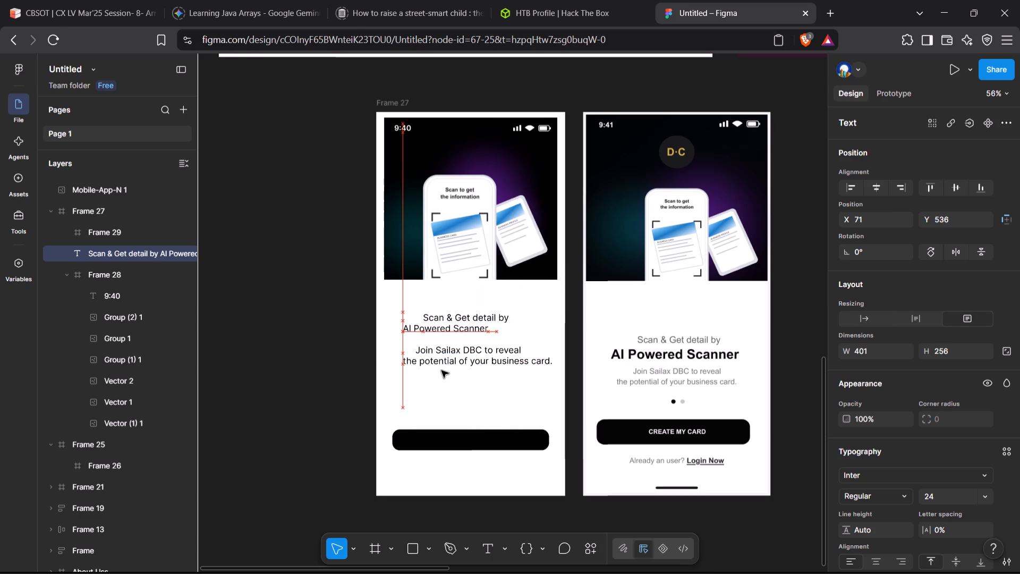
drag(441, 370, 445, 370)
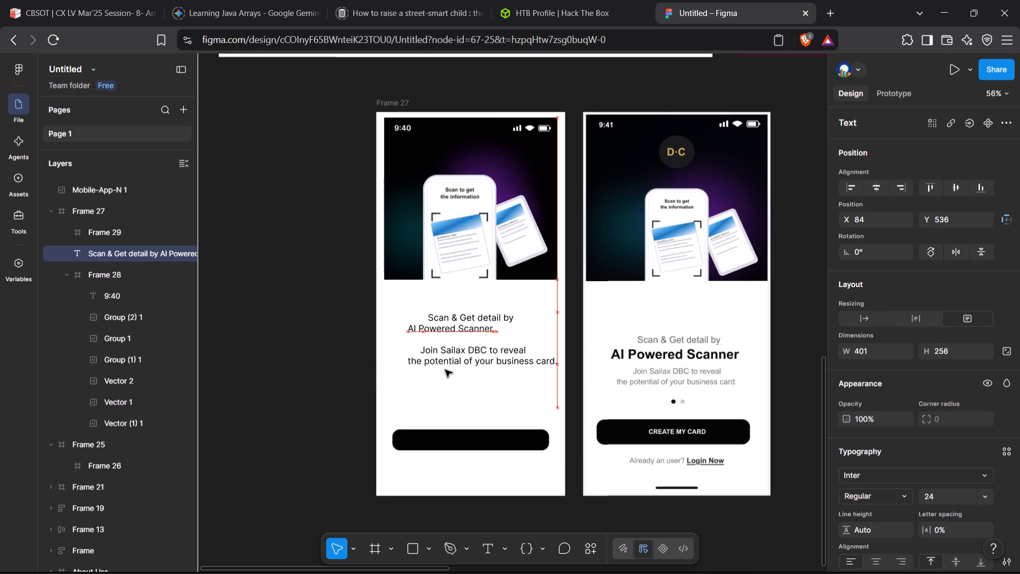
drag(445, 370, 440, 370)
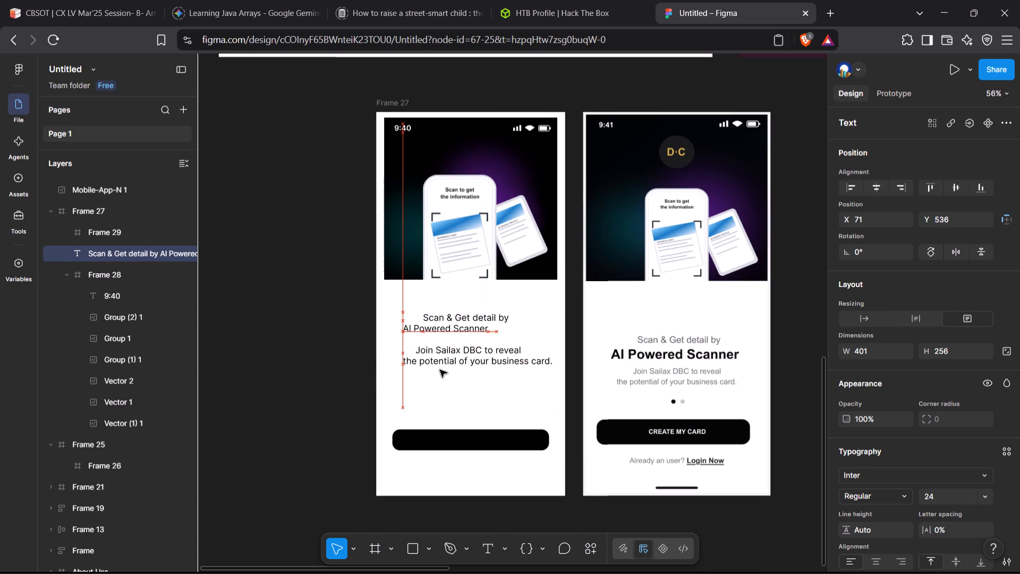
drag(440, 370, 436, 369)
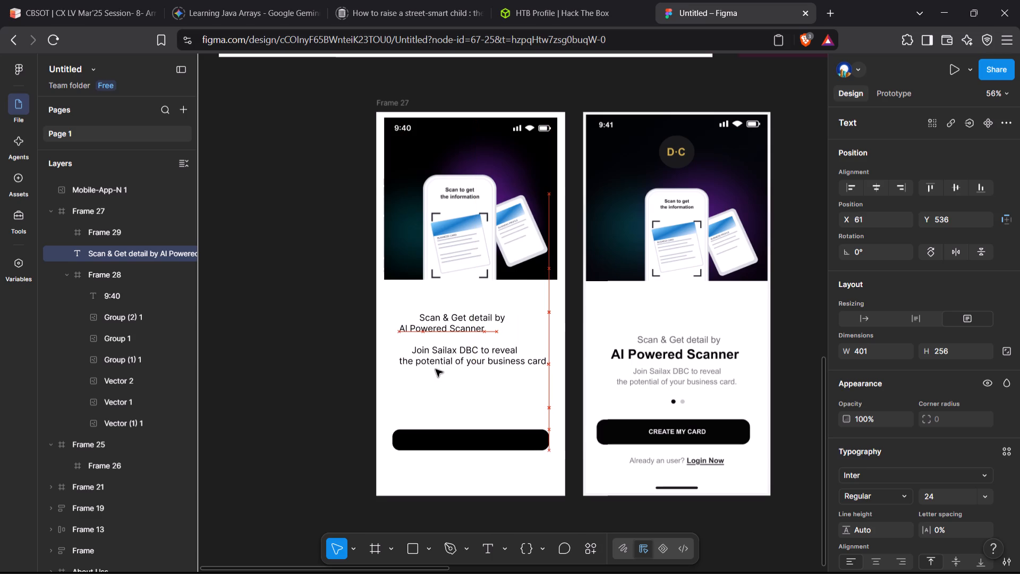
drag(436, 369, 431, 371)
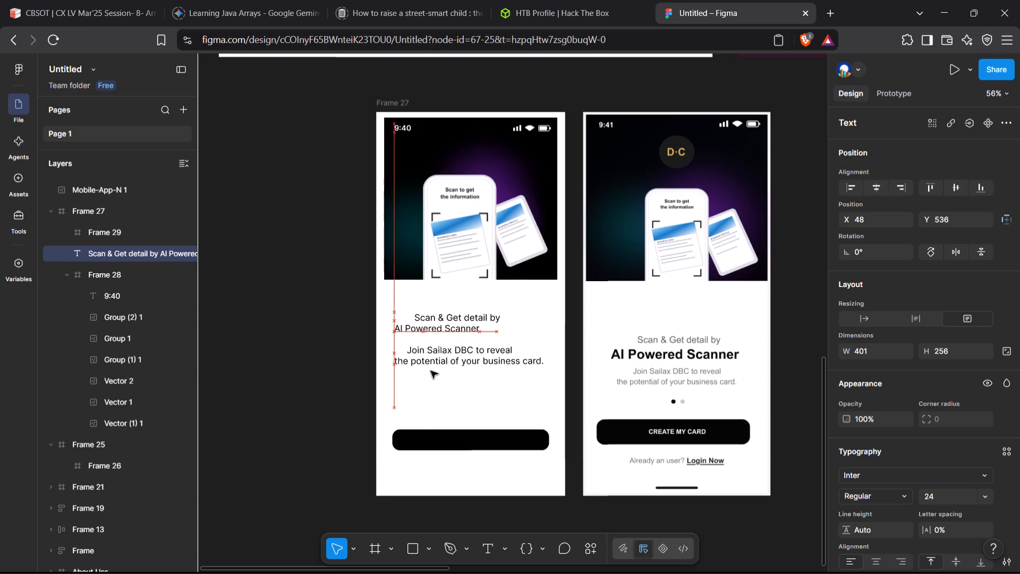
drag(431, 371, 437, 369)
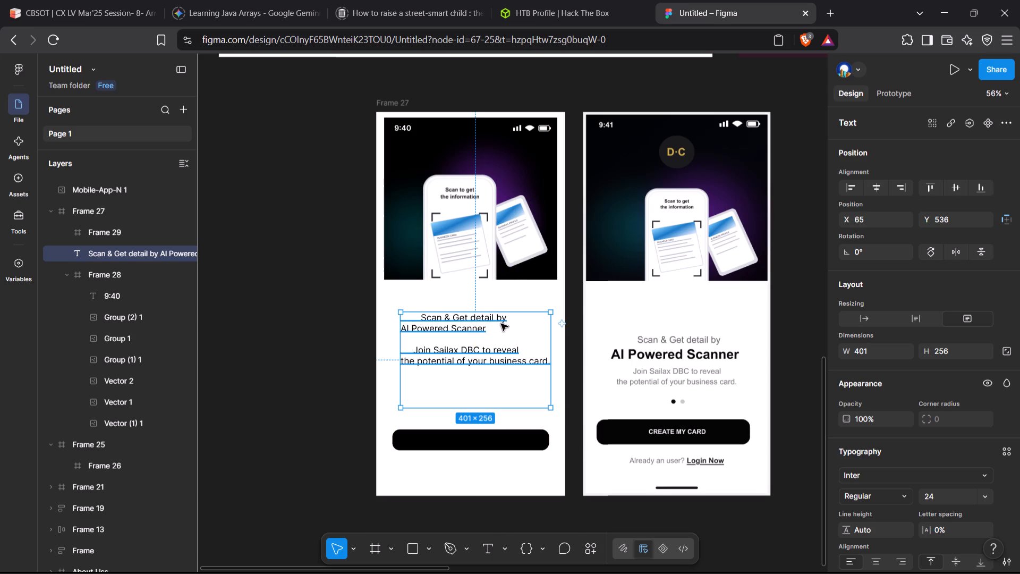
click(525, 324)
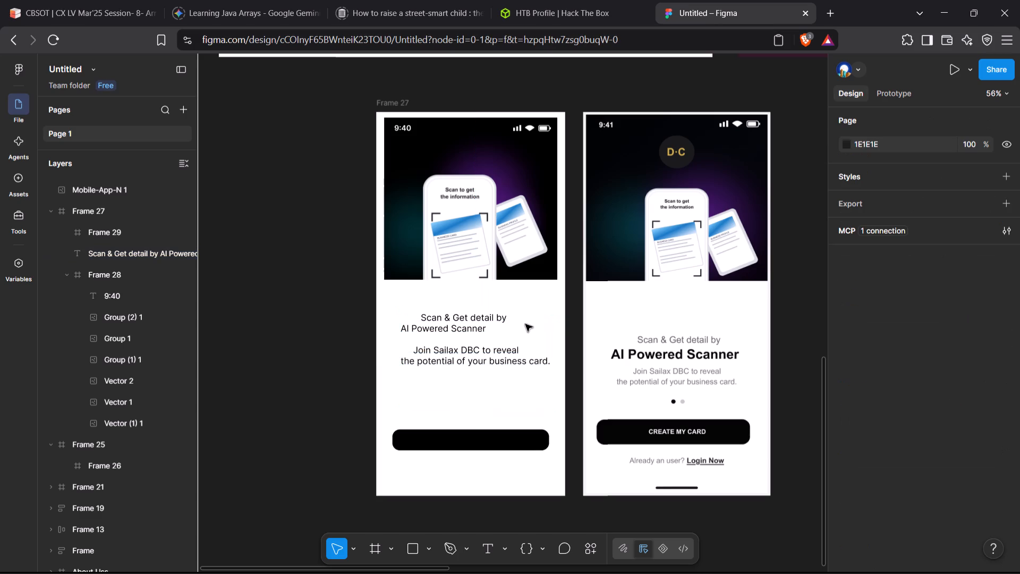
click(541, 372)
click(496, 331)
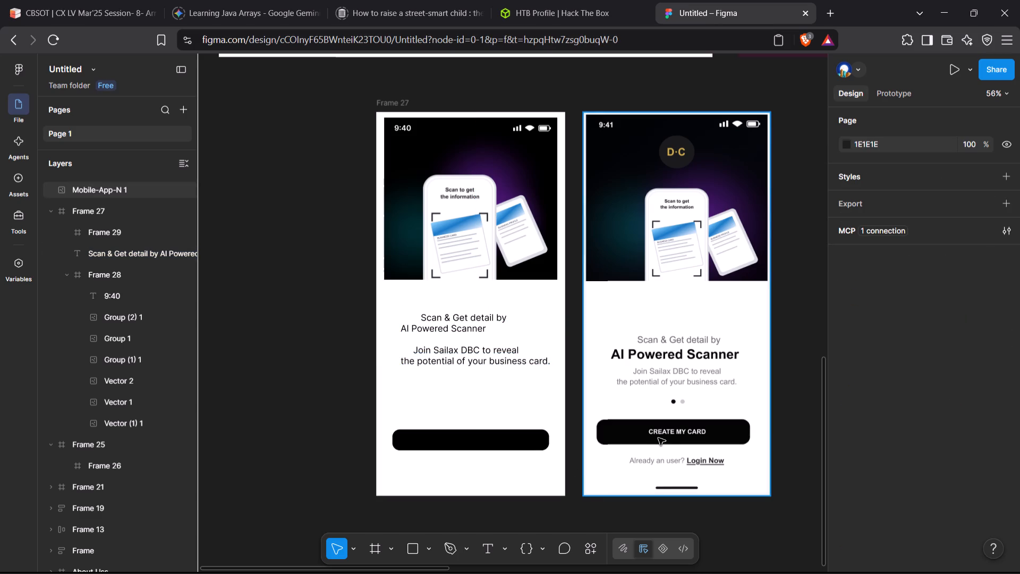
Move the black button Frame 29 up inside Frame 27 to about X 37, Y 809.
click(526, 438)
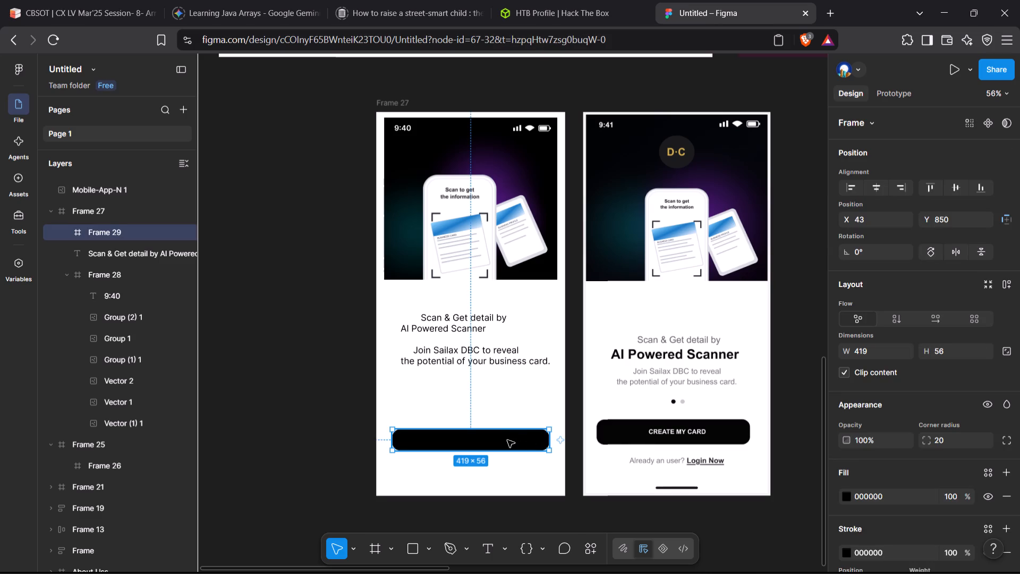
drag(507, 440, 506, 425)
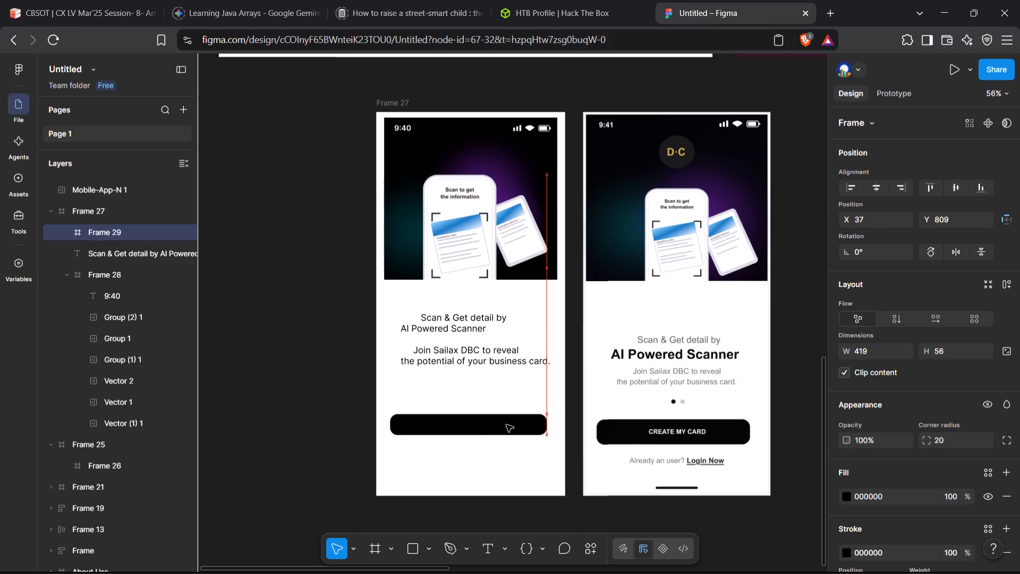
Extract and copy the line "Already an user? Login Now" from the reference screen with the Snipping Tool's text recognition.
key(shift+super+s)
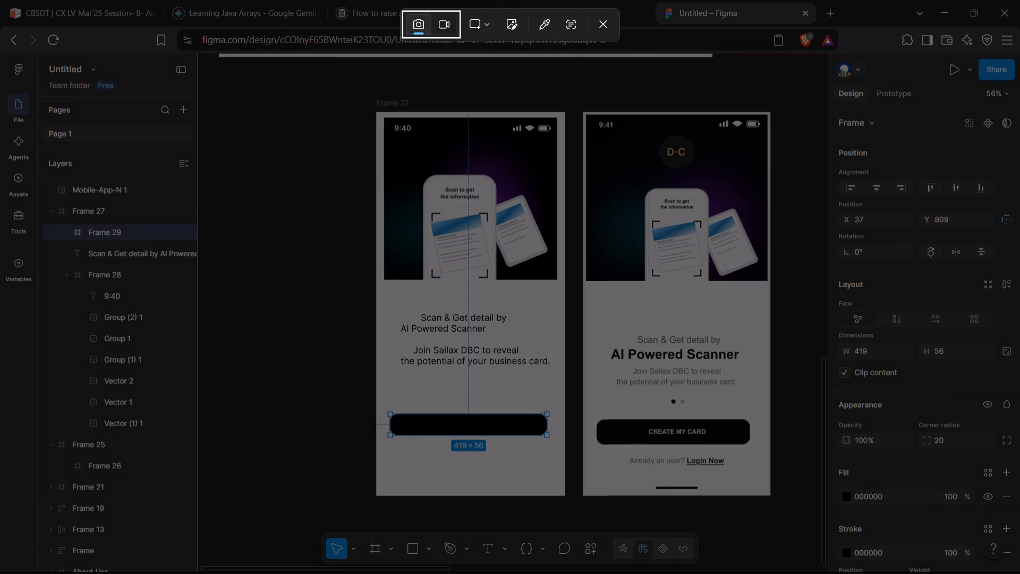
click(577, 30)
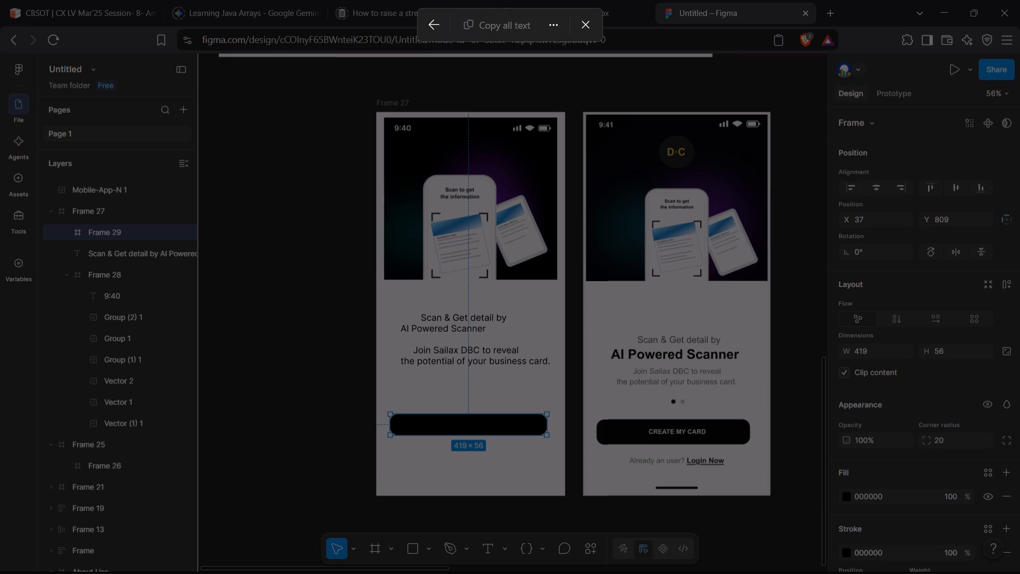
drag(614, 449, 764, 468)
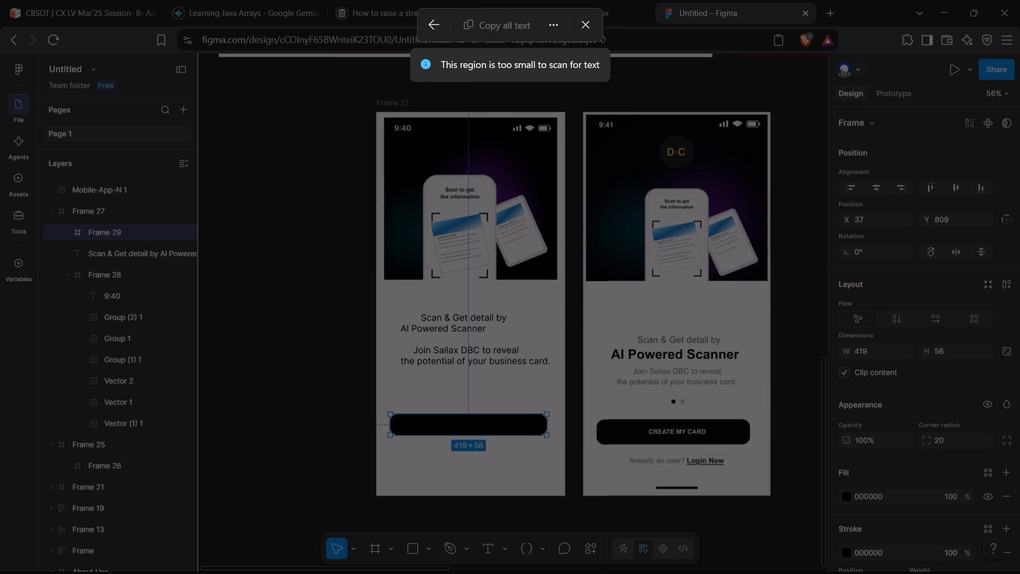
drag(586, 449, 729, 443)
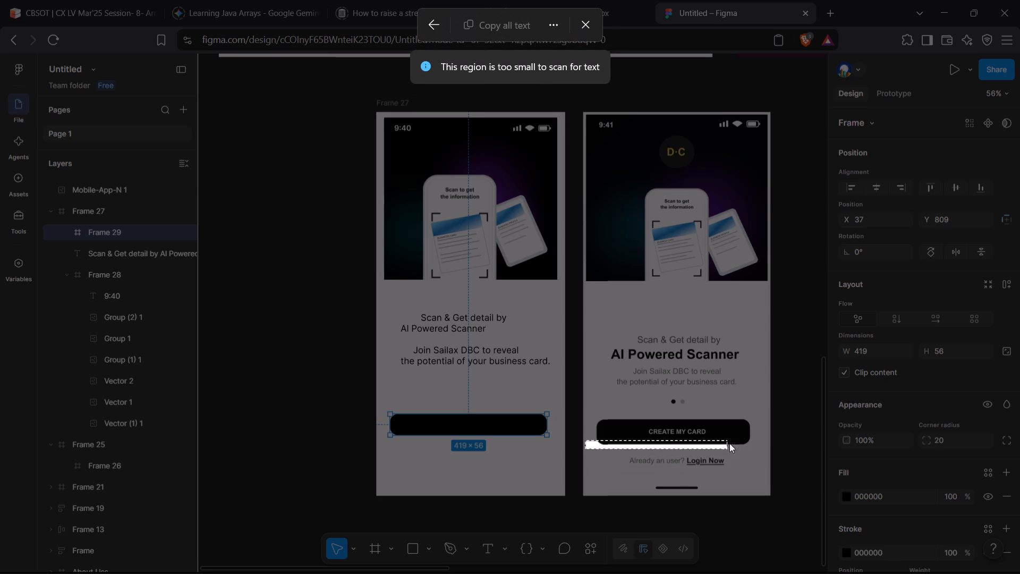
drag(729, 443, 786, 480)
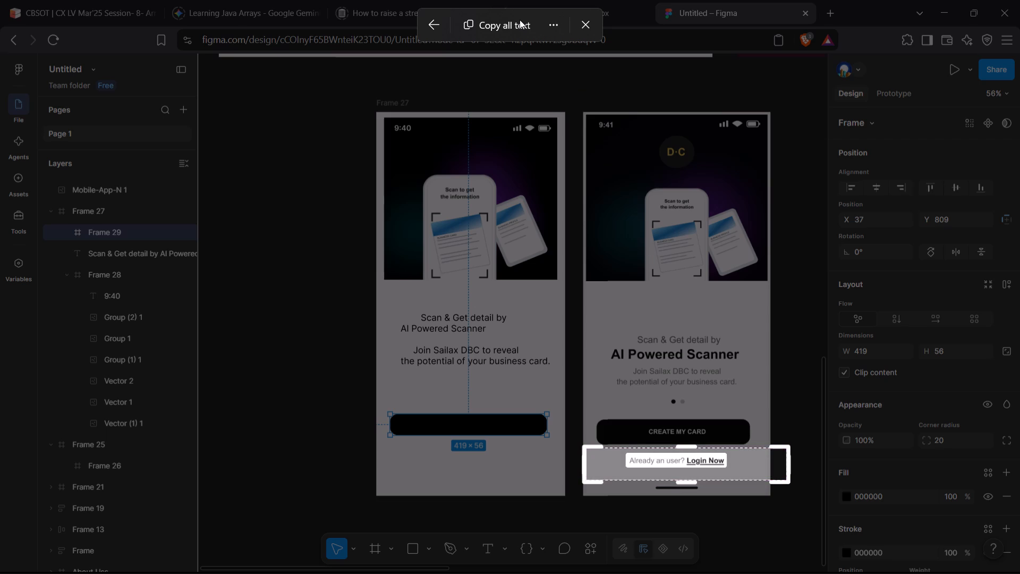
click(520, 20)
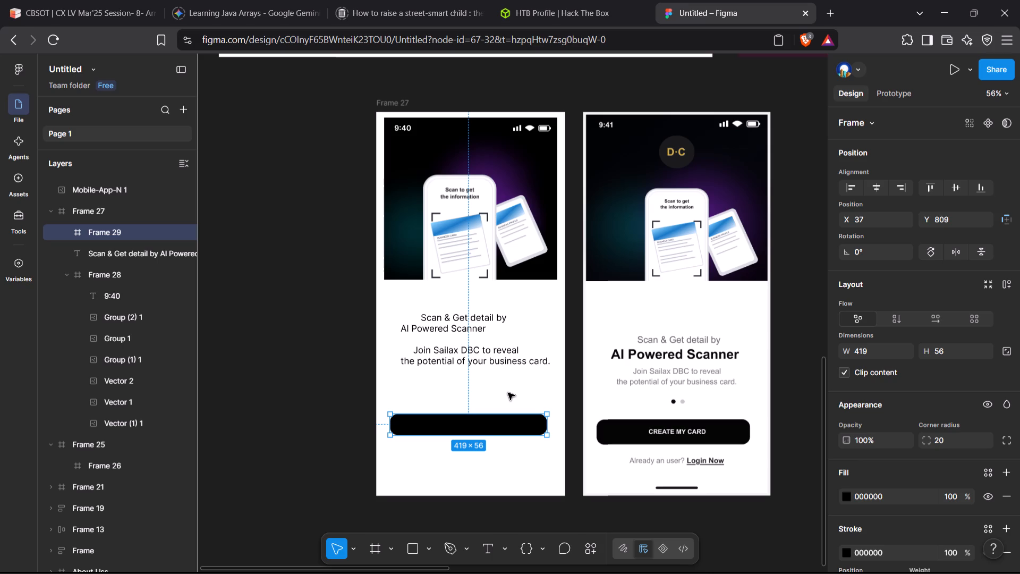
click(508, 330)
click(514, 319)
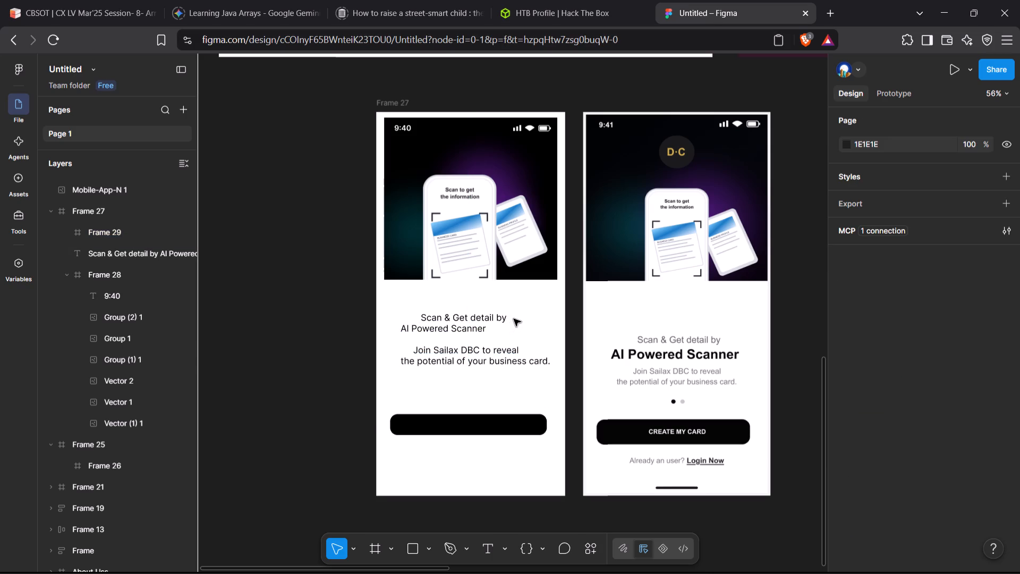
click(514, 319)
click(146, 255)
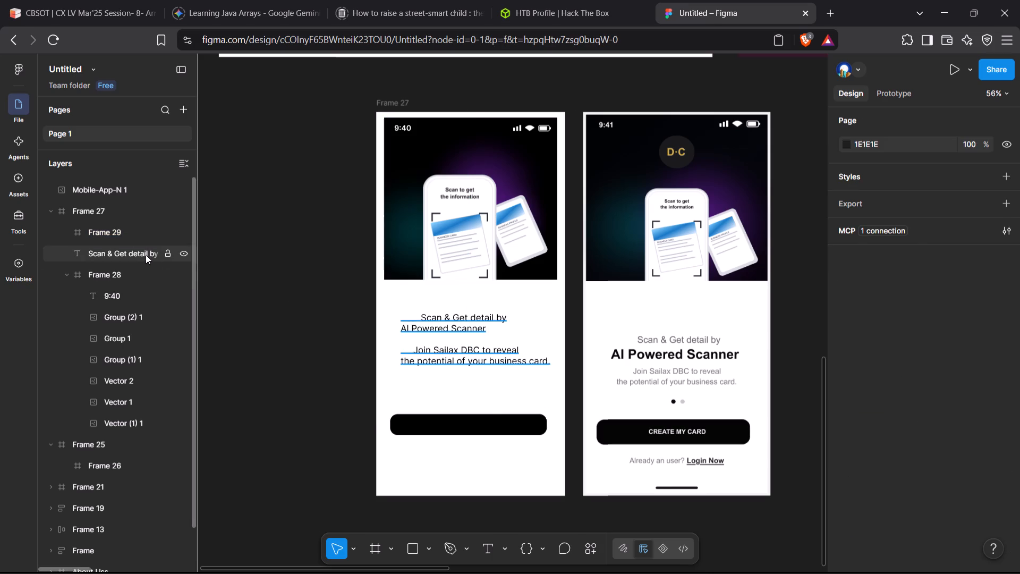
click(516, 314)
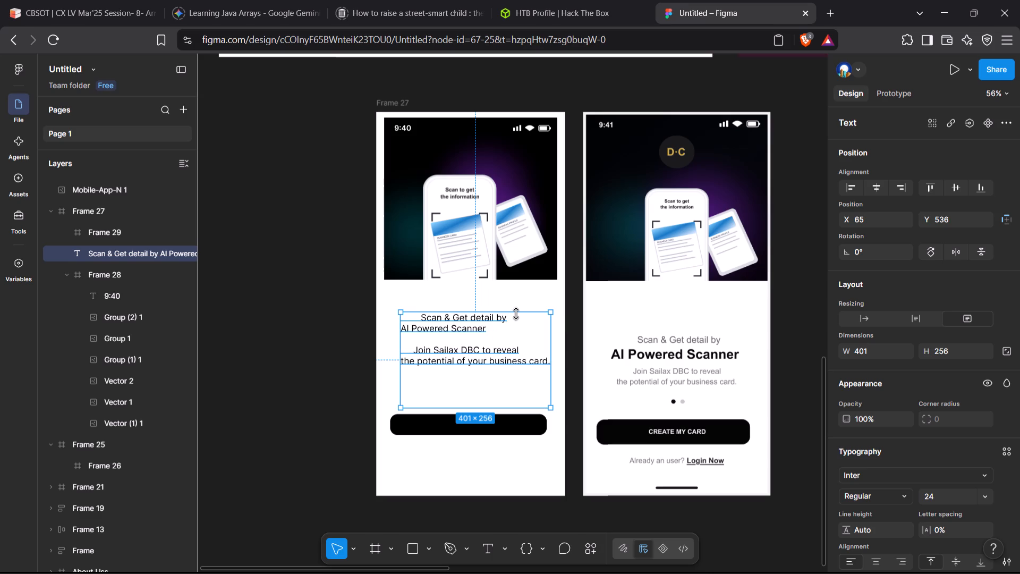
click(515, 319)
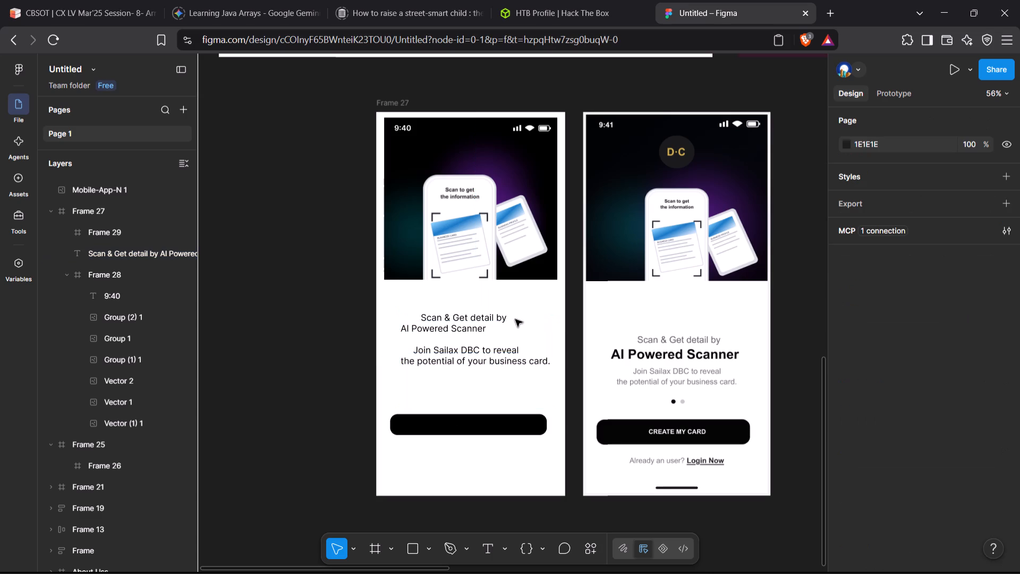
Recolour the "Scan & Get detail by" line to grey 858585, sampled from the matching line in the reference screen.
click(476, 314)
double_click(476, 314)
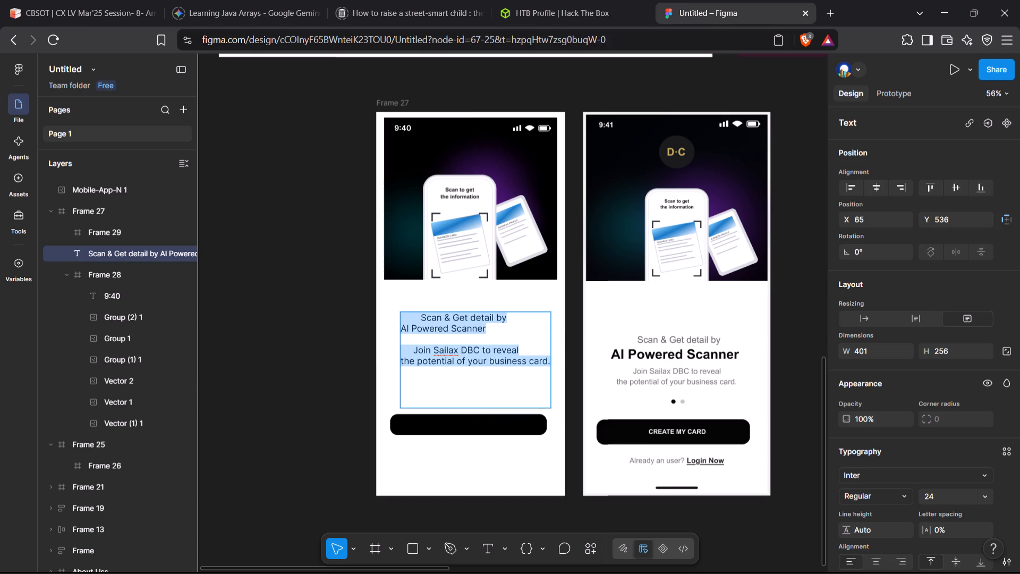
click(476, 314)
click(507, 318)
drag(507, 318, 479, 319)
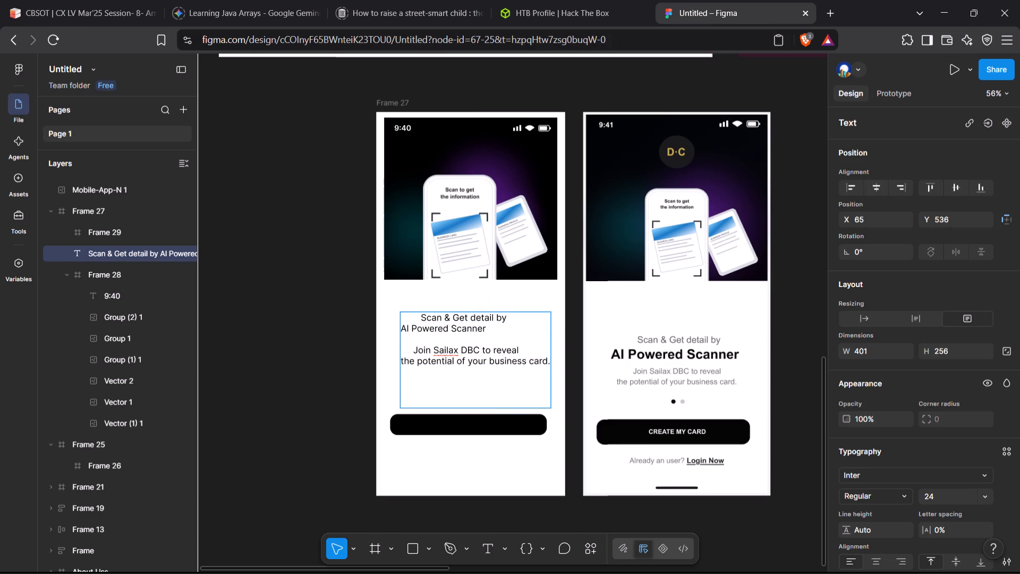
drag(479, 319, 420, 319)
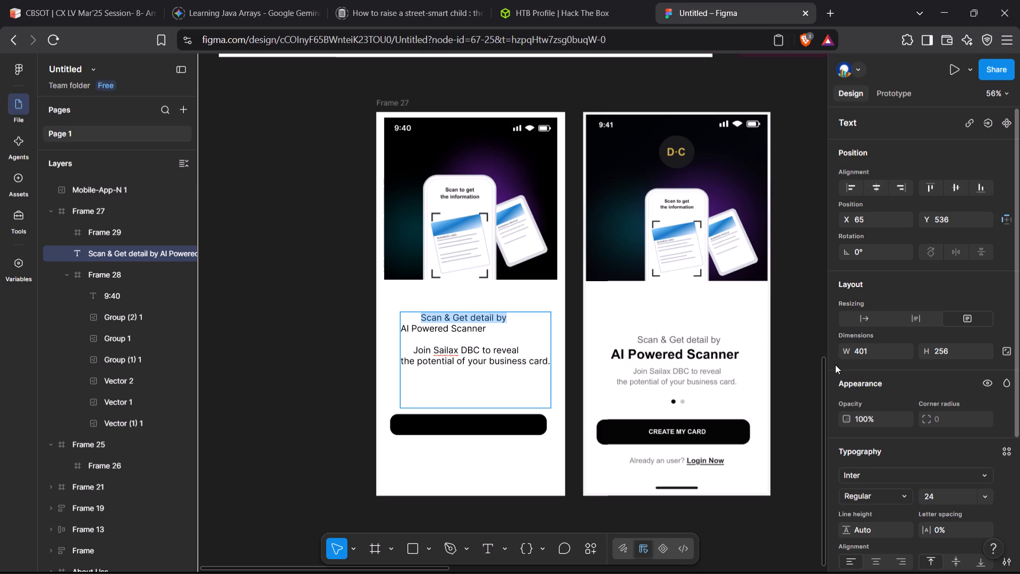
scroll(904, 457, down, 1)
scroll(920, 573, down, 1)
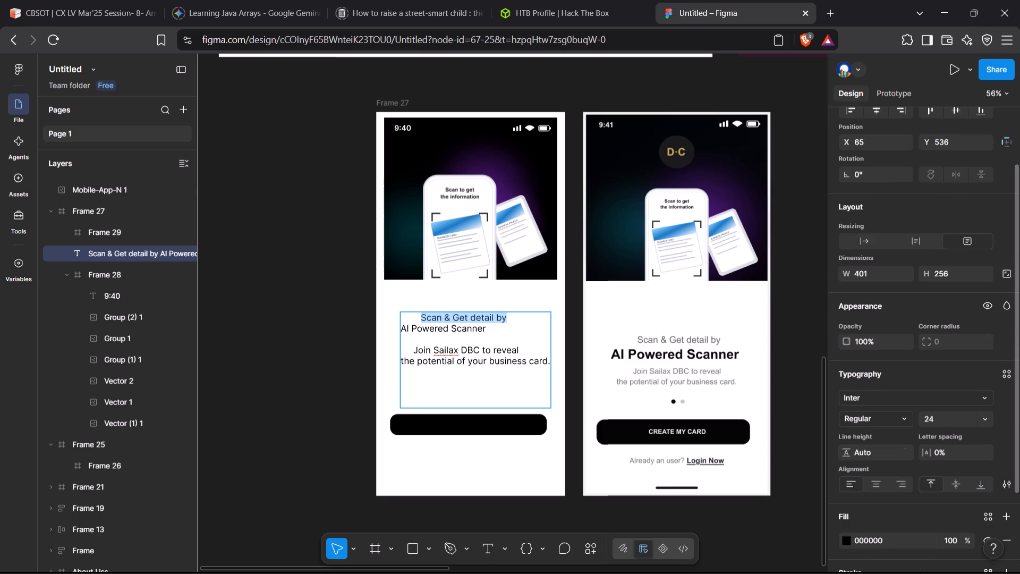
scroll(920, 573, down, 2)
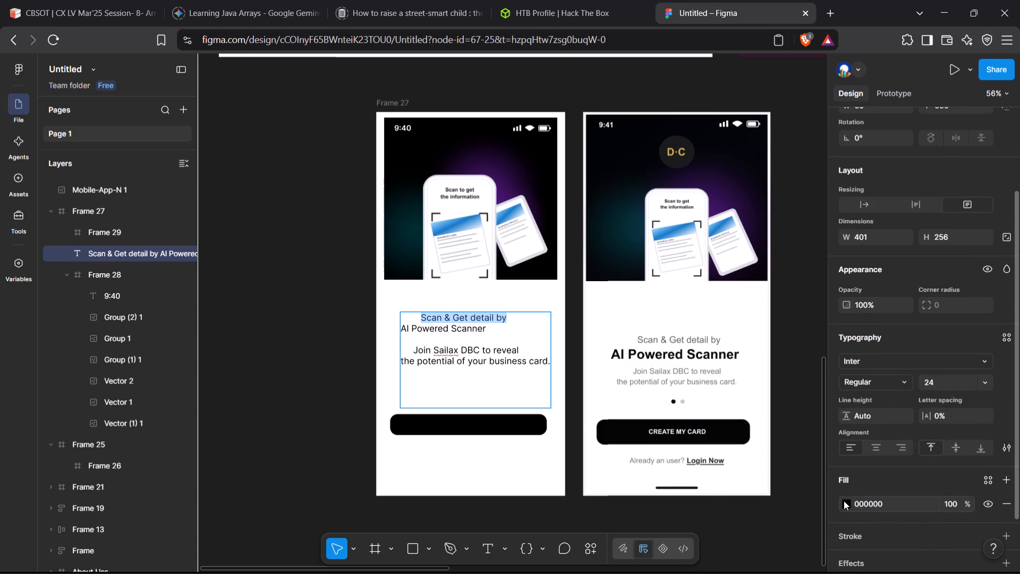
click(844, 501)
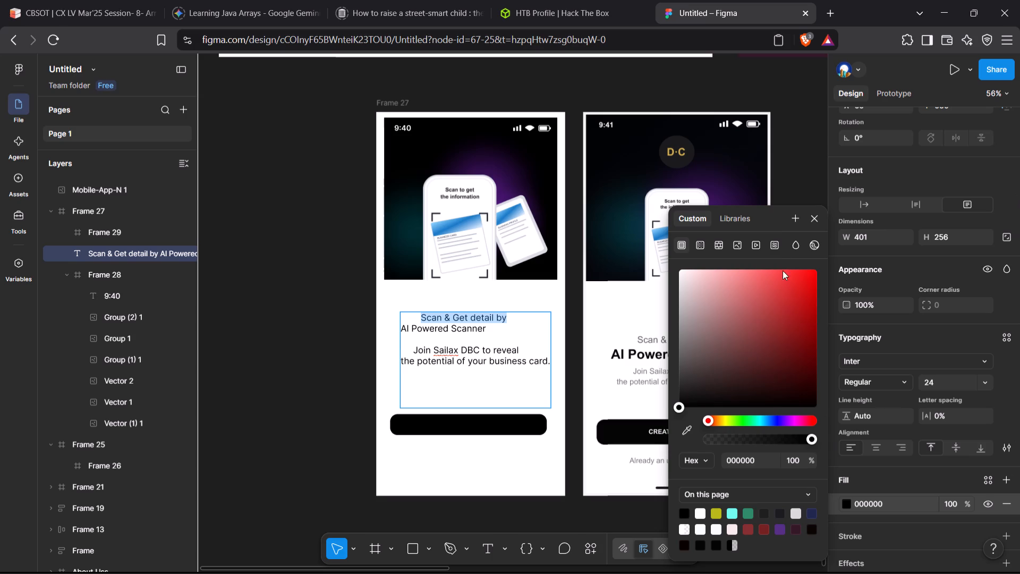
click(690, 427)
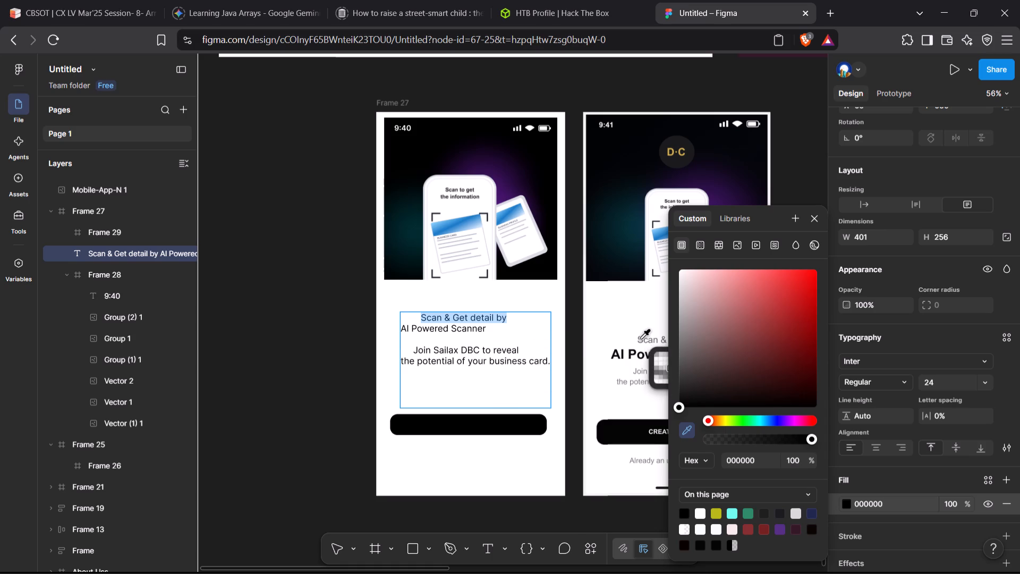
click(640, 340)
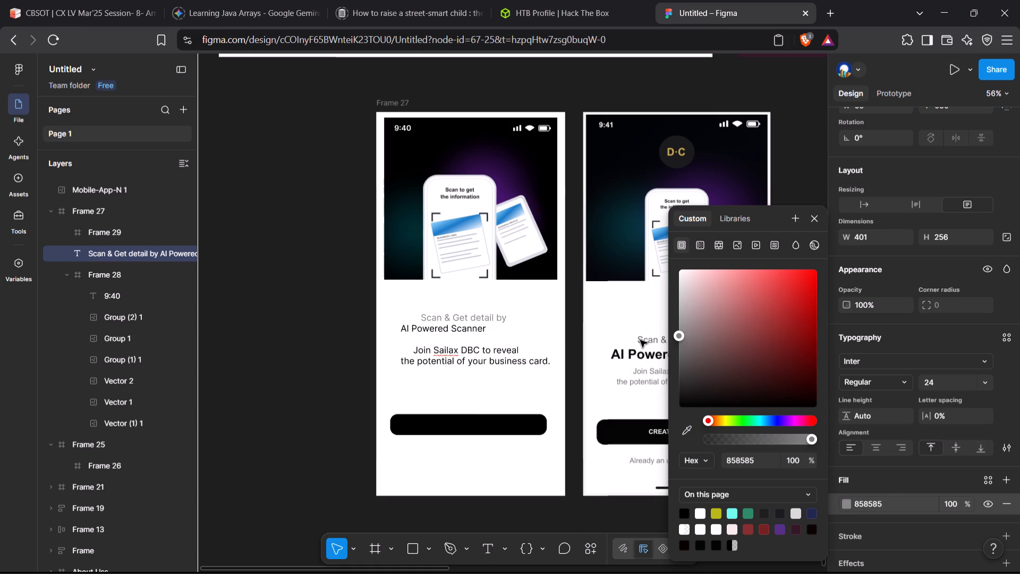
click(292, 349)
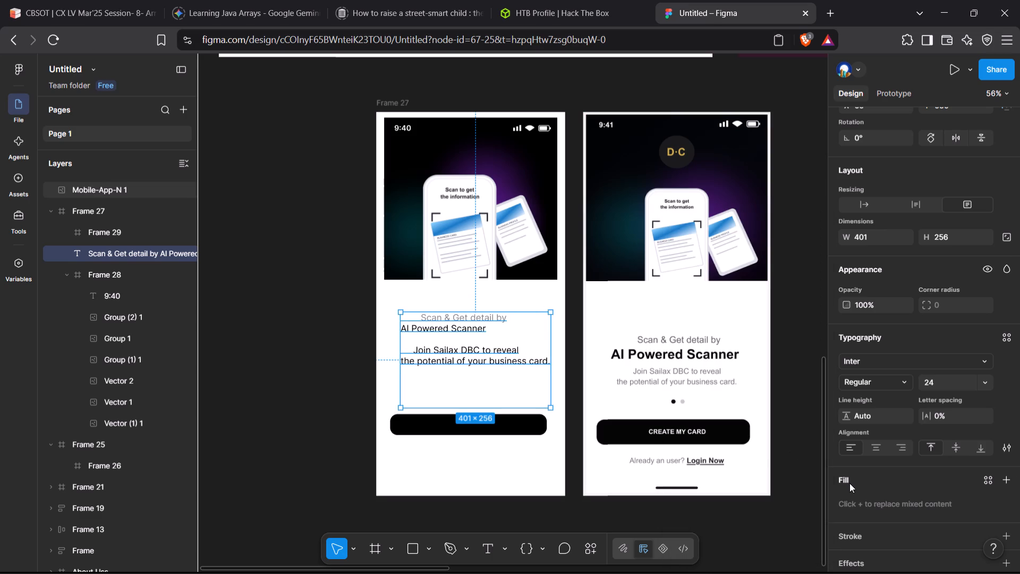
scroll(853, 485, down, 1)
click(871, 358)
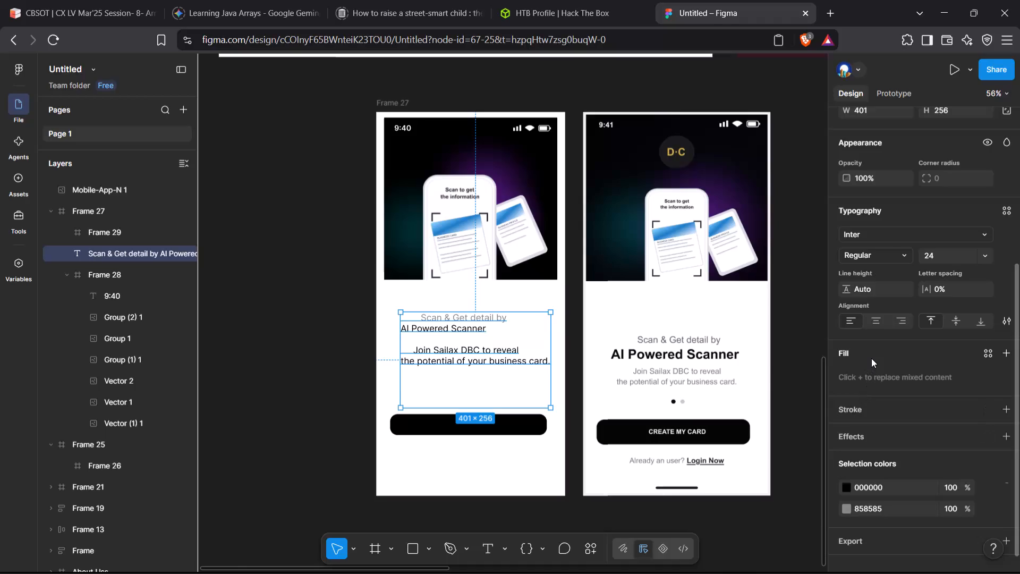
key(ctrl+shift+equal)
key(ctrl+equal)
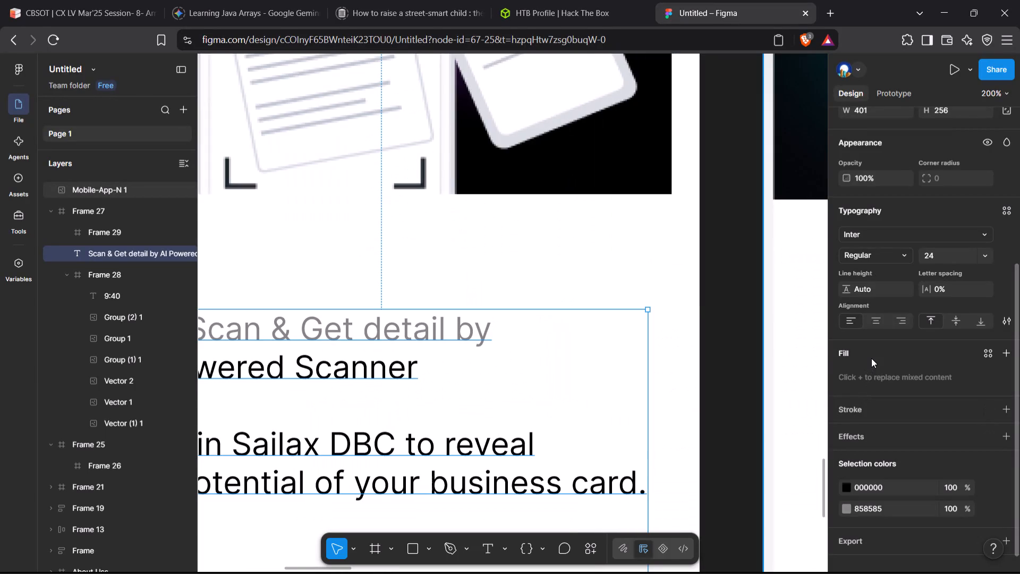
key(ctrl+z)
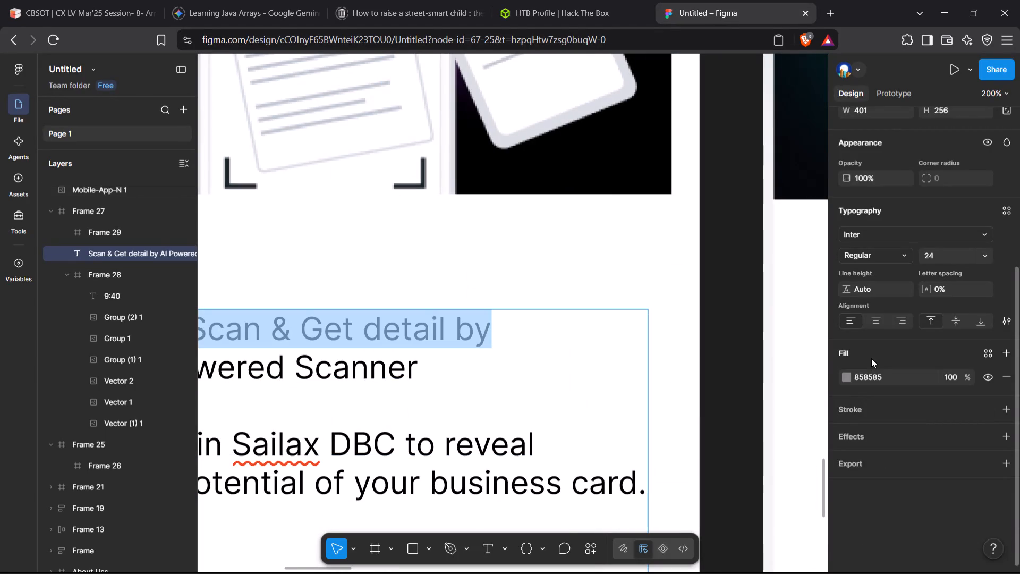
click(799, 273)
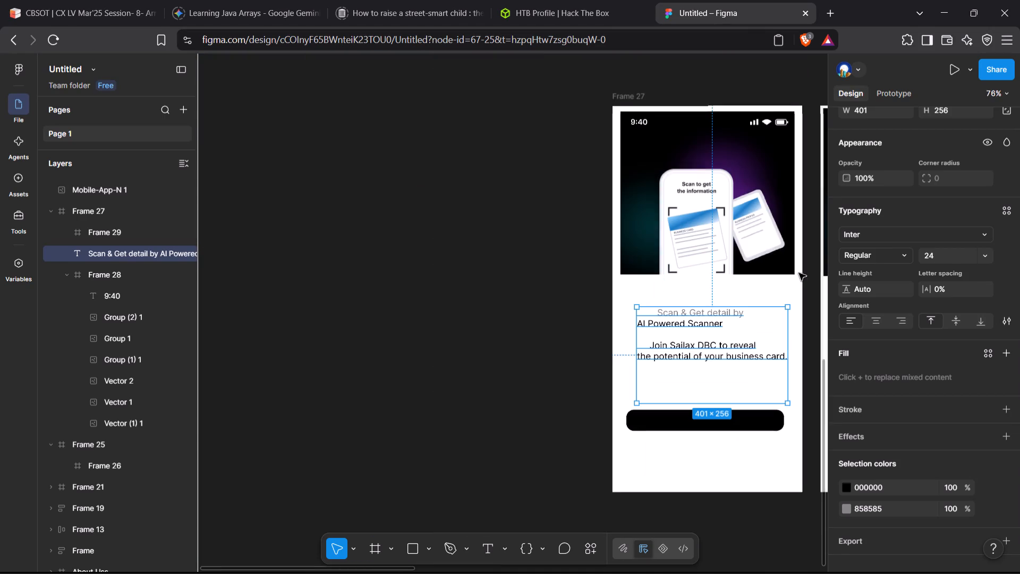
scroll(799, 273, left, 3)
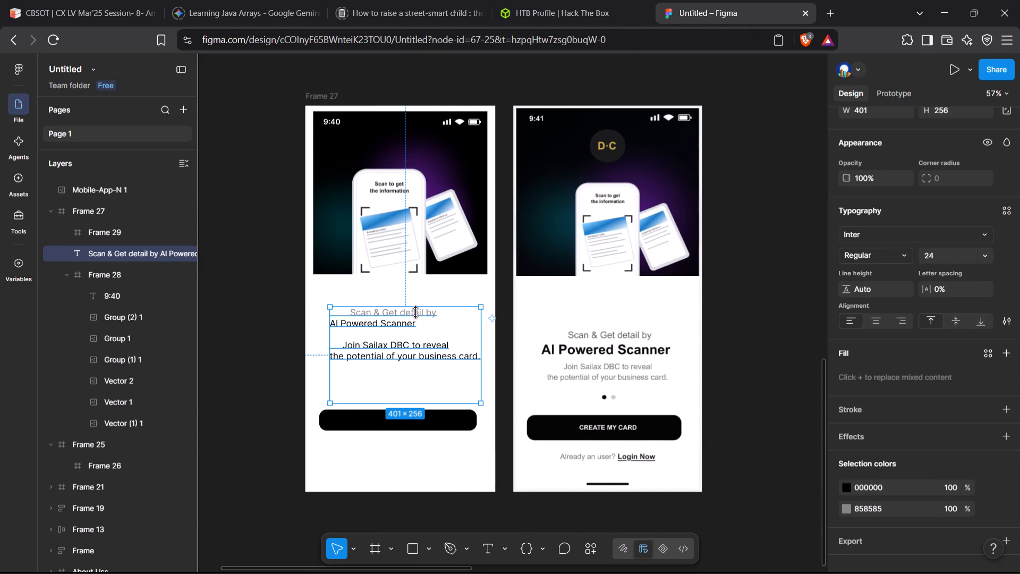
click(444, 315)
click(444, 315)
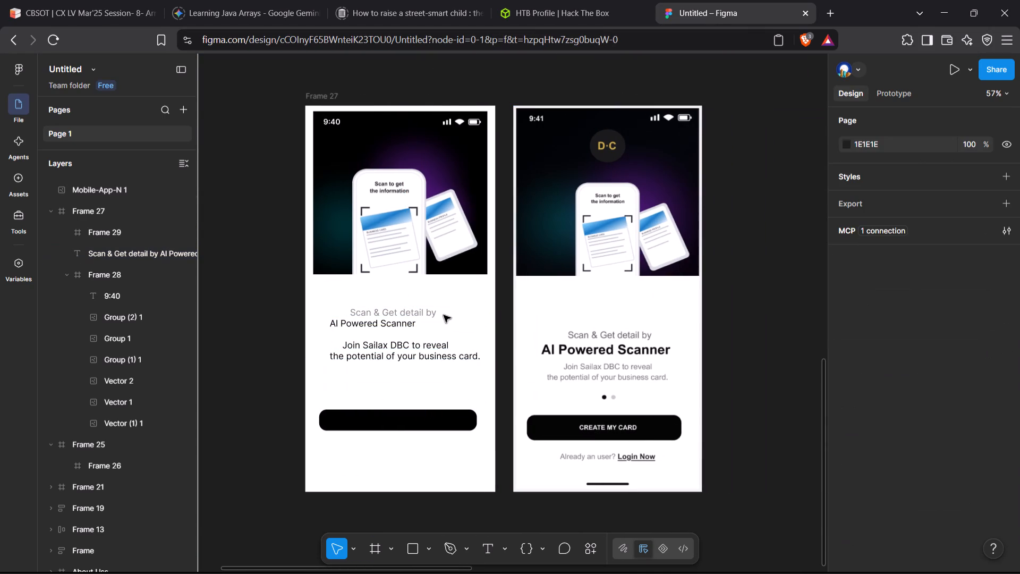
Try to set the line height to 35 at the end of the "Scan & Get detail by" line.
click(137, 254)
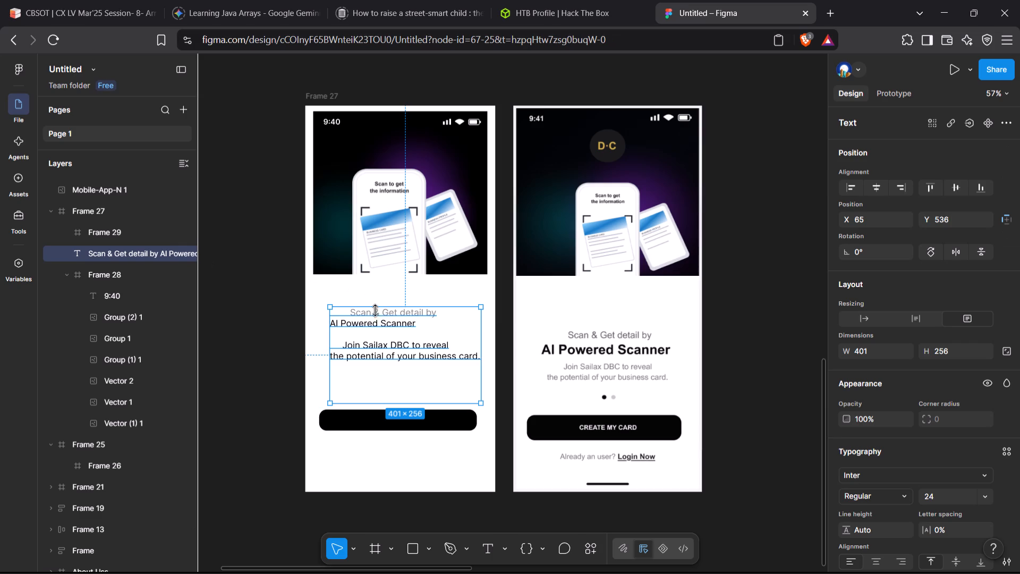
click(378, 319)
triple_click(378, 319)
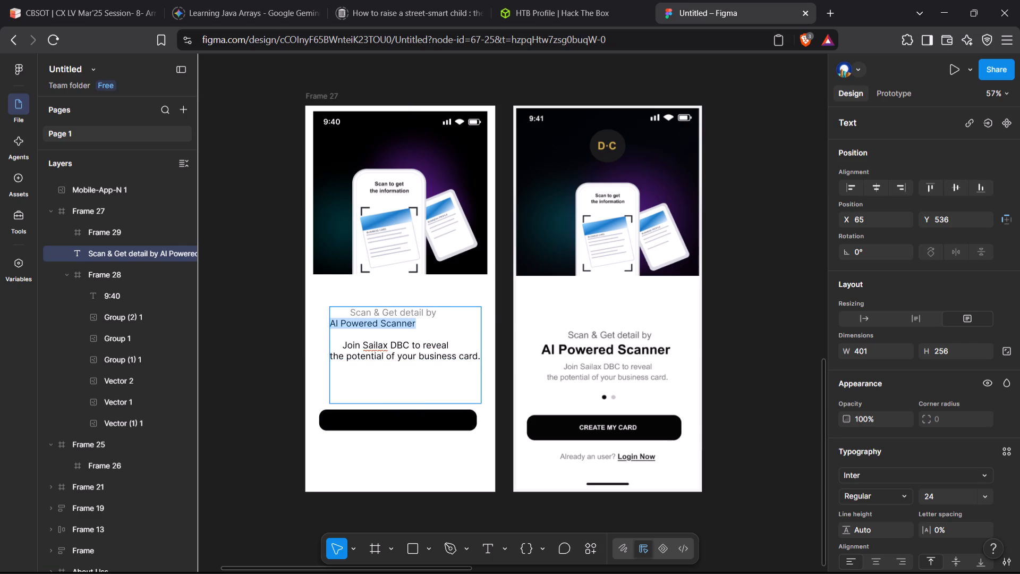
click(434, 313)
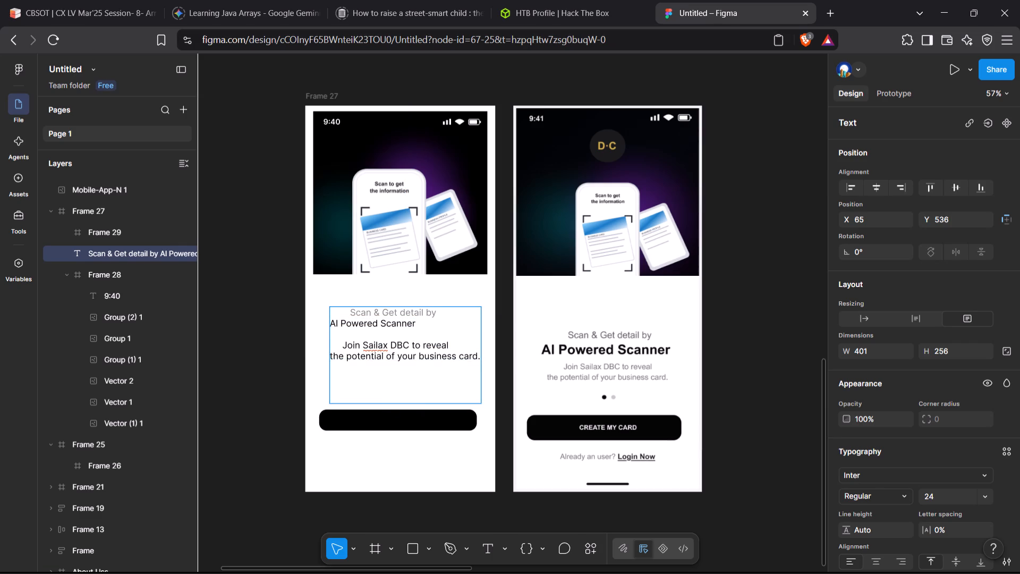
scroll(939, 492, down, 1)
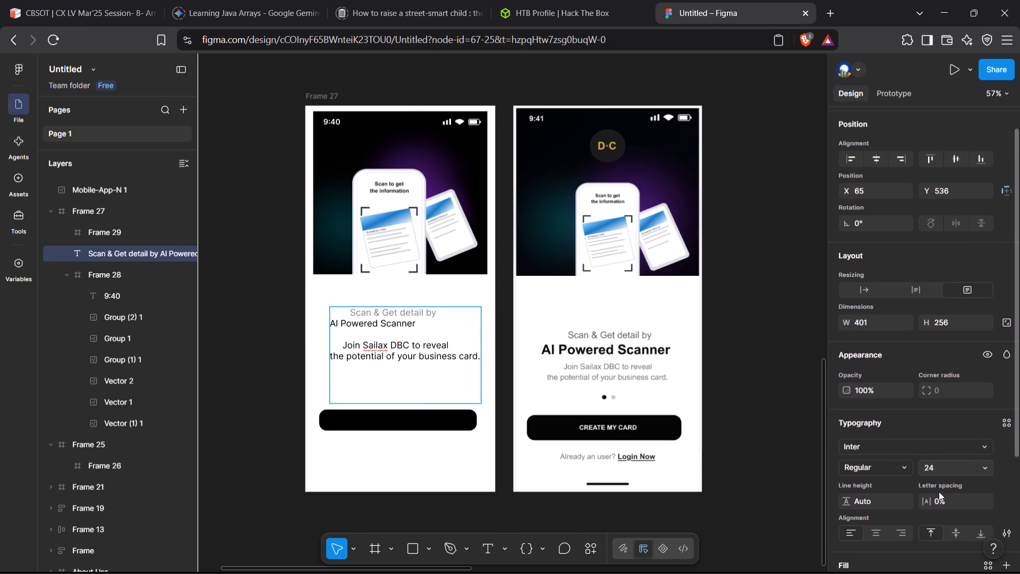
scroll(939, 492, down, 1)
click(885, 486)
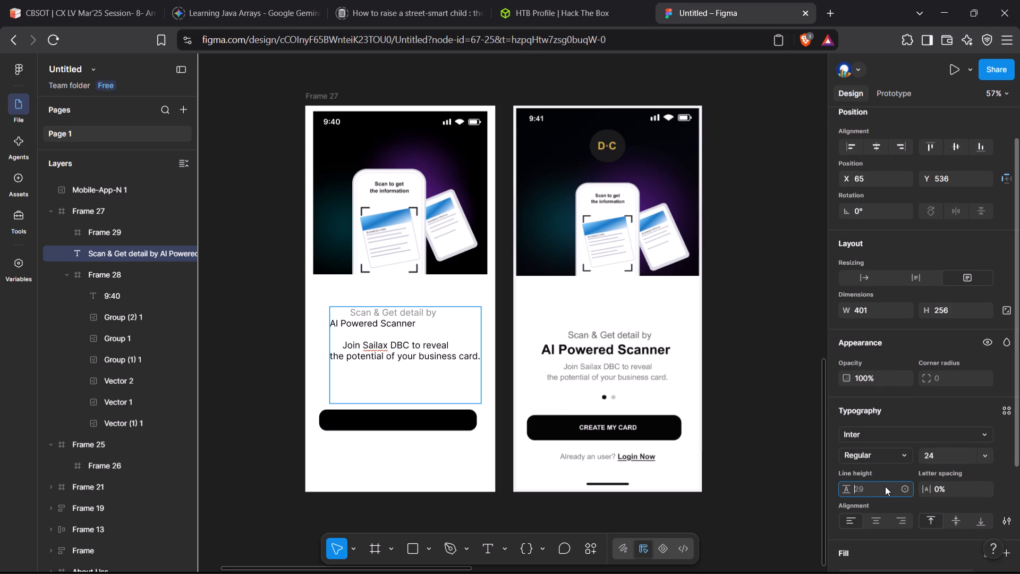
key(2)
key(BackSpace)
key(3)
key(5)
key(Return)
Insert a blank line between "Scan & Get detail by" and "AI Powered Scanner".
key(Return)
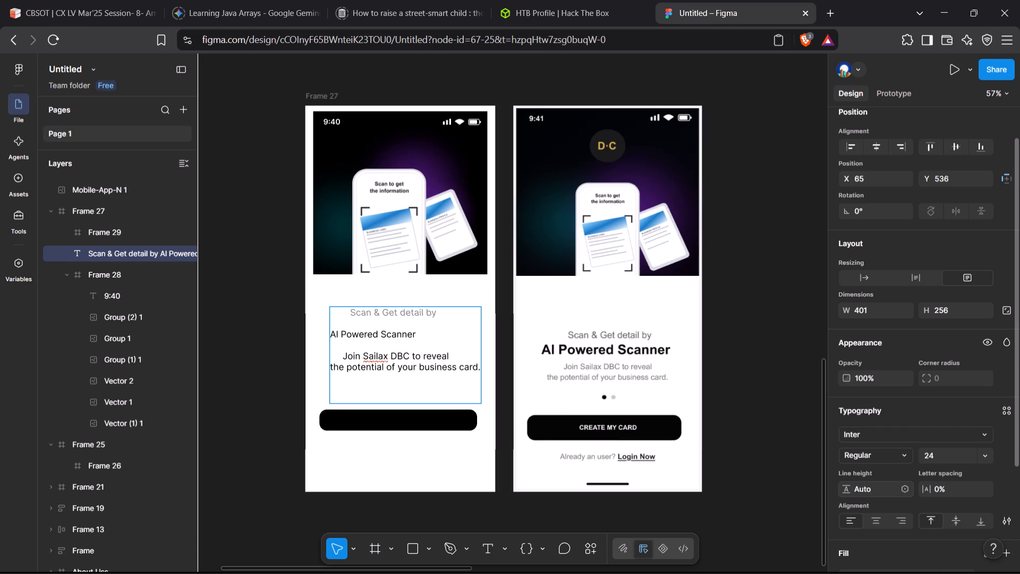
Indent the "AI Powered Scanner" line with leading spaces so it sits roughly centred in the text box.
click(413, 341)
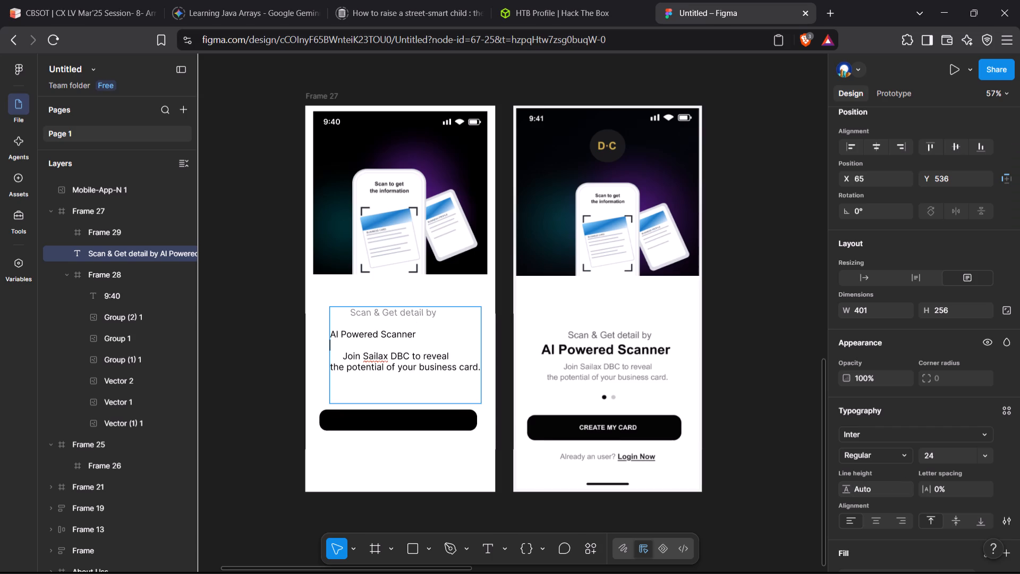
click(413, 341)
key(Up)
key(space)
key(space)
key(space)
key(space)
key(space)
key(space)
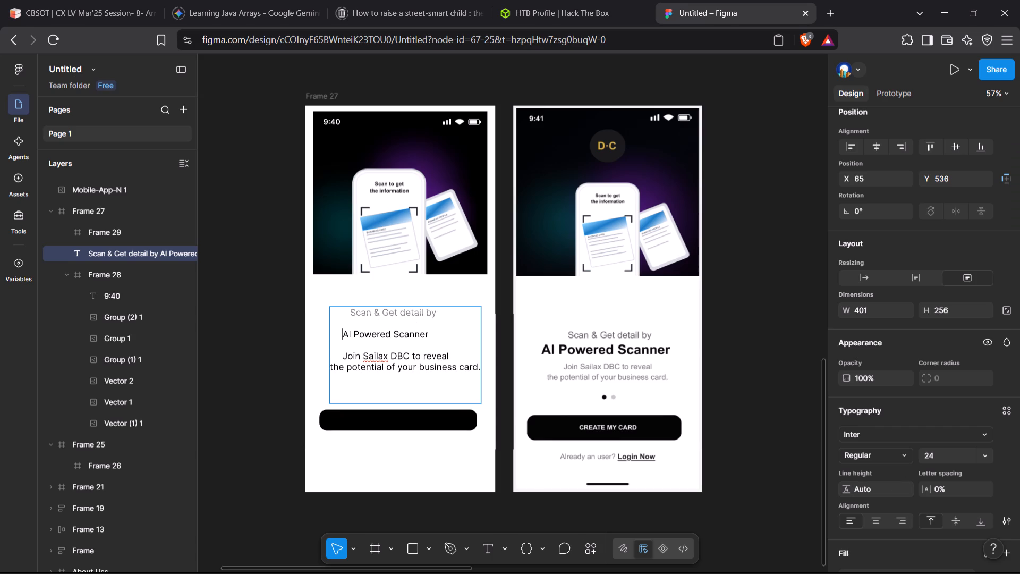
key(space)
key(space)
key(space)
key(space)
key(space)
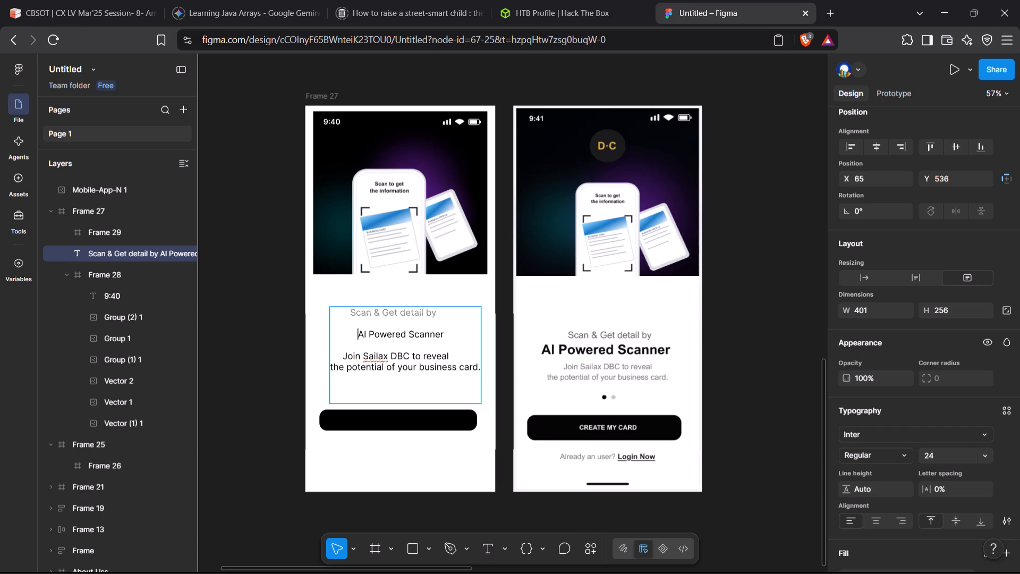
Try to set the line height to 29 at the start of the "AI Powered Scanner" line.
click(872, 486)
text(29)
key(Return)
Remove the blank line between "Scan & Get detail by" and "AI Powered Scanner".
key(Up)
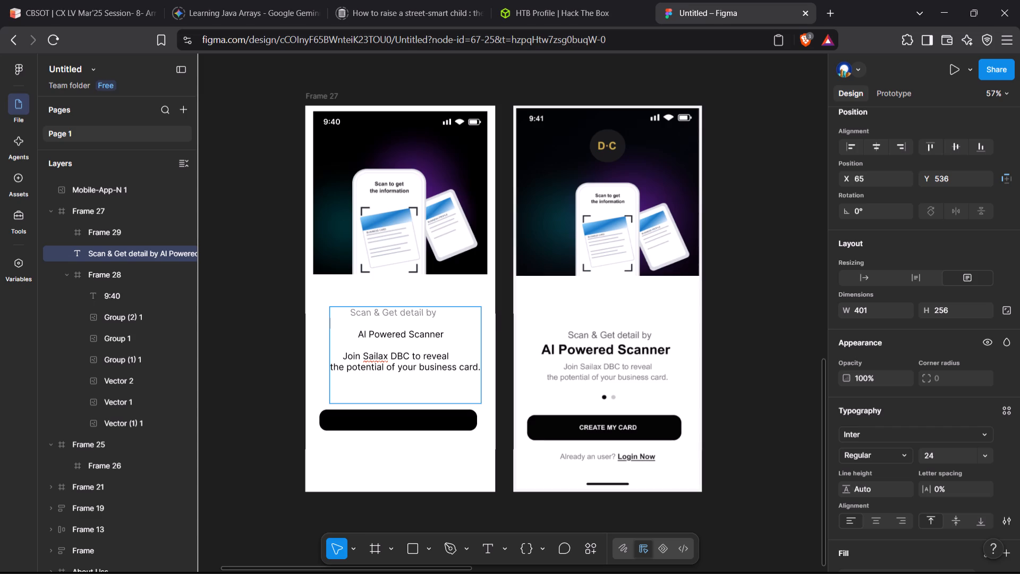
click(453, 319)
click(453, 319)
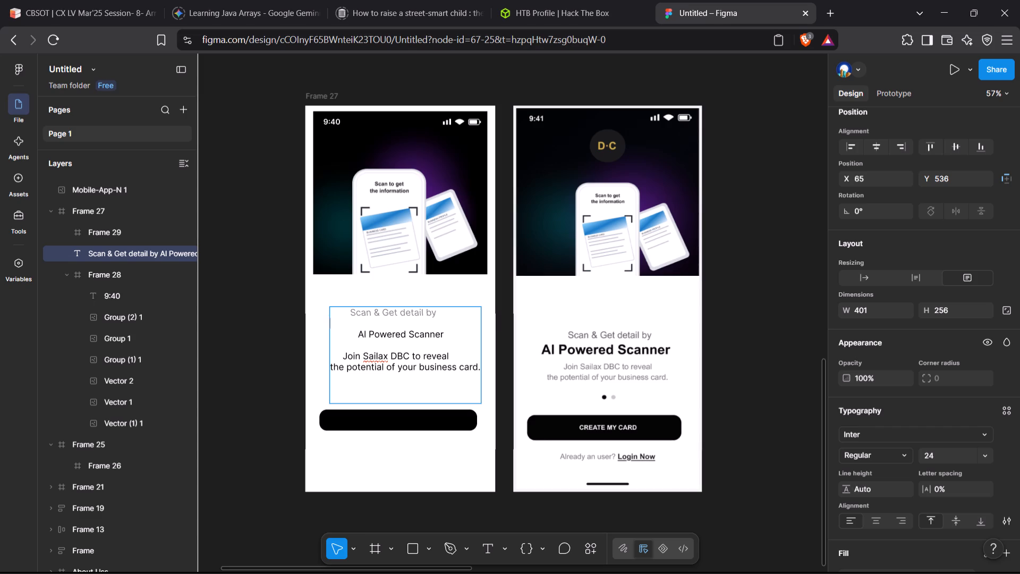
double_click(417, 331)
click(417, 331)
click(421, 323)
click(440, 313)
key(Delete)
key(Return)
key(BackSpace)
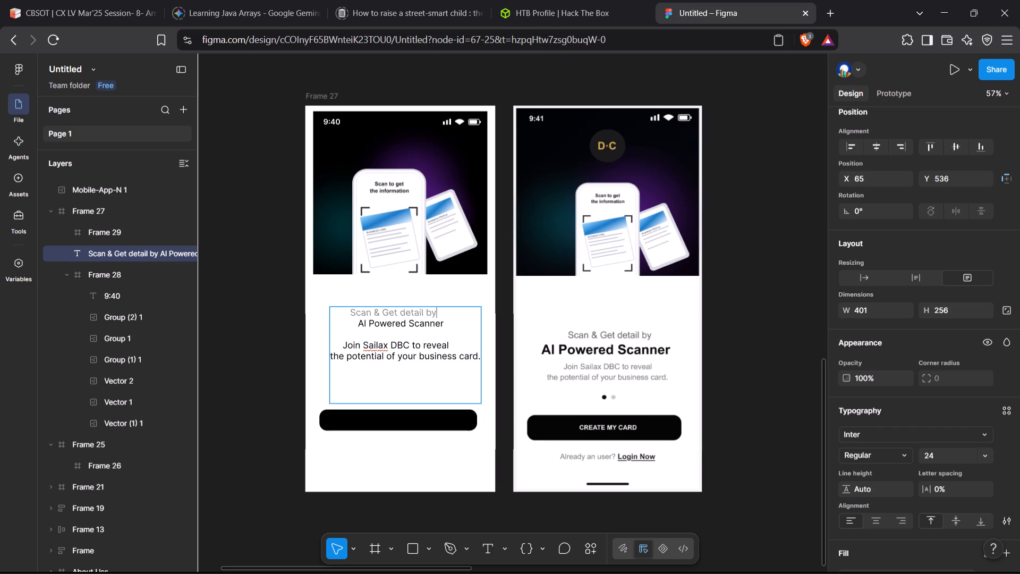
Indent the "Scan & Get detail by" line with three more leading spaces so it sits above "AI Powered Scanner".
click(344, 311)
key(space)
key(space)
key(space)
key(space)
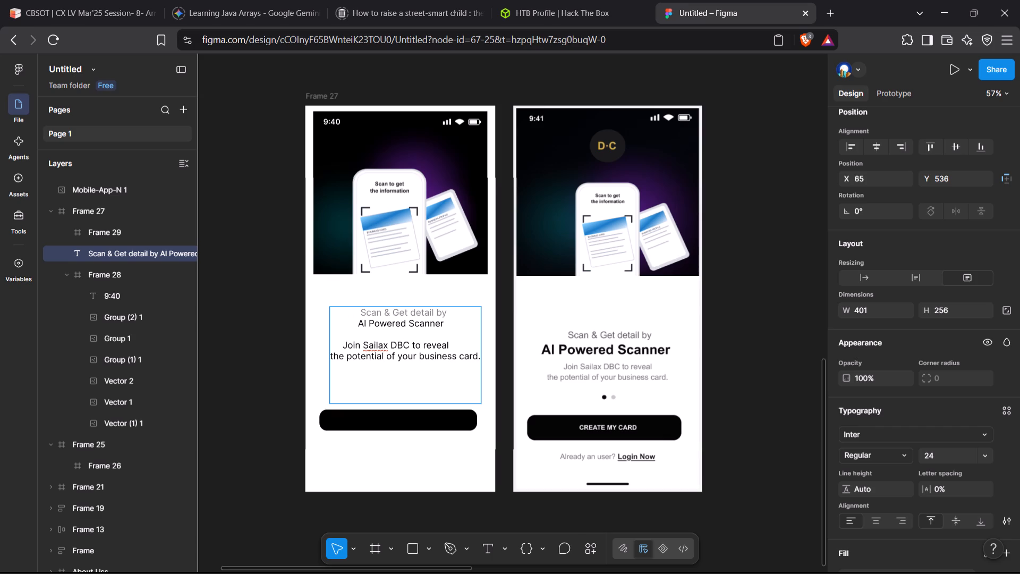
key(BackSpace)
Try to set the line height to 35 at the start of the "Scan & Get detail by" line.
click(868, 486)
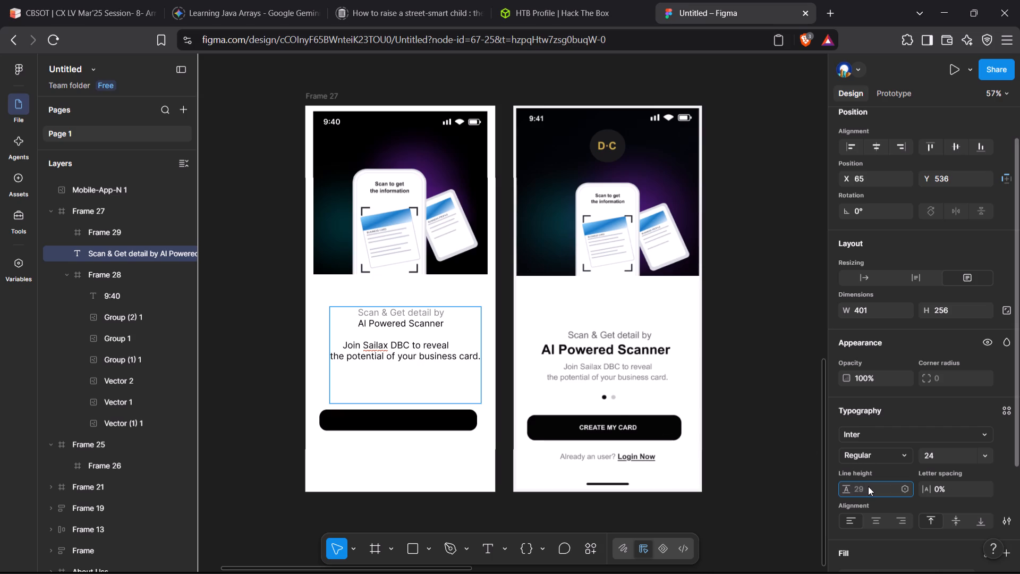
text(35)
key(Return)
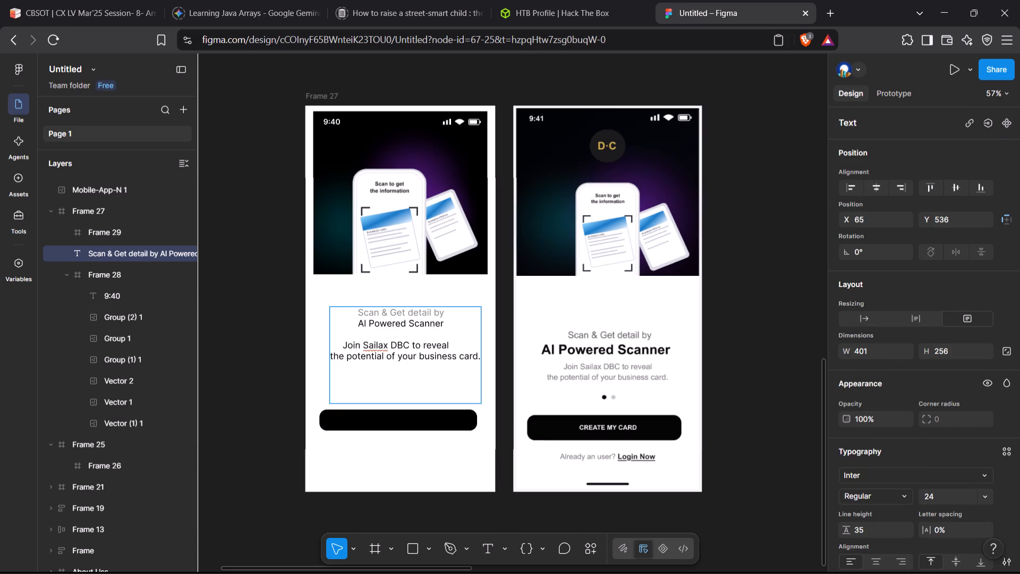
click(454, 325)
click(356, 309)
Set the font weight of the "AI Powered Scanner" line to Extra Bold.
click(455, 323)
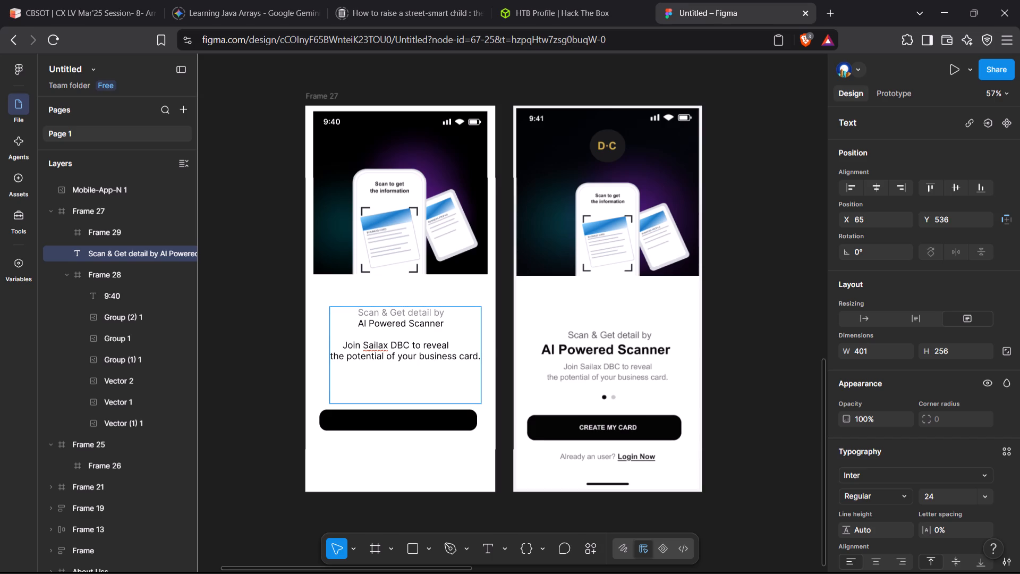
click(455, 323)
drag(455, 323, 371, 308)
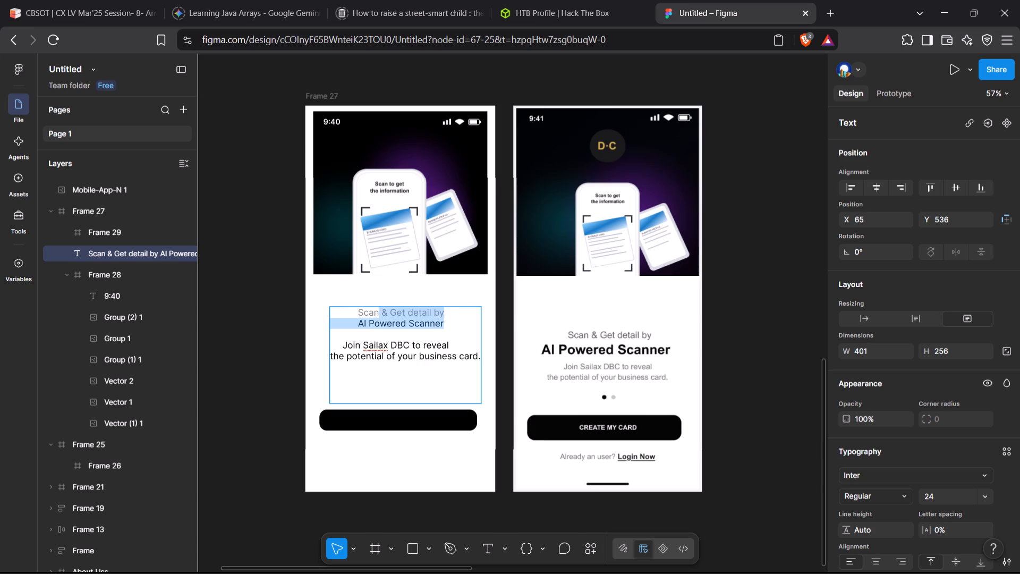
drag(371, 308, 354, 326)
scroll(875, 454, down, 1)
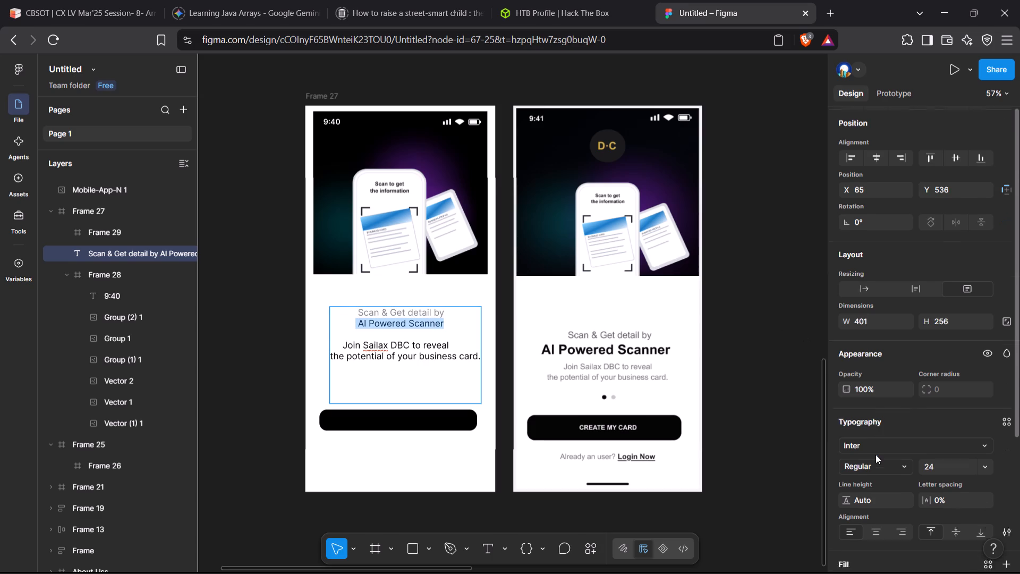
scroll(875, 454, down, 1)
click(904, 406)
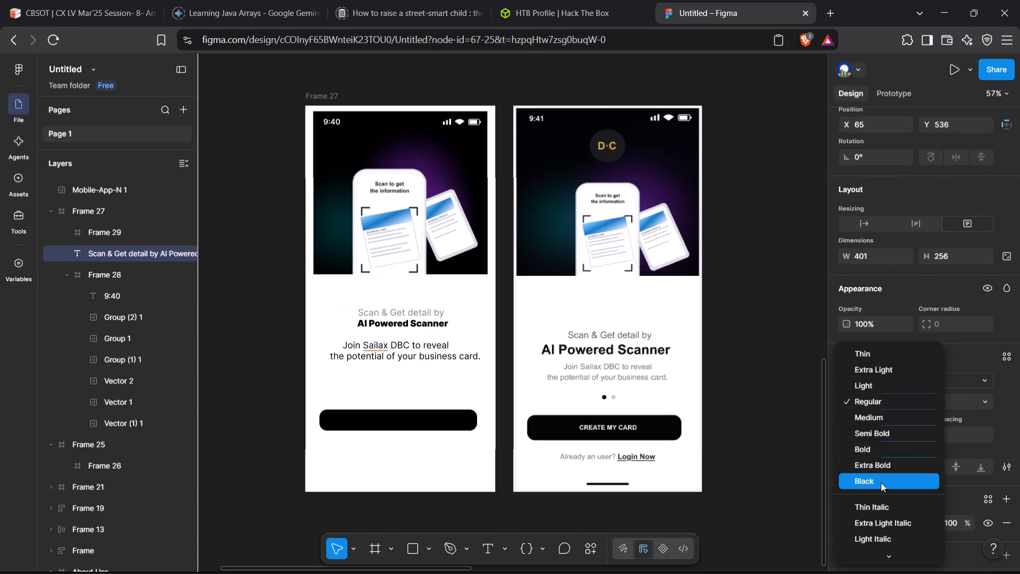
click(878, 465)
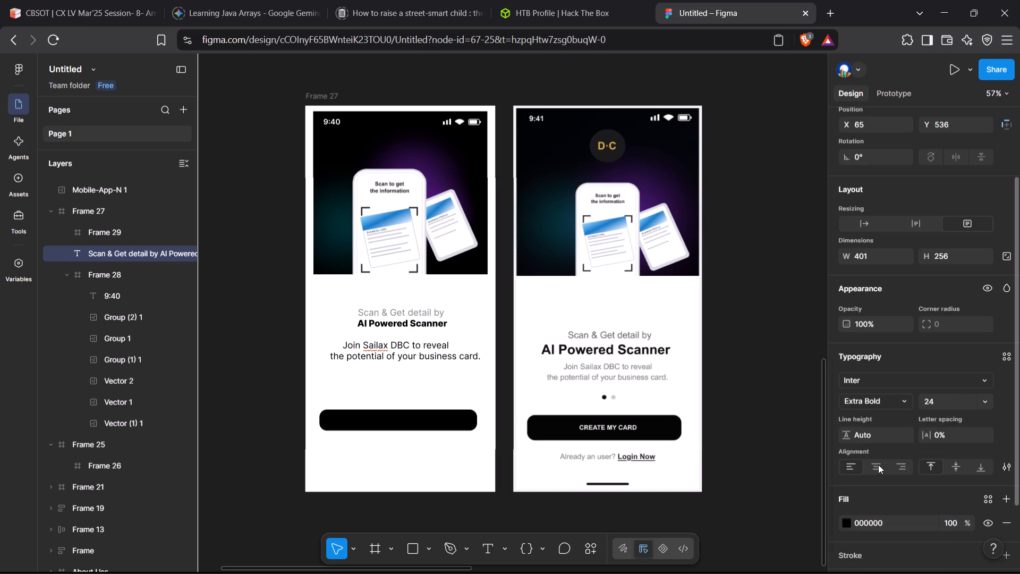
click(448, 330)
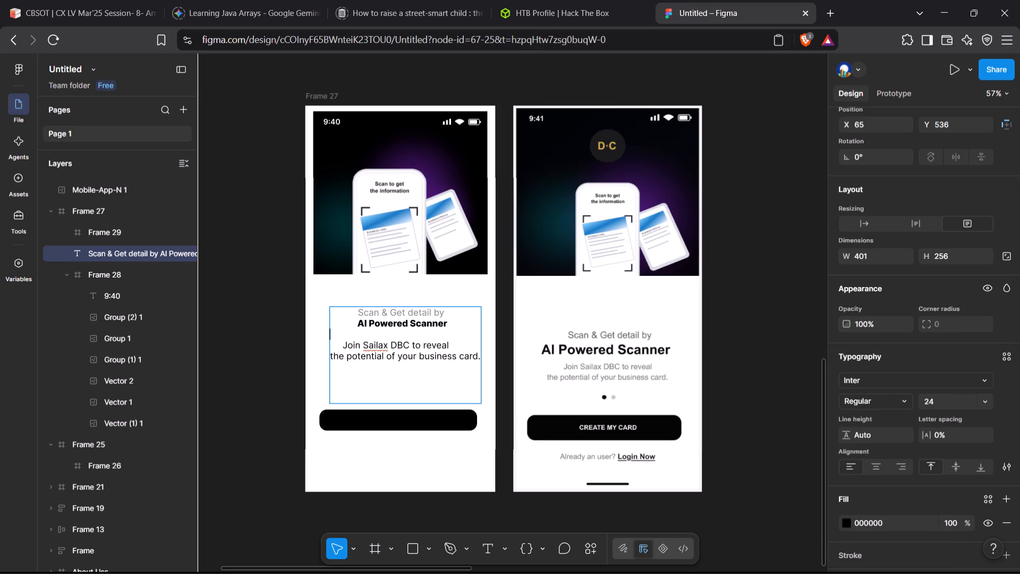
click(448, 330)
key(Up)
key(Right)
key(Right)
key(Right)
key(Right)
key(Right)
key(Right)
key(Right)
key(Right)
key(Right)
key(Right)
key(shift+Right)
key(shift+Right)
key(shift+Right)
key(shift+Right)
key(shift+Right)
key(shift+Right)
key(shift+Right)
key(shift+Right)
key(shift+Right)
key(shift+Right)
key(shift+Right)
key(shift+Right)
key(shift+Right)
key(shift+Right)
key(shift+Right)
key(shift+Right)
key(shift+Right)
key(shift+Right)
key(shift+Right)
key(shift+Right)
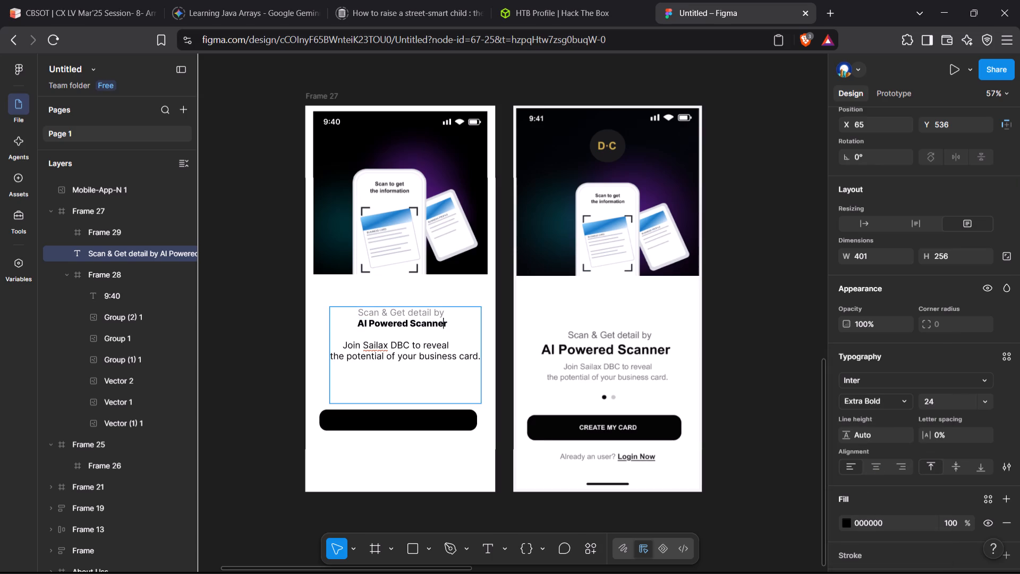
Set the "AI Powered Scanner" line to font size 32 and weight Bold.
click(452, 322)
drag(452, 322, 358, 321)
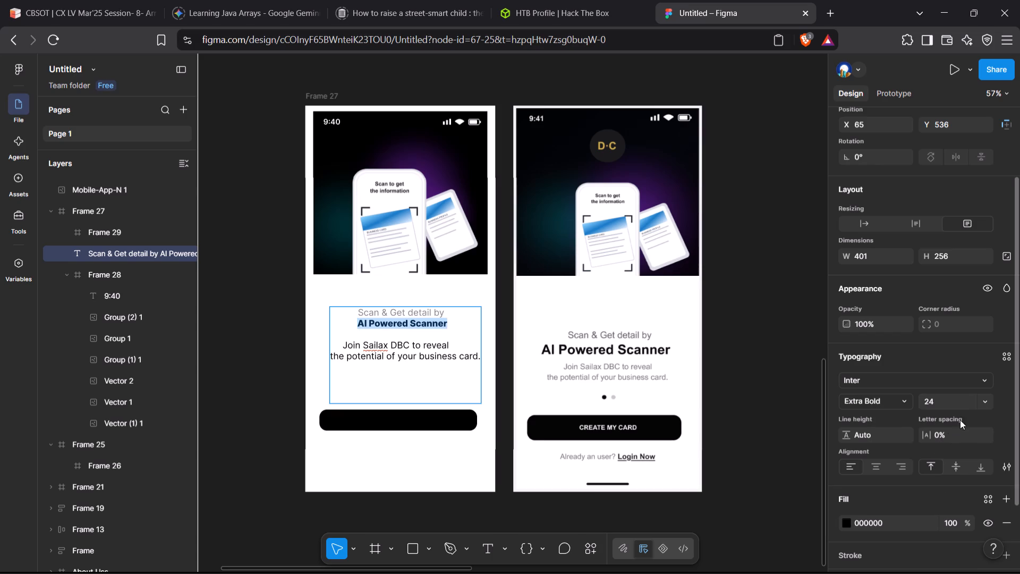
click(987, 400)
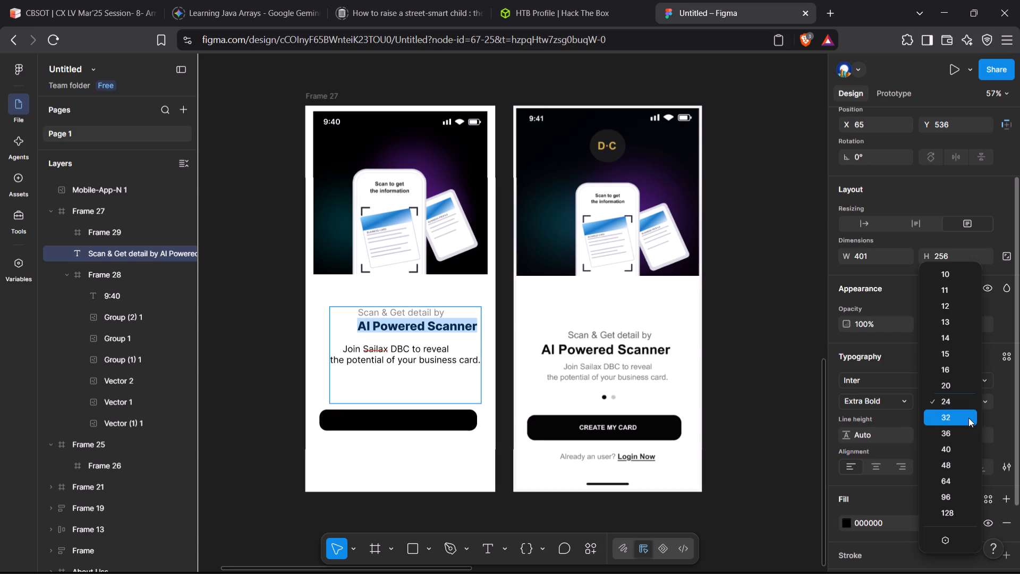
click(968, 418)
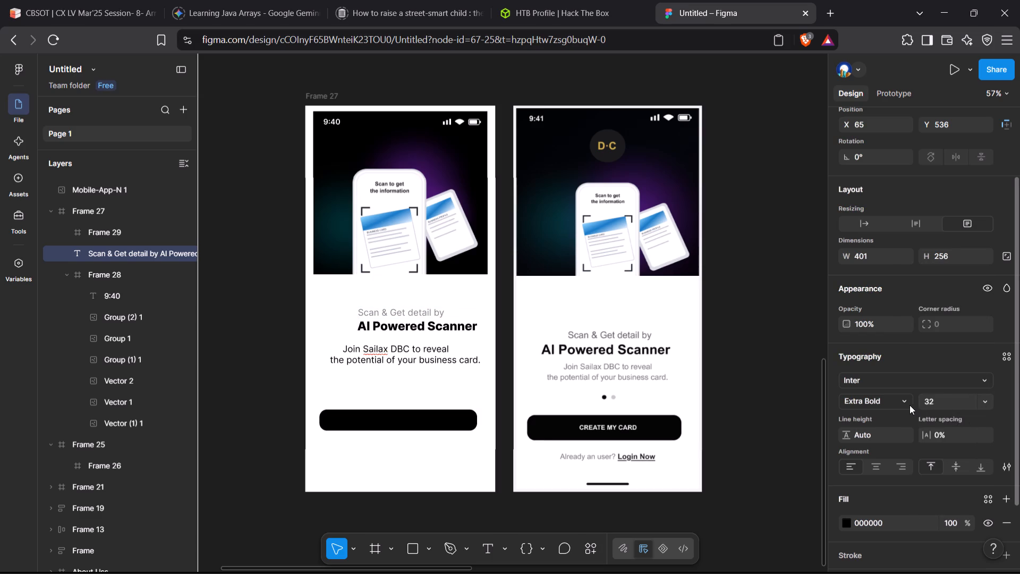
click(907, 403)
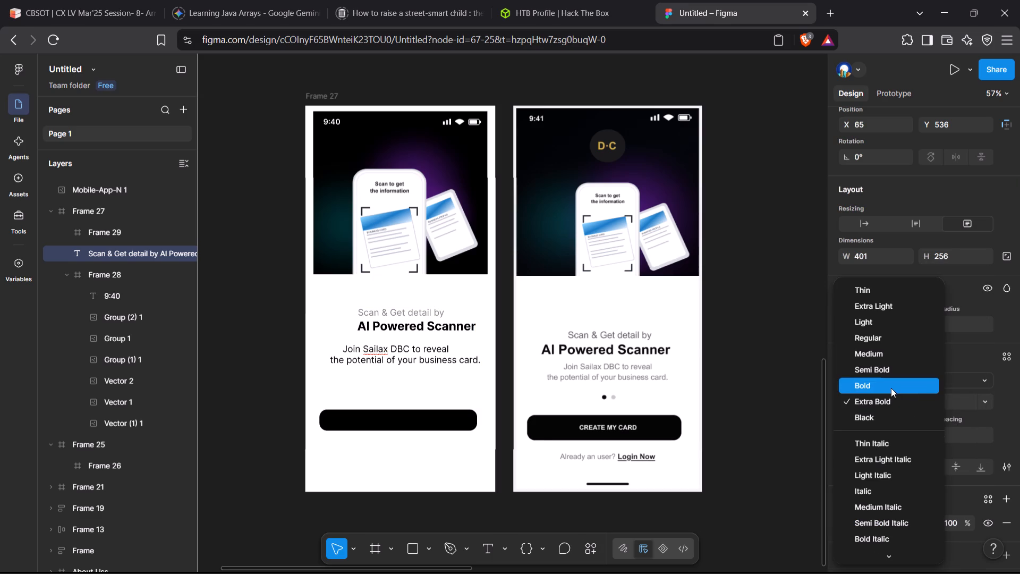
click(891, 388)
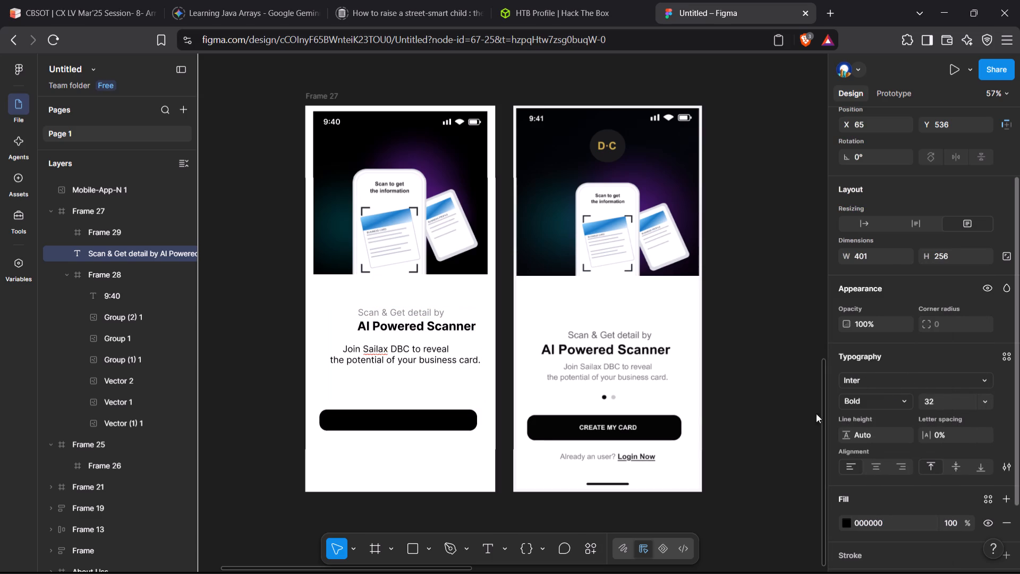
Remove four leading spaces before "AI Powered Scanner" so the enlarged heading sits roughly centred under the line above.
click(355, 327)
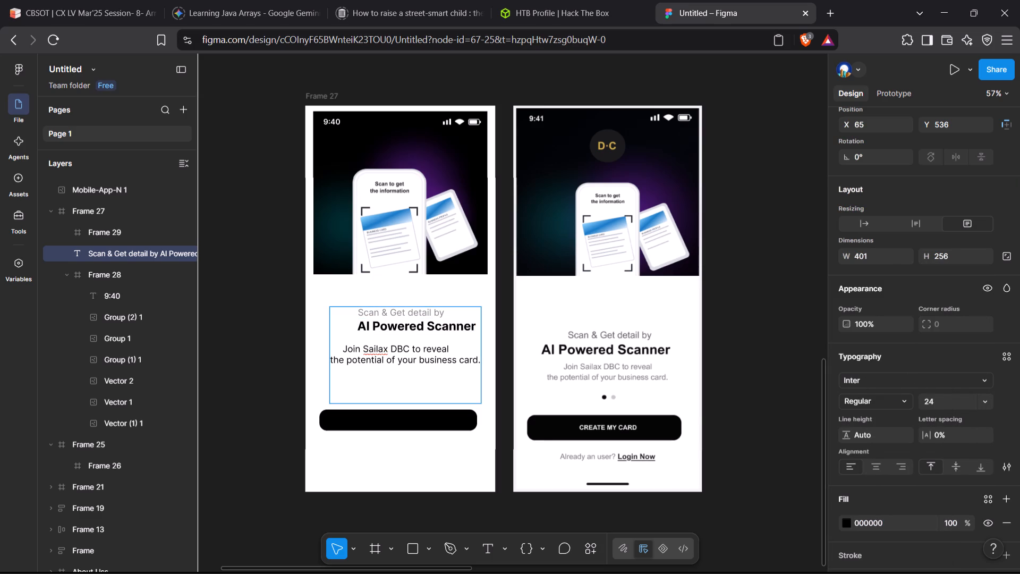
key(Left)
key(BackSpace)
key(BackSpace)
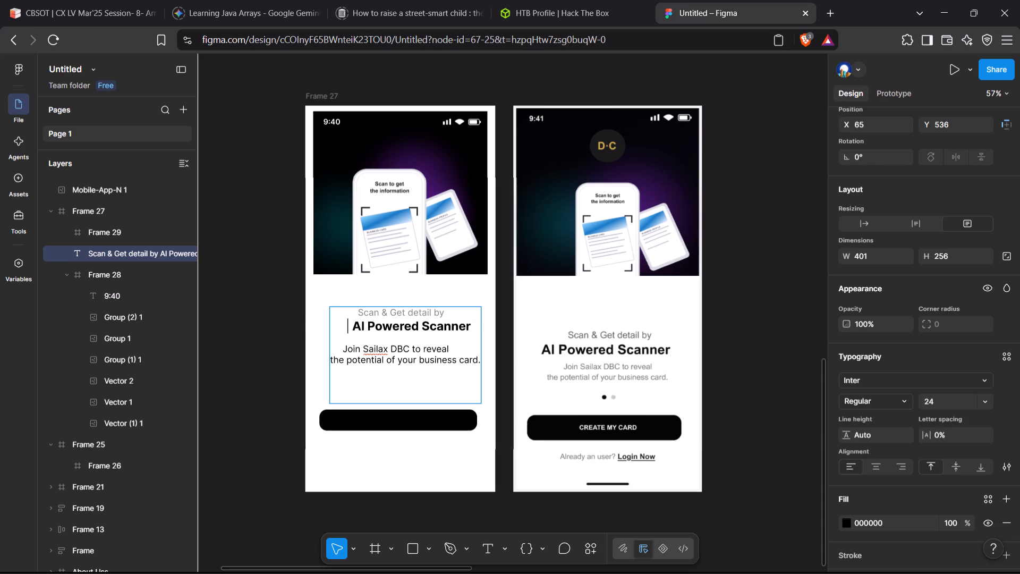
key(BackSpace)
key(BackSpace)
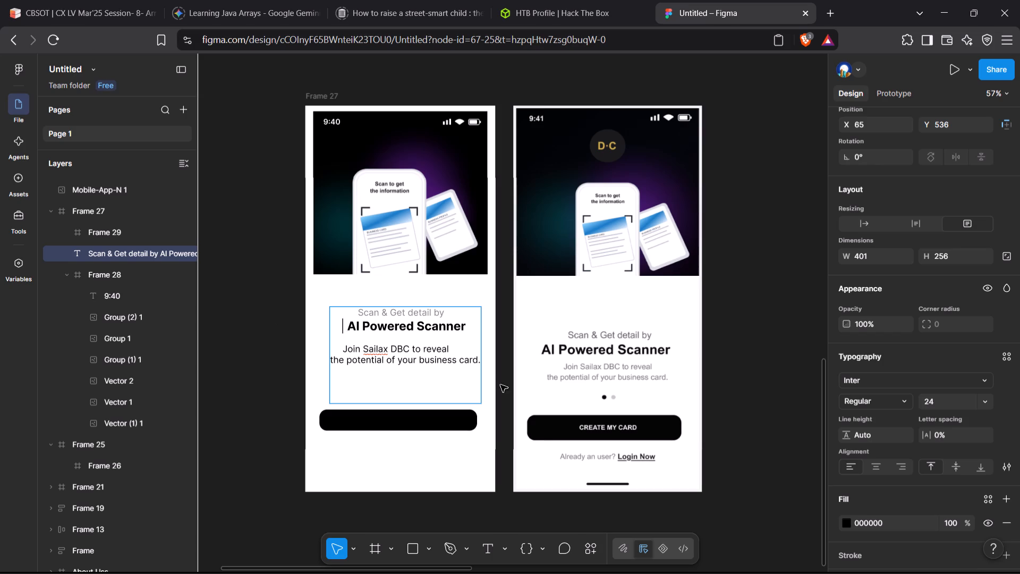
Finish editing the text and move the whole text box down and inward to X 55, Y 596, matching the reference height.
click(193, 319)
click(292, 365)
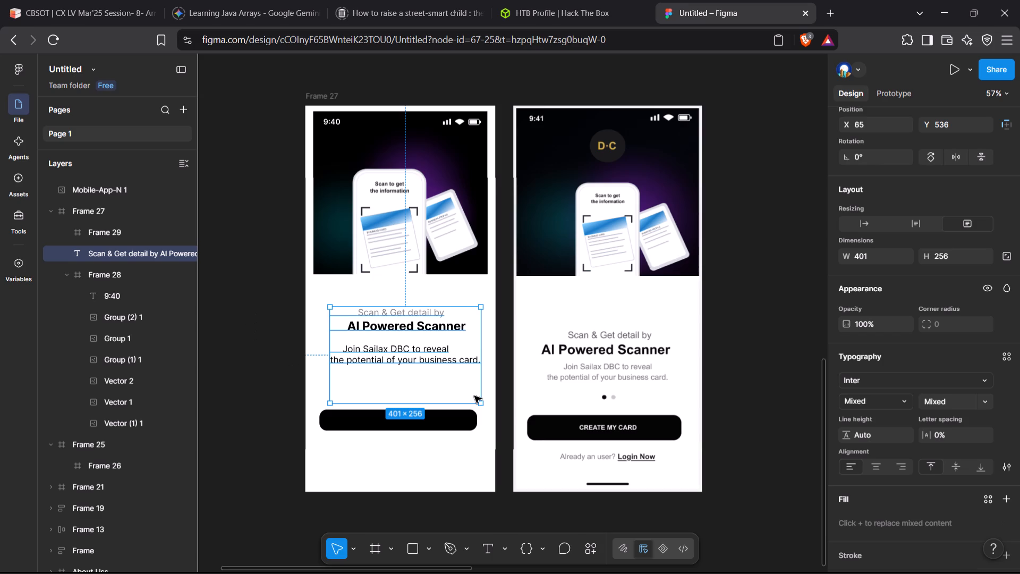
key(shift+Down)
key(shift+Down)
key(shift+Down)
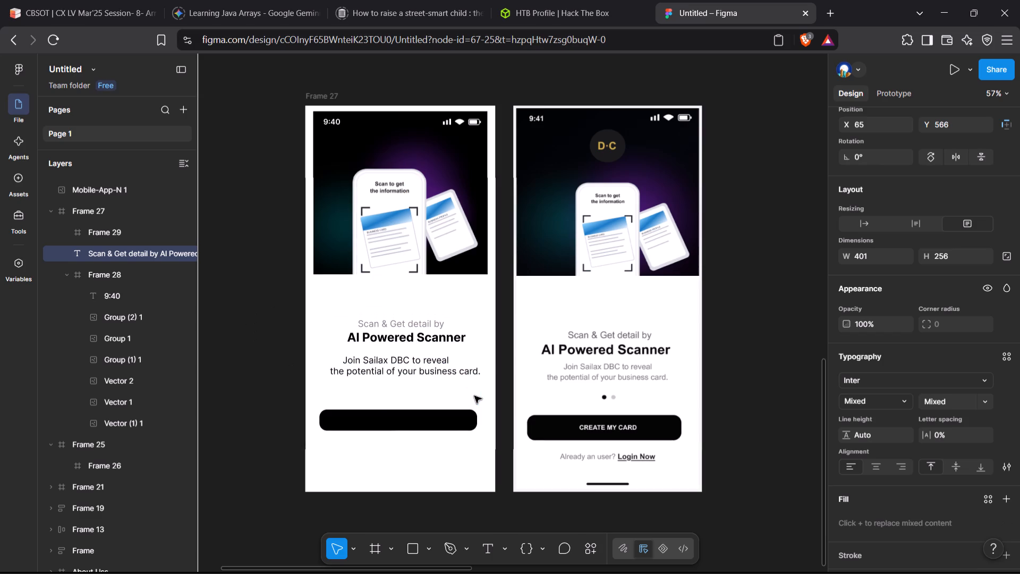
key(shift+Down)
key(shift+Down)
key(shift+Down)
key(shift+Left)
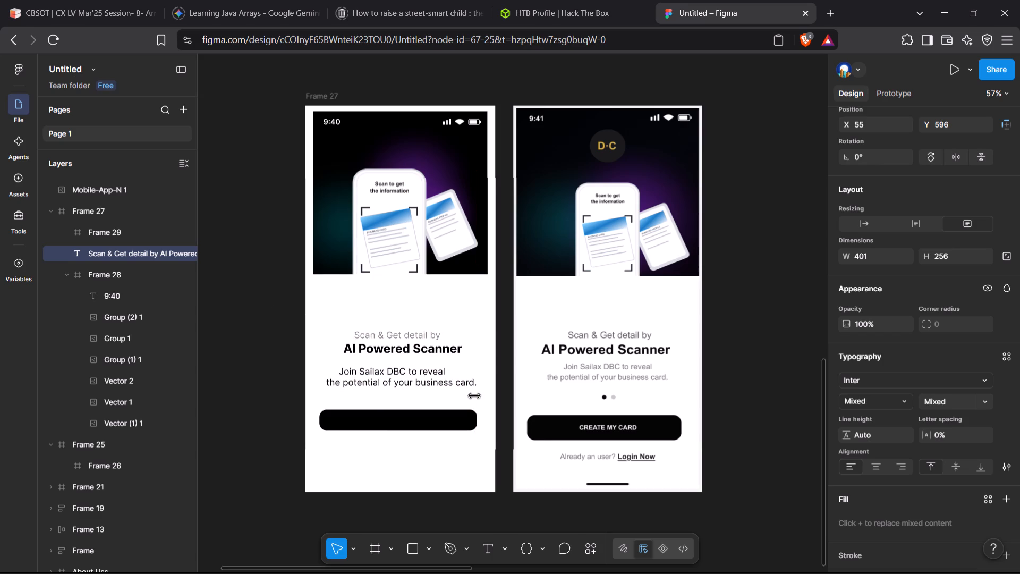
key(shift+Left)
key(shift+Right)
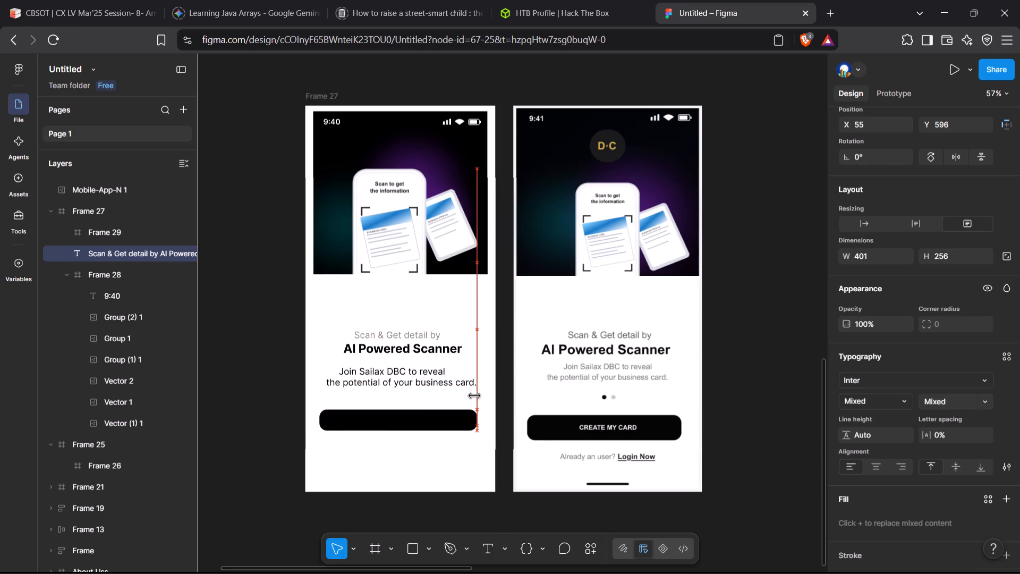
click(777, 375)
click(416, 334)
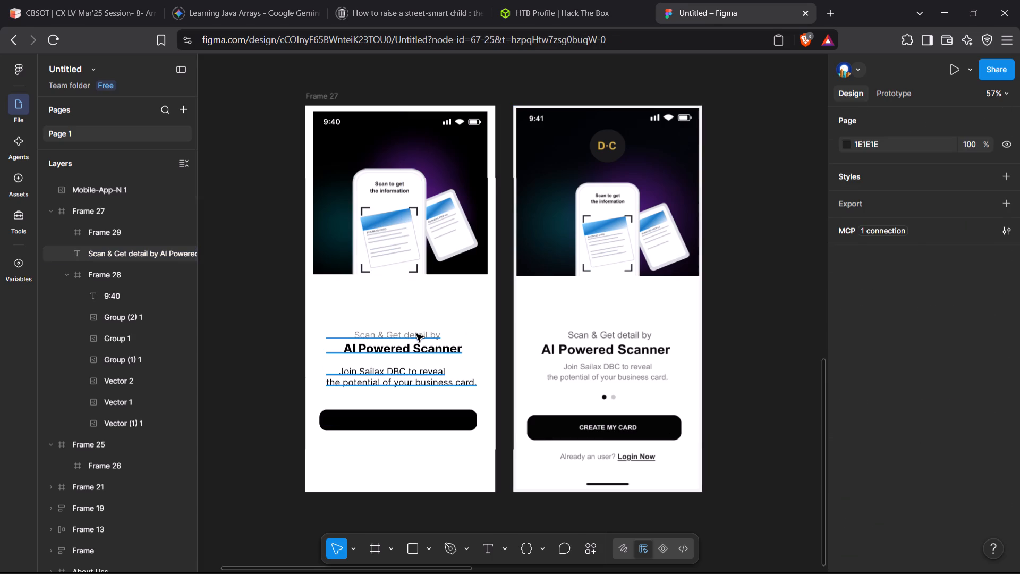
click(463, 385)
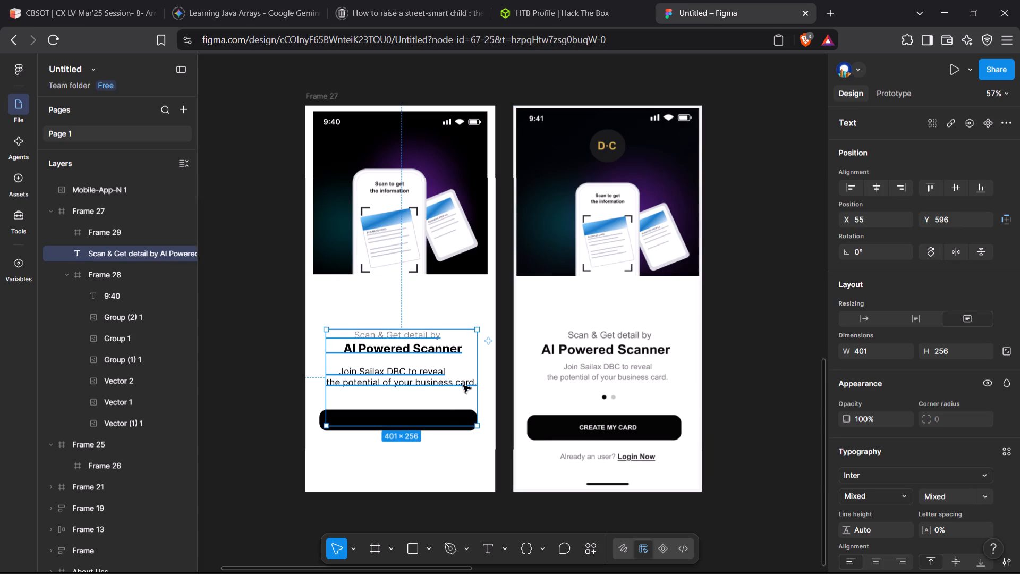
Move the black rounded button frame below the text down to Y 829, keeping it at X 37.
click(448, 420)
key(shift+Down)
key(shift+Down)
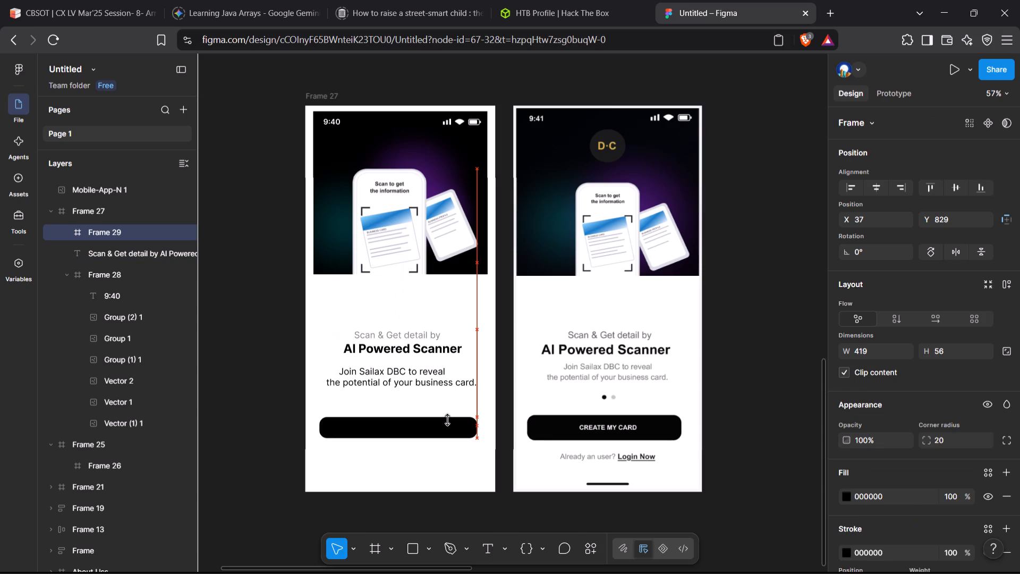
key(shift+Up)
key(shift+Left)
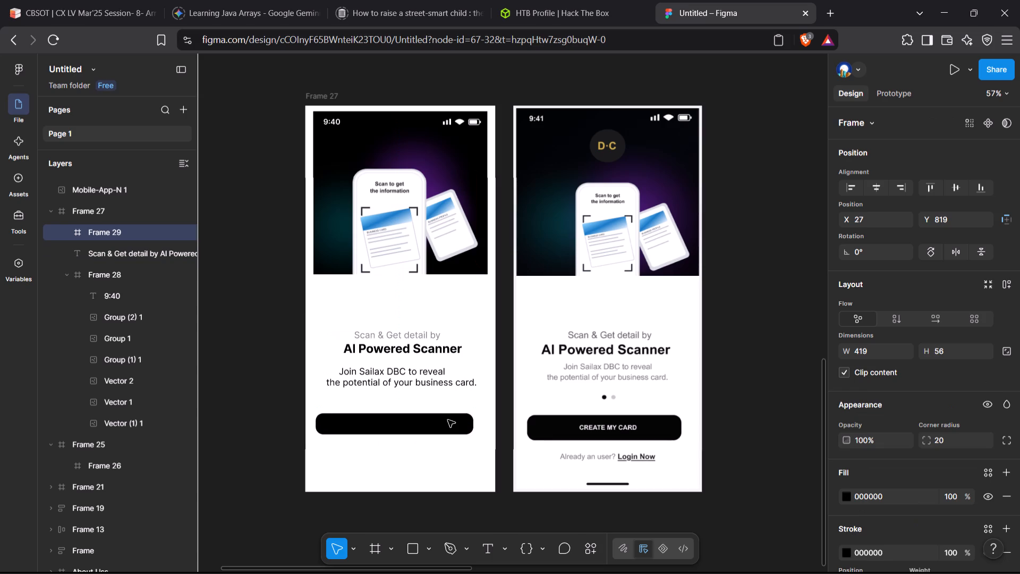
key(shift+Down)
key(shift+Right)
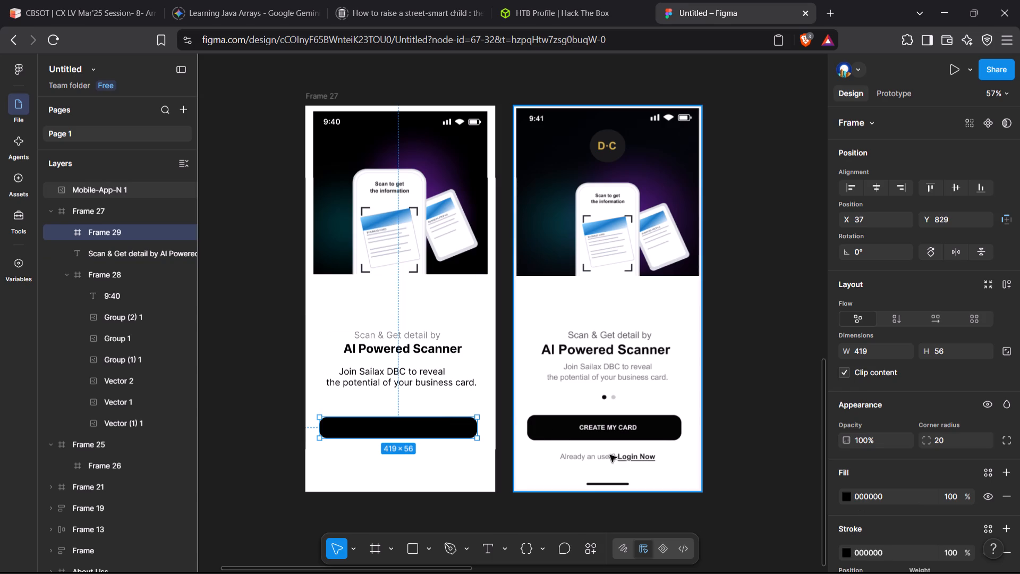
Shorten the heading and description text box from its bottom edge to a height of 171, clear of the black button frame.
click(448, 377)
click(448, 377)
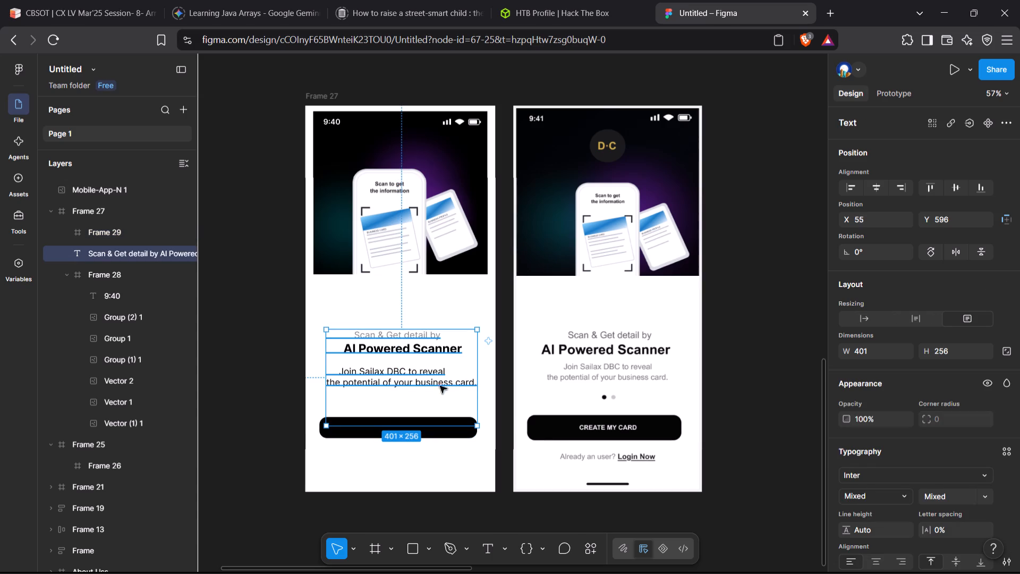
drag(396, 428, 394, 413)
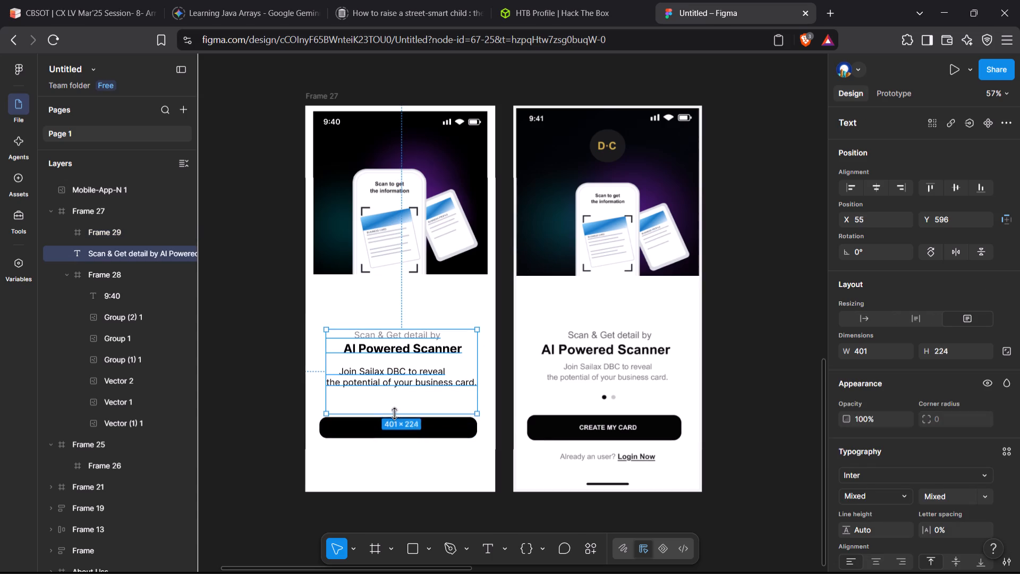
drag(394, 413, 398, 395)
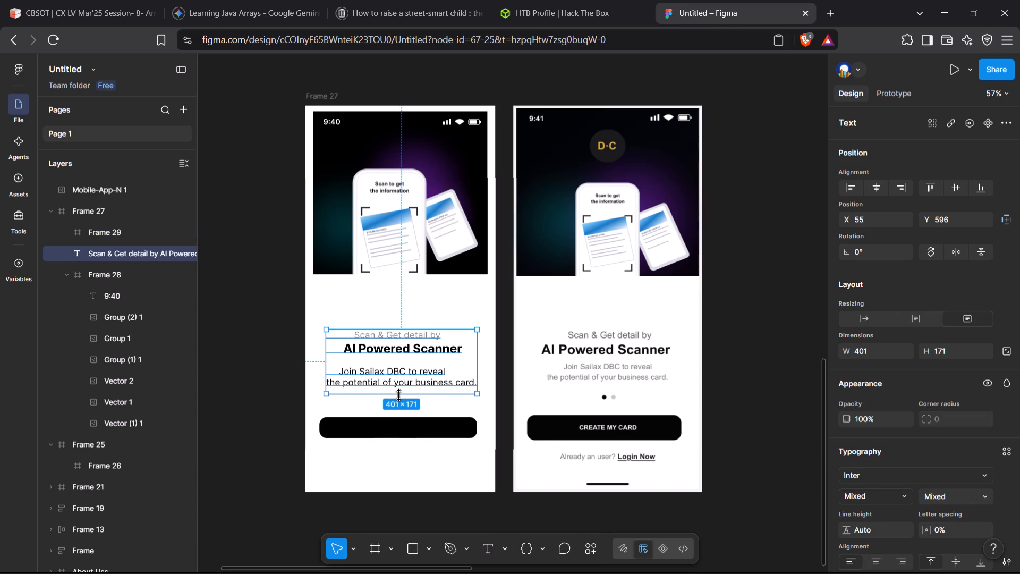
click(398, 395)
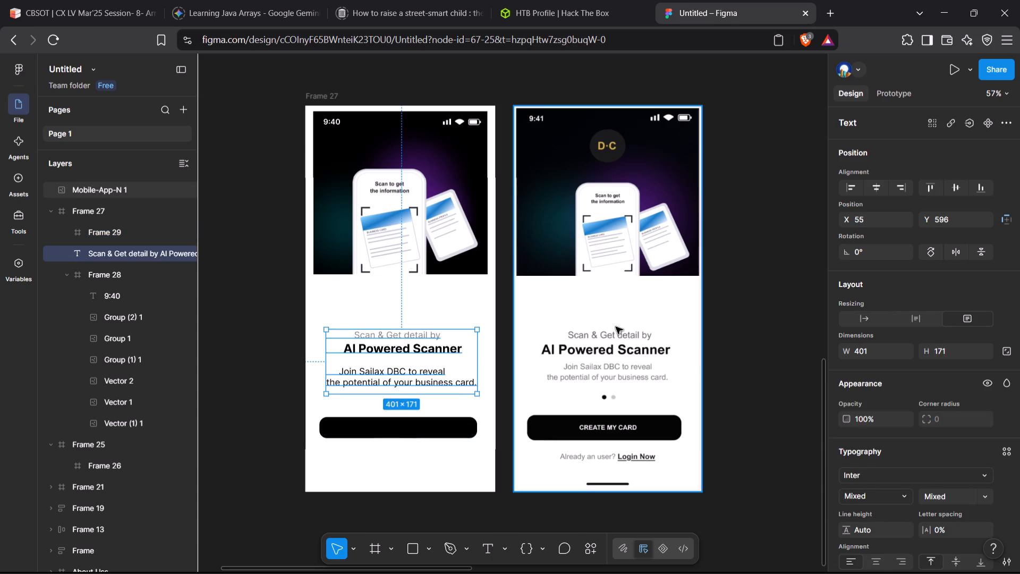
Recolour the two lines from "Join Sailax DBC to reveal" to "business card." grey A8A8A8, sampled from the reference's description text.
click(429, 371)
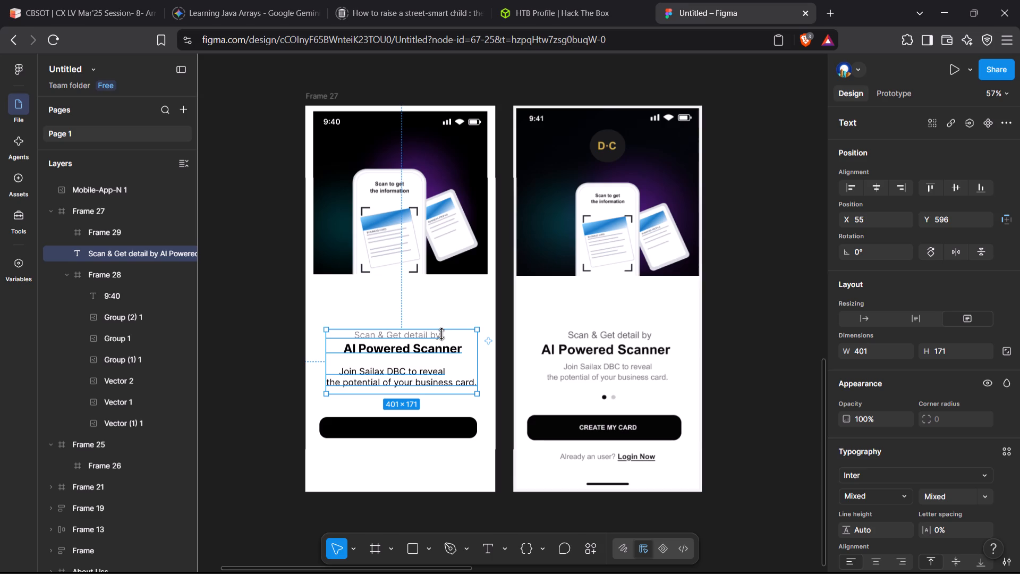
click(442, 334)
click(438, 335)
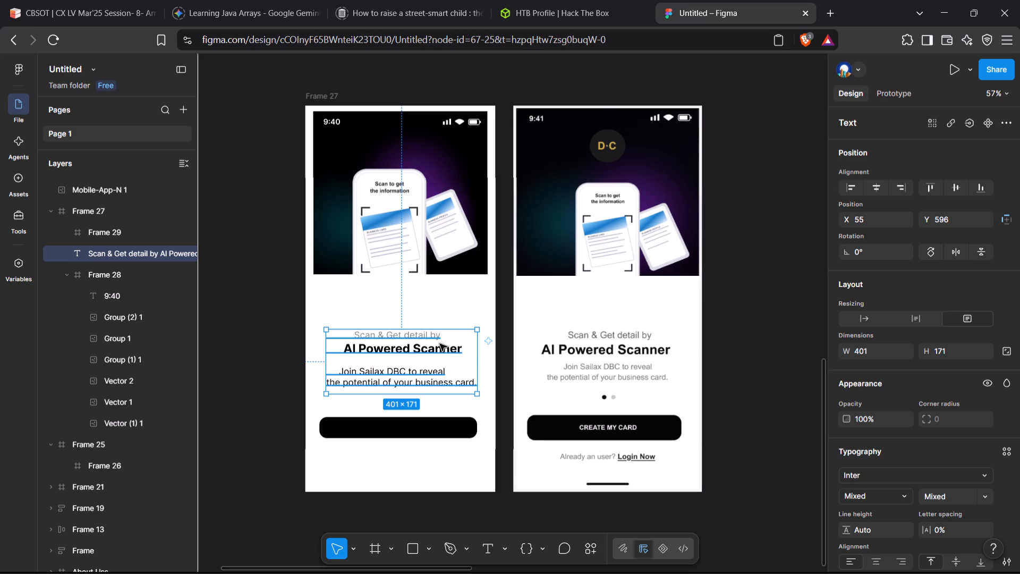
click(440, 343)
double_click(440, 343)
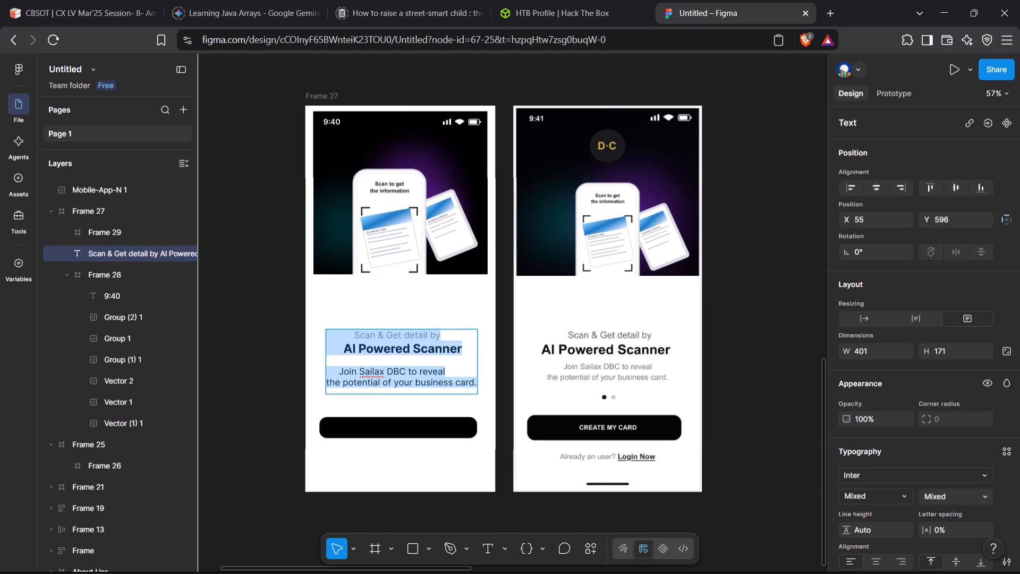
click(449, 367)
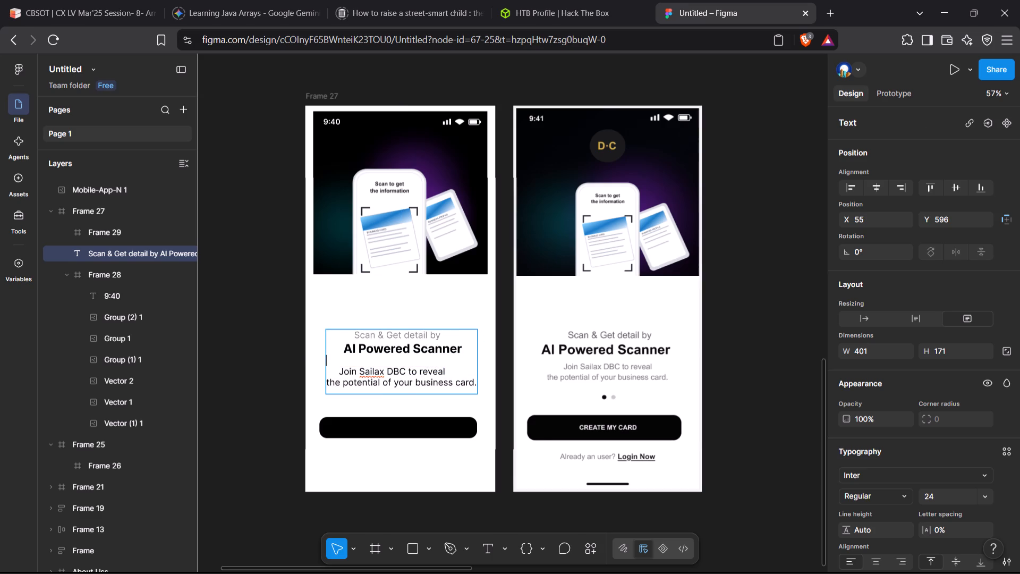
click(434, 374)
click(339, 369)
drag(339, 369, 433, 385)
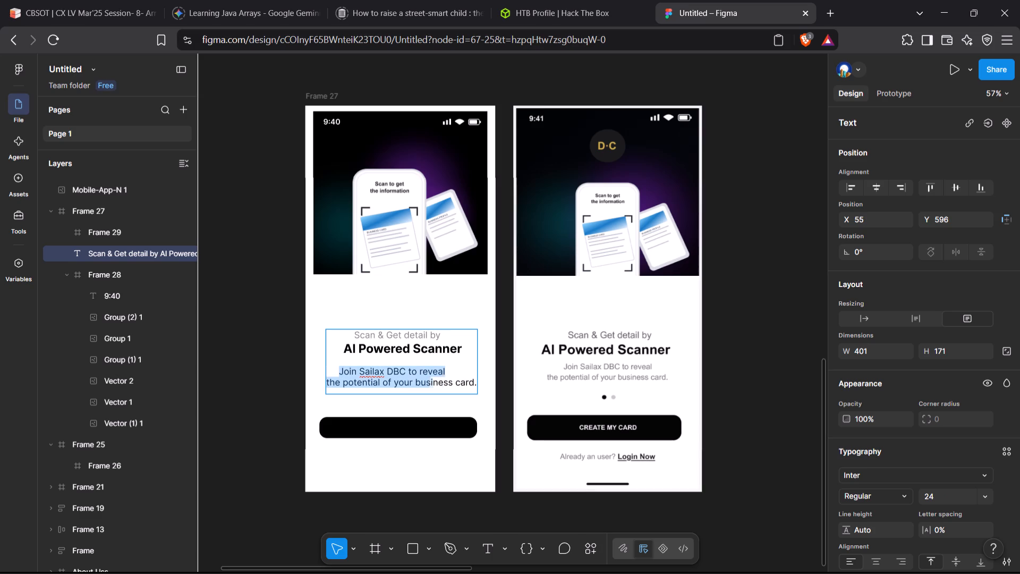
drag(433, 385, 484, 386)
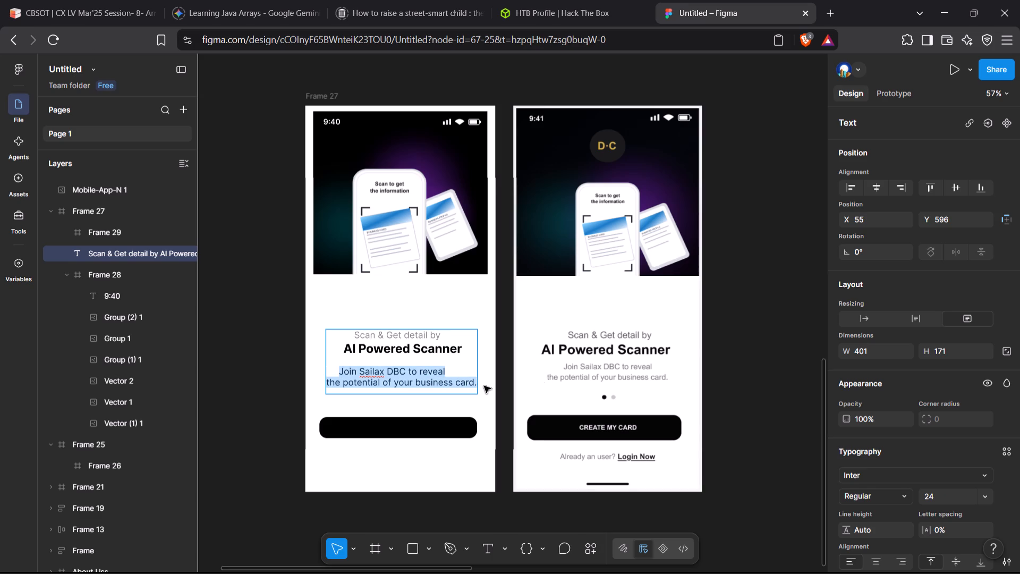
scroll(866, 491, down, 1)
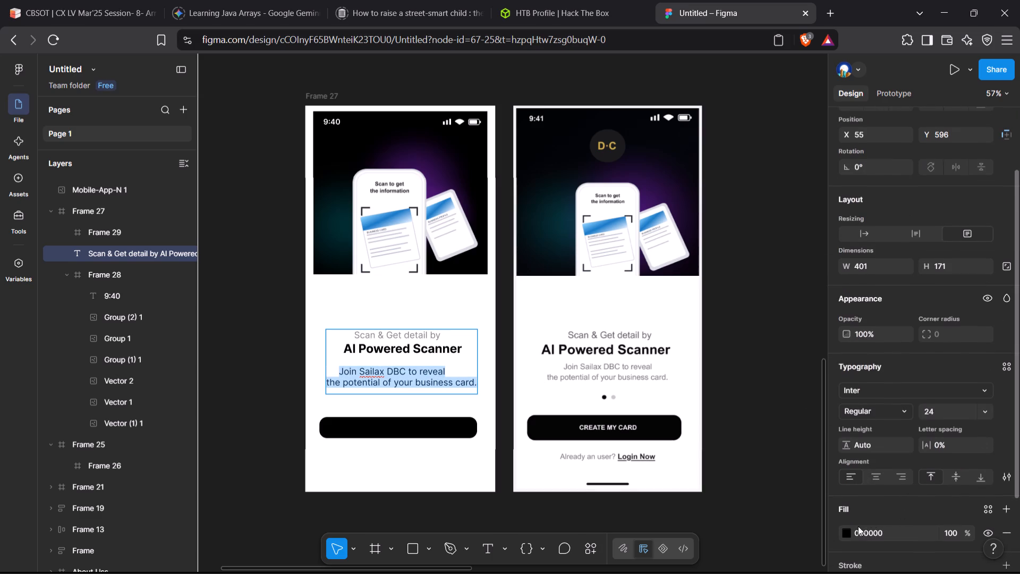
click(852, 534)
click(848, 533)
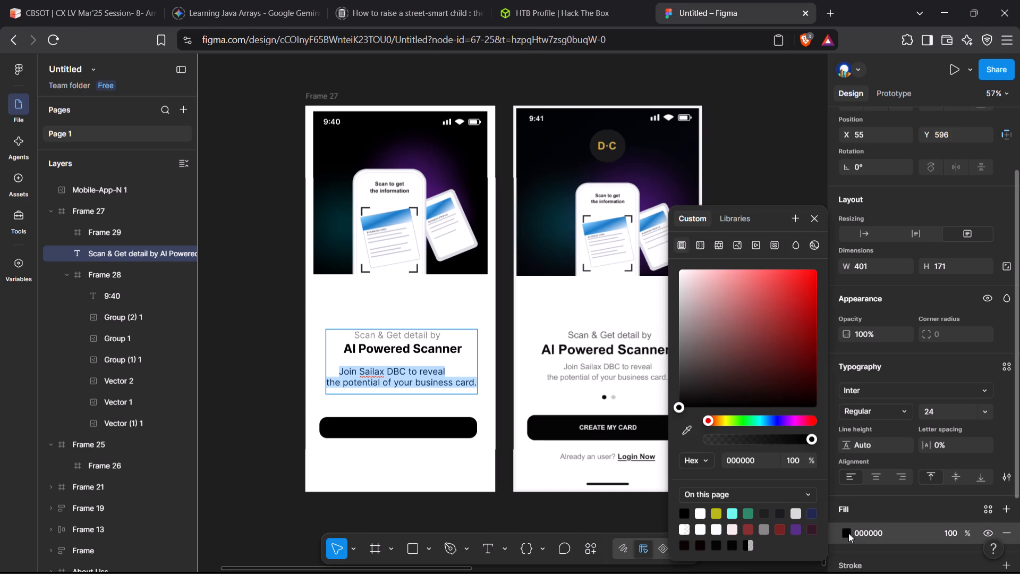
click(690, 432)
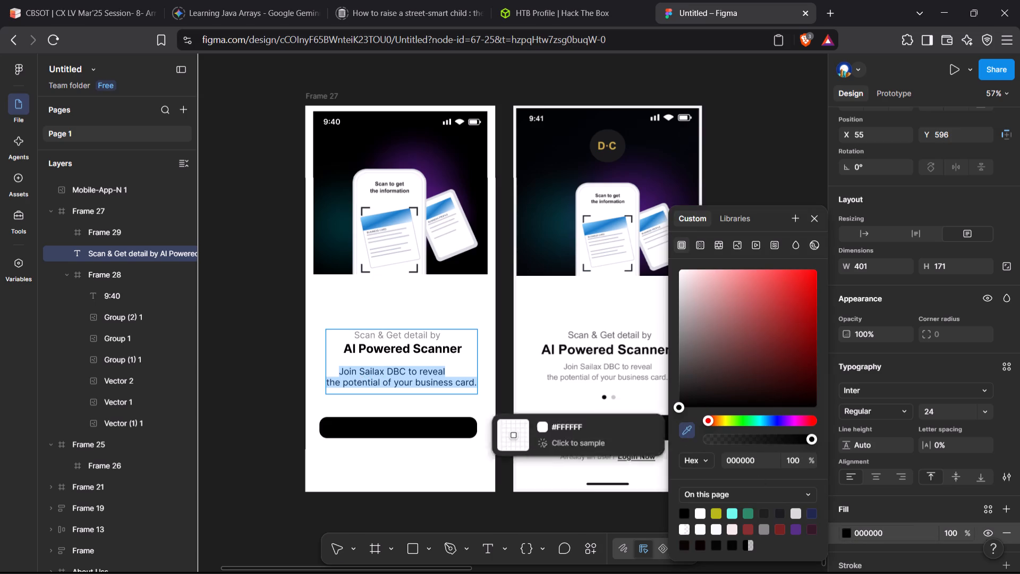
click(631, 378)
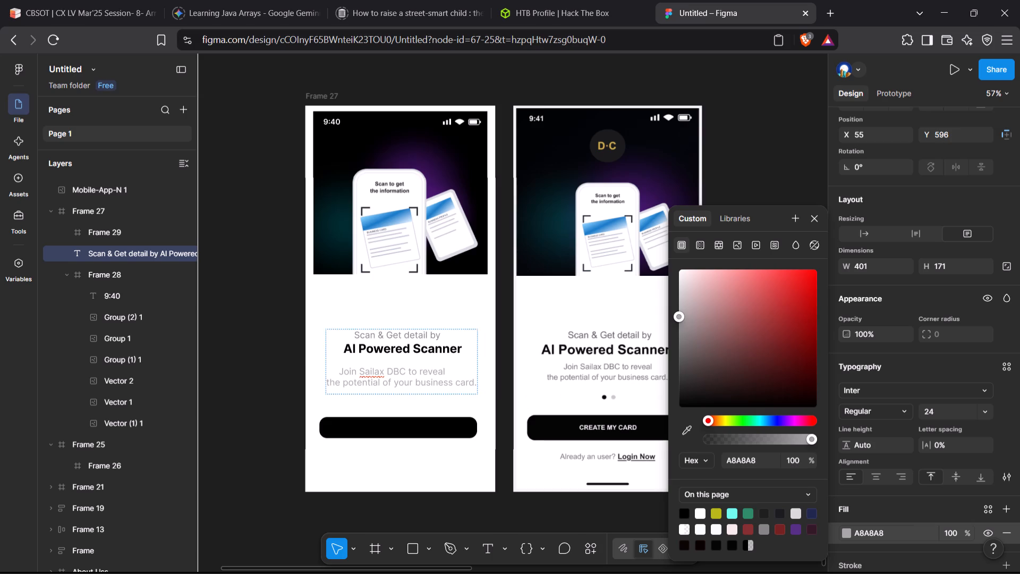
click(297, 349)
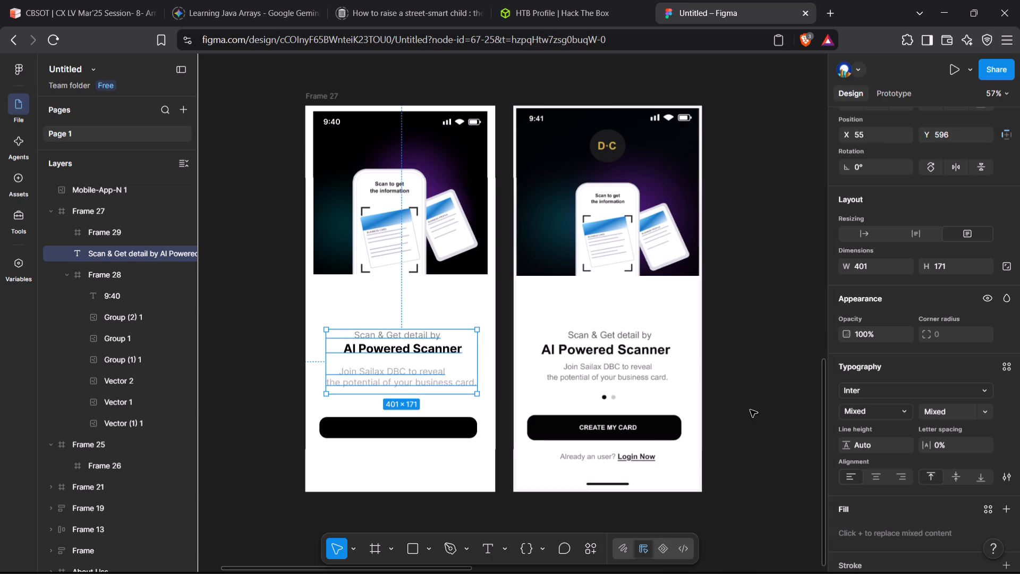
click(750, 410)
Insert four leading spaces before "Join Sailax DBC to reveal" to centre it over the line below, and finish editing the text.
click(420, 372)
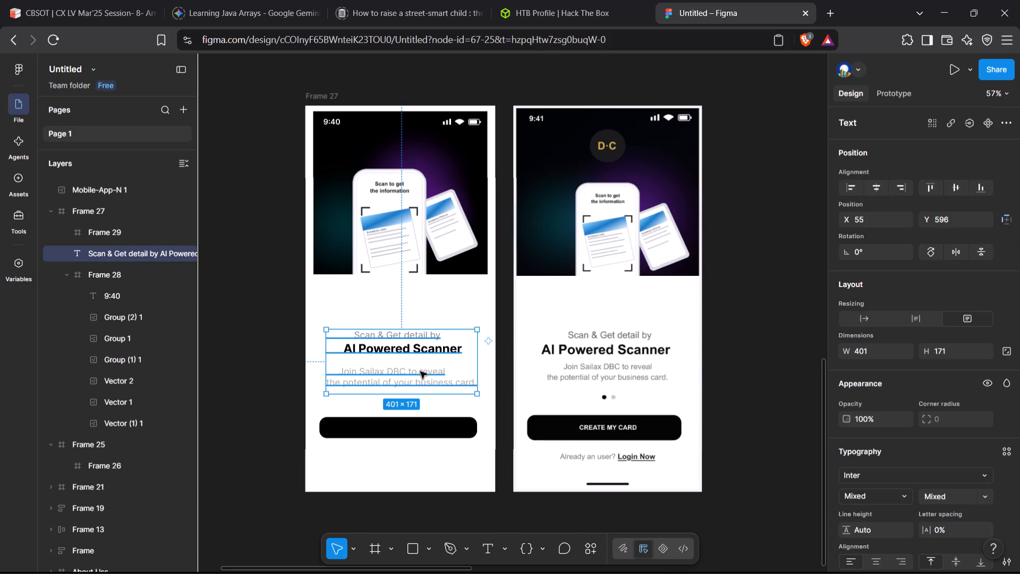
click(420, 372)
double_click(420, 372)
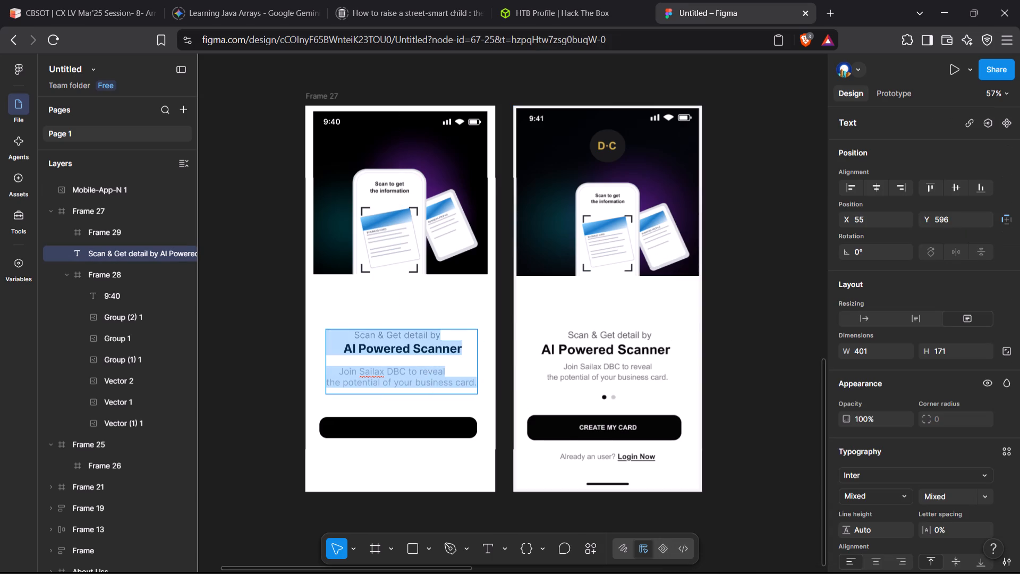
click(339, 369)
key(space)
key(space)
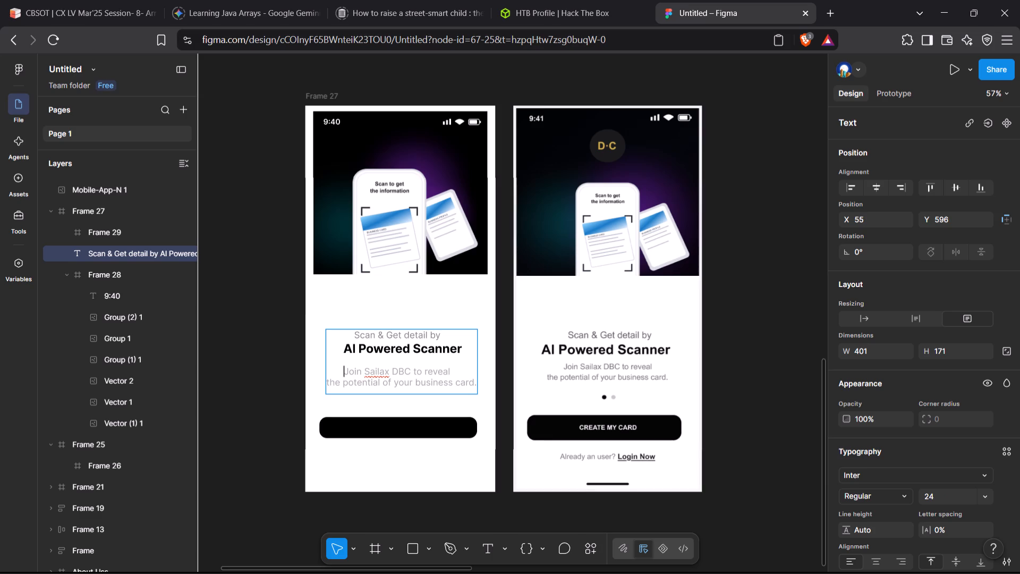
key(space)
key(space)
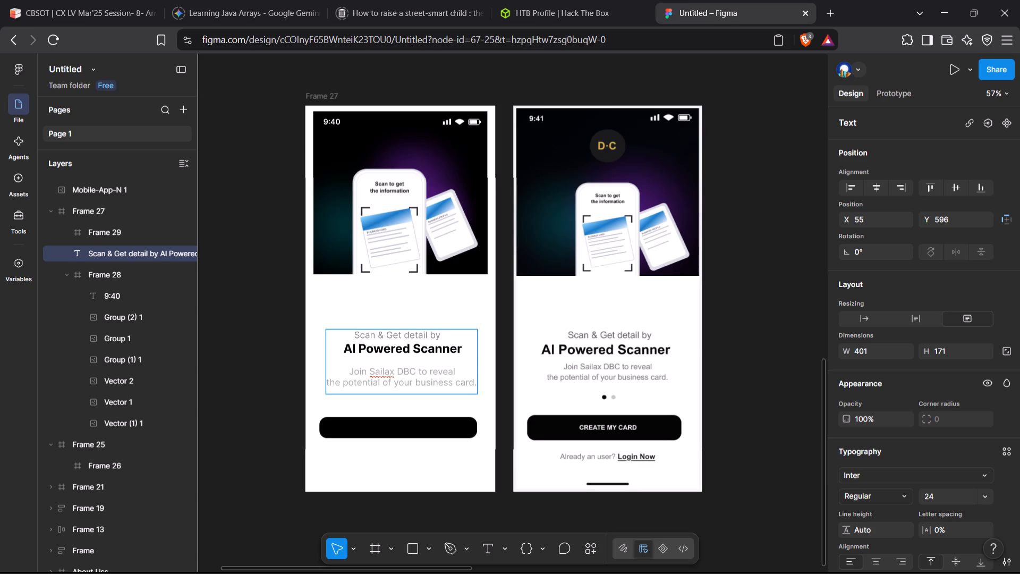
click(268, 404)
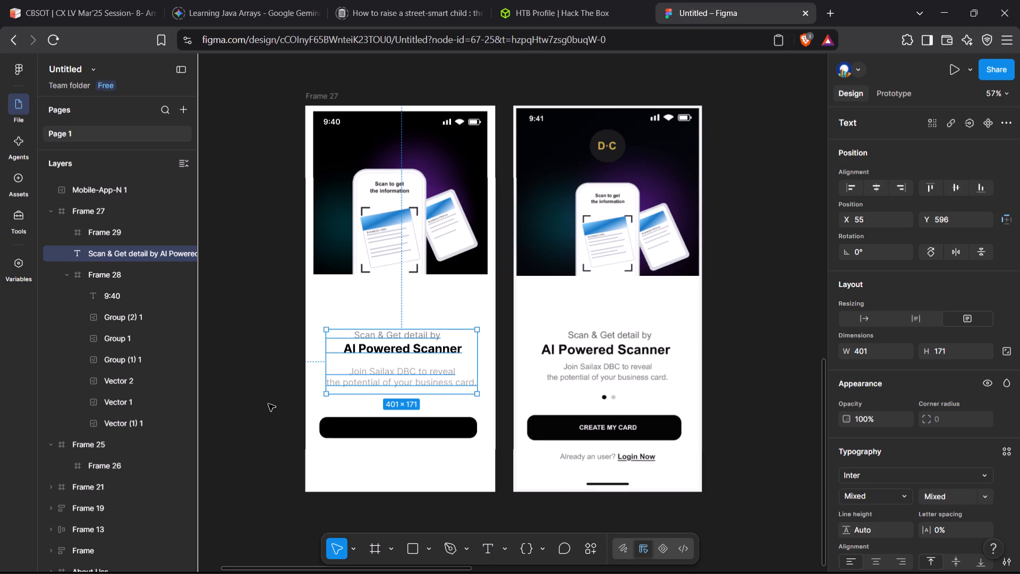
click(268, 404)
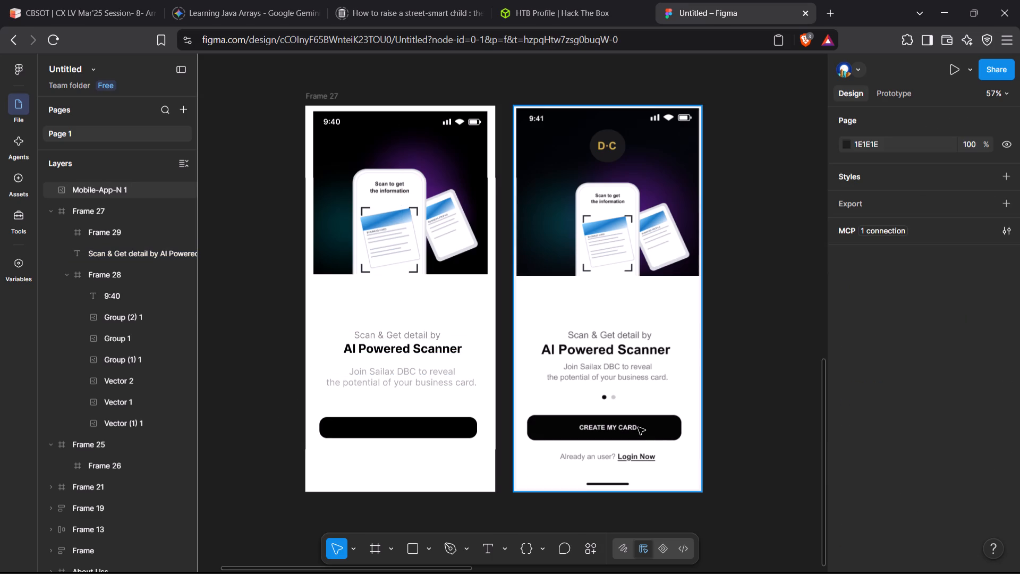
Set the two description lines, "Join Sailax DBC to reveal the potential of your business card.", to font size 20.
click(474, 376)
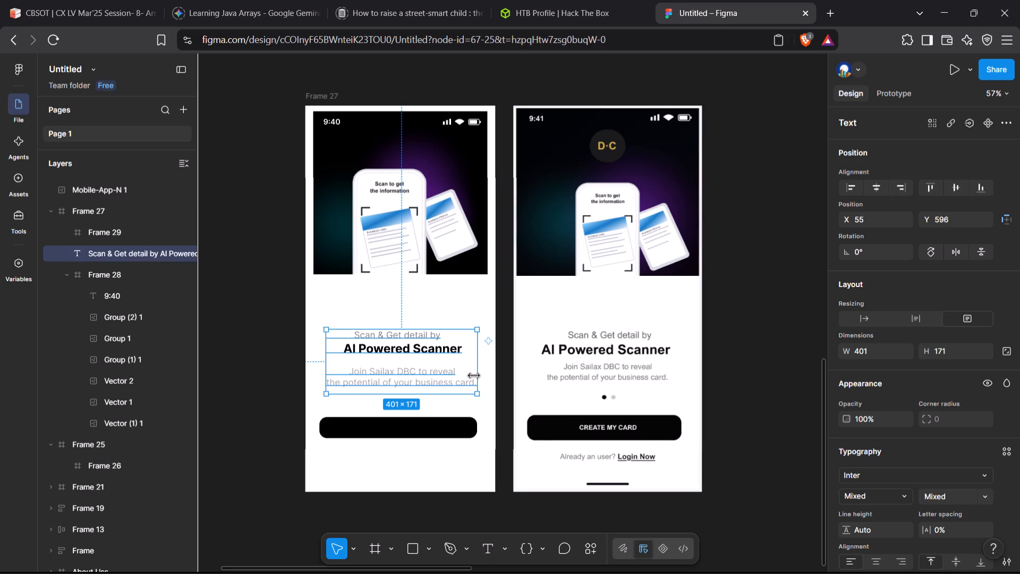
click(345, 370)
double_click(345, 370)
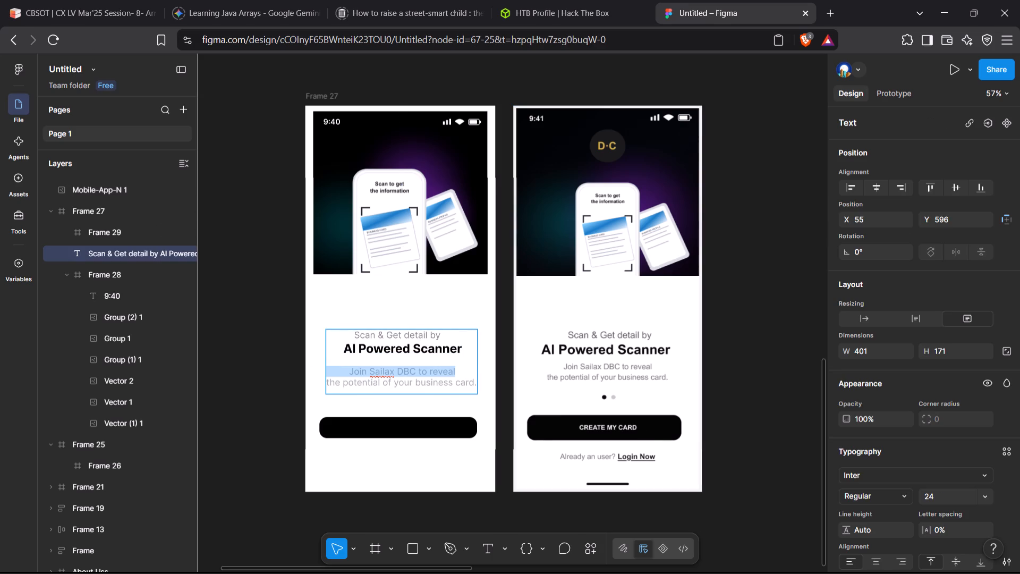
click(345, 370)
drag(345, 370, 466, 386)
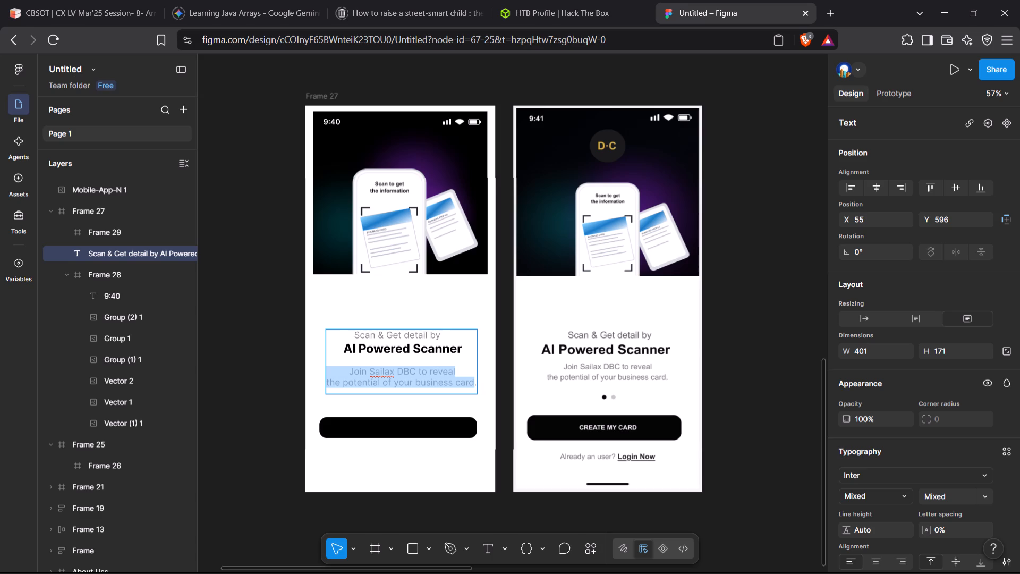
key(shift+Right)
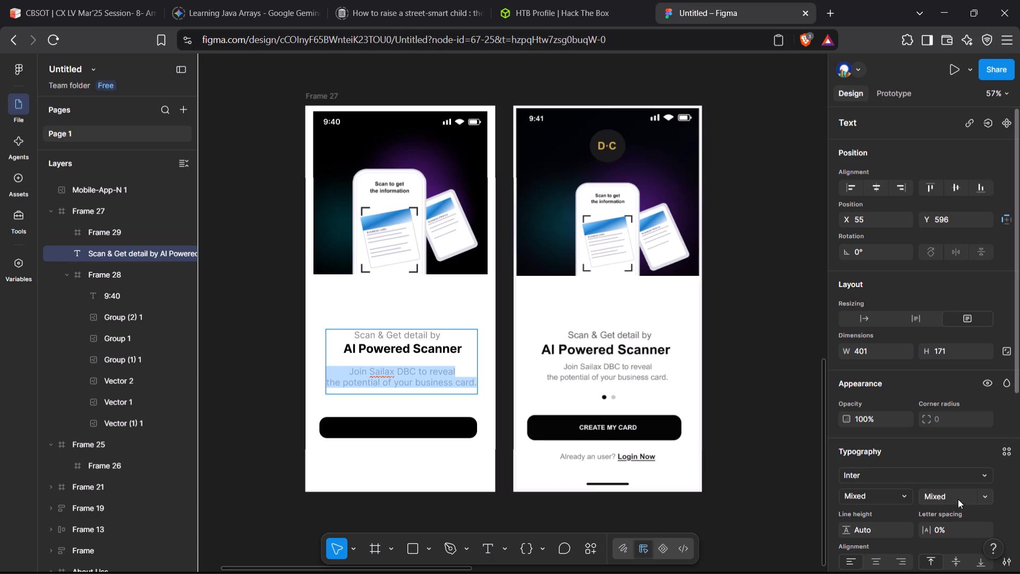
scroll(958, 507, down, 1)
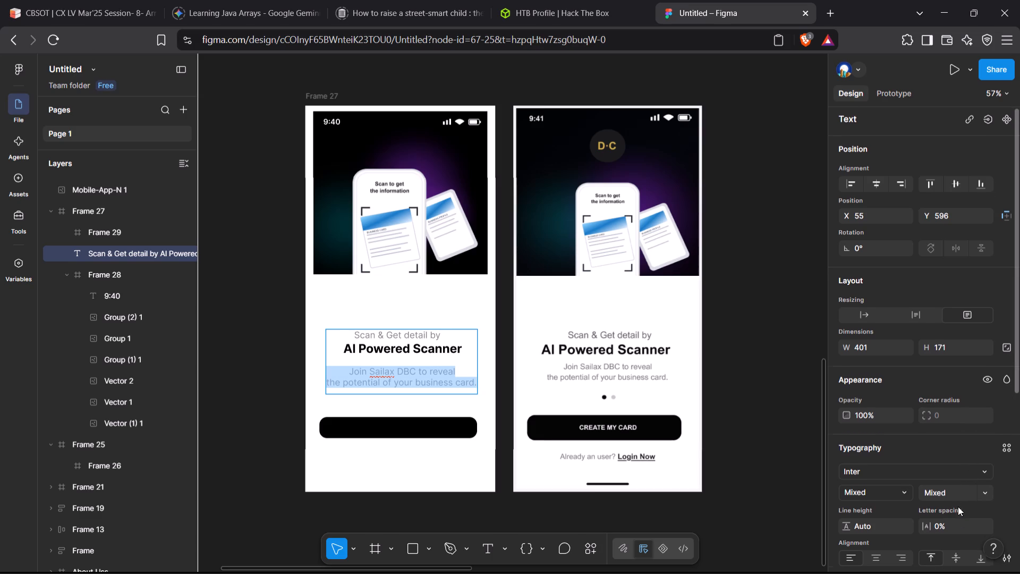
scroll(958, 507, down, 1)
click(988, 469)
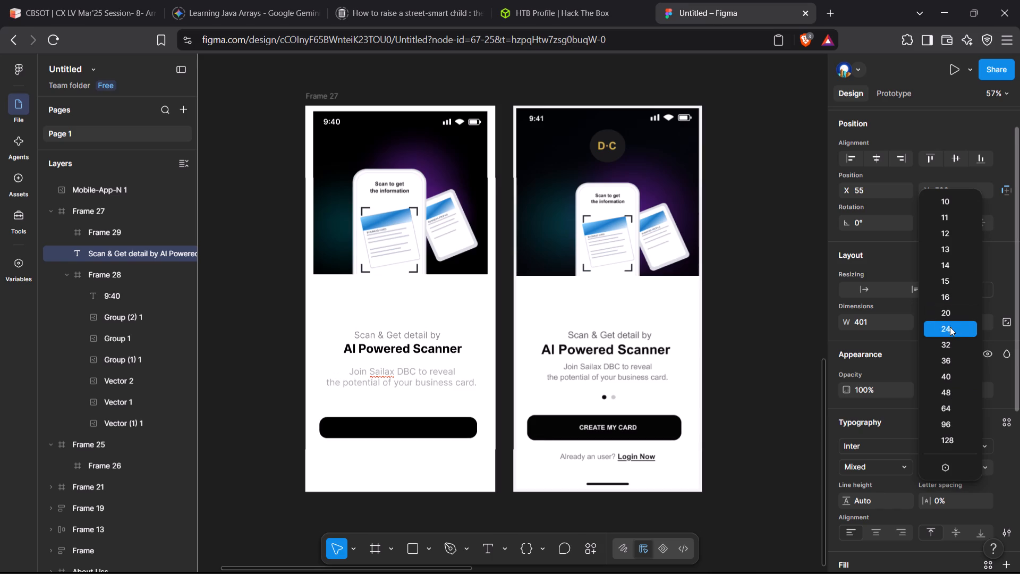
click(887, 358)
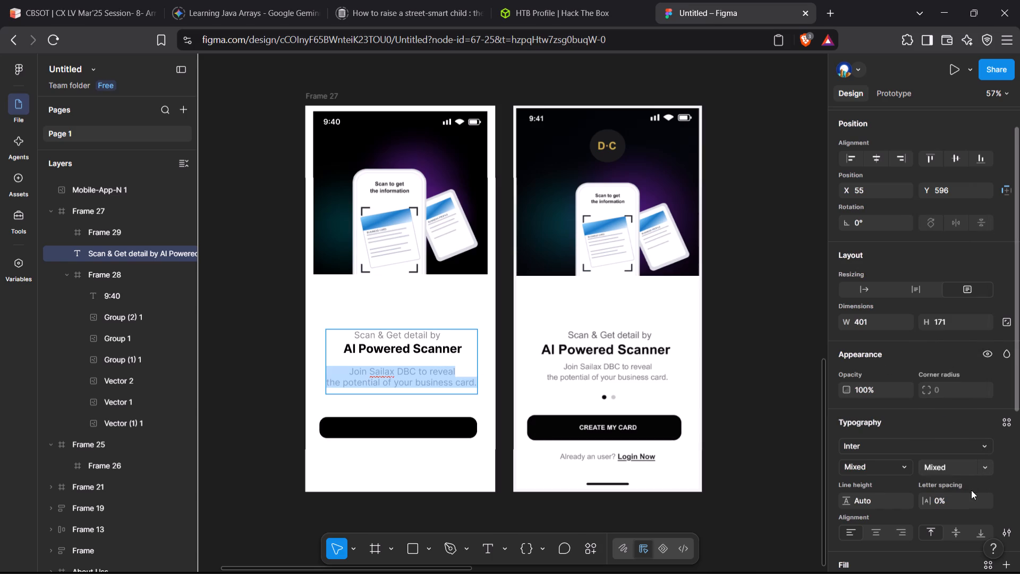
click(952, 460)
double_click(952, 460)
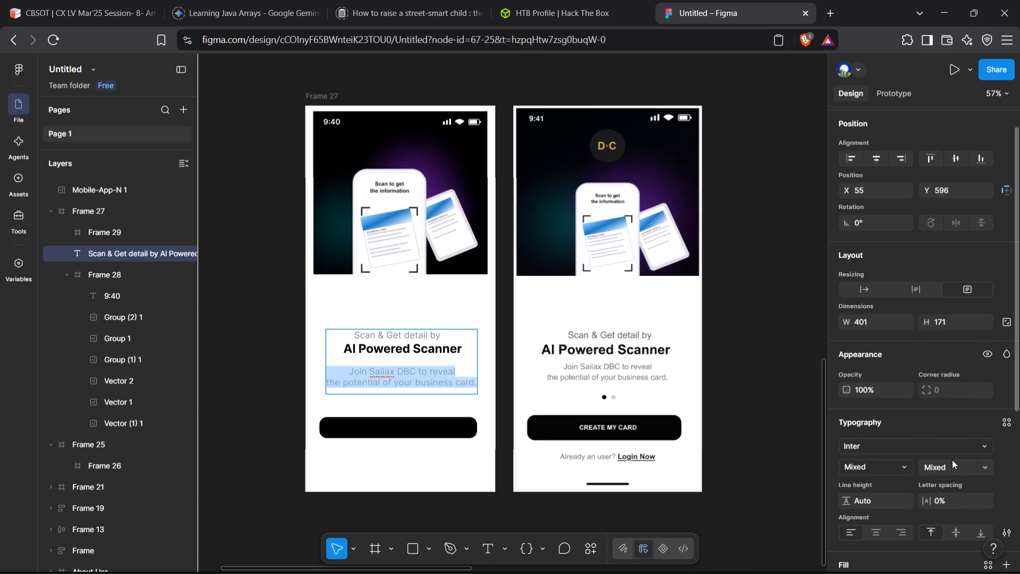
click(952, 460)
click(989, 469)
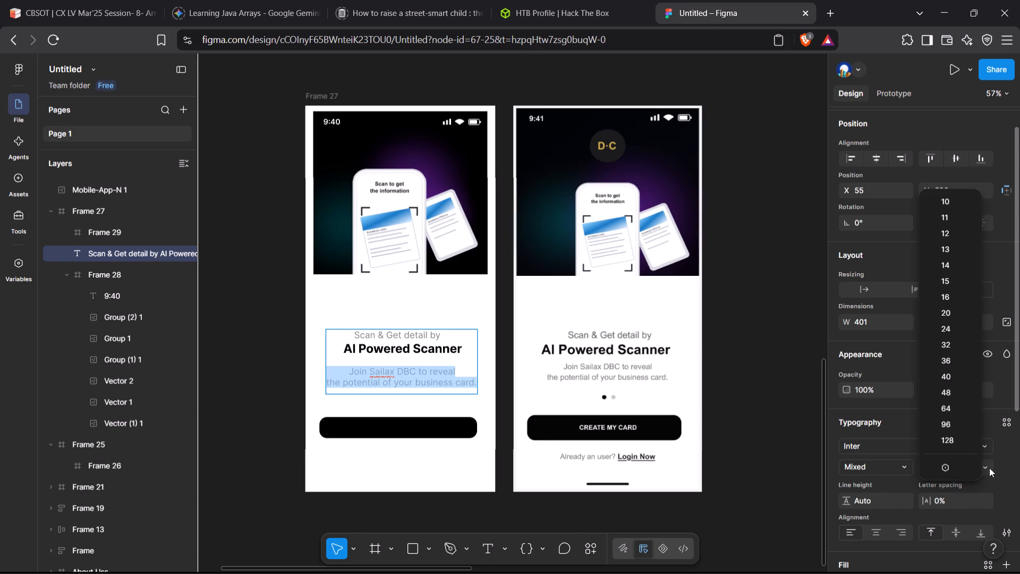
click(953, 314)
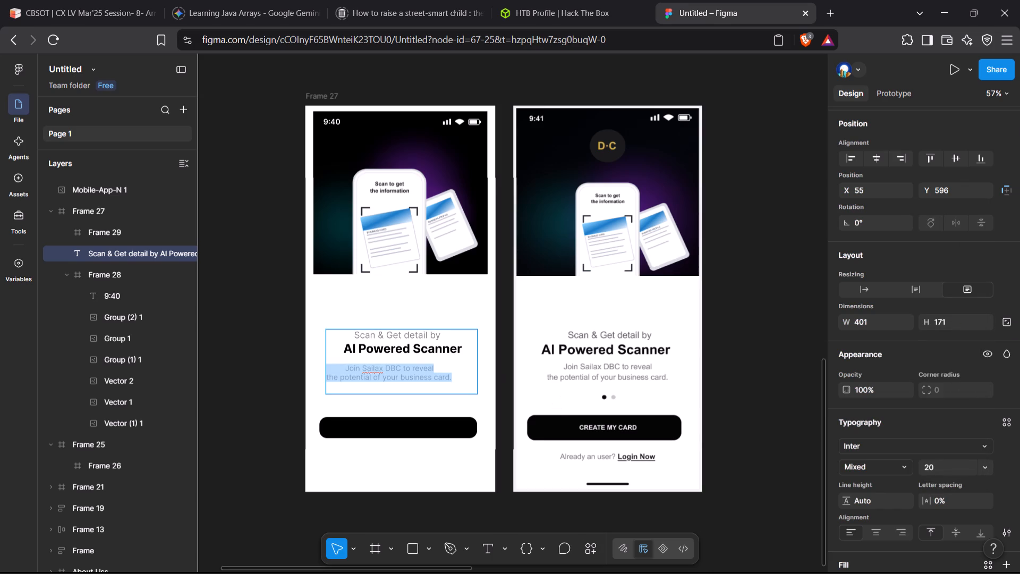
Insert four more leading spaces before "Join Sailax DBC to reveal" to shift the line toward the heading's centre.
click(343, 368)
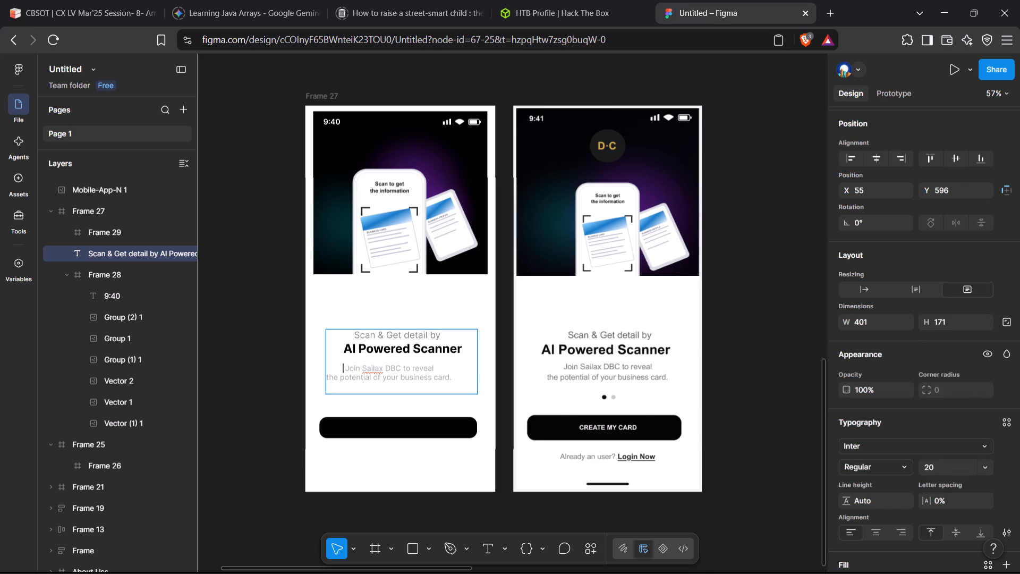
key(space)
key(space)
key(space)
key(space)
key(Down)
key(shift+super+F23)
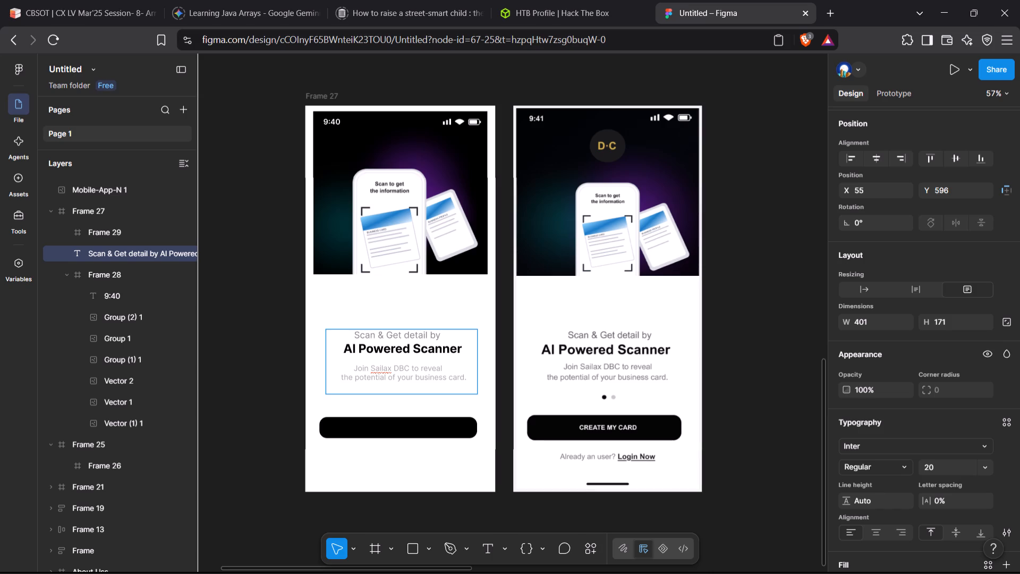
key(space)
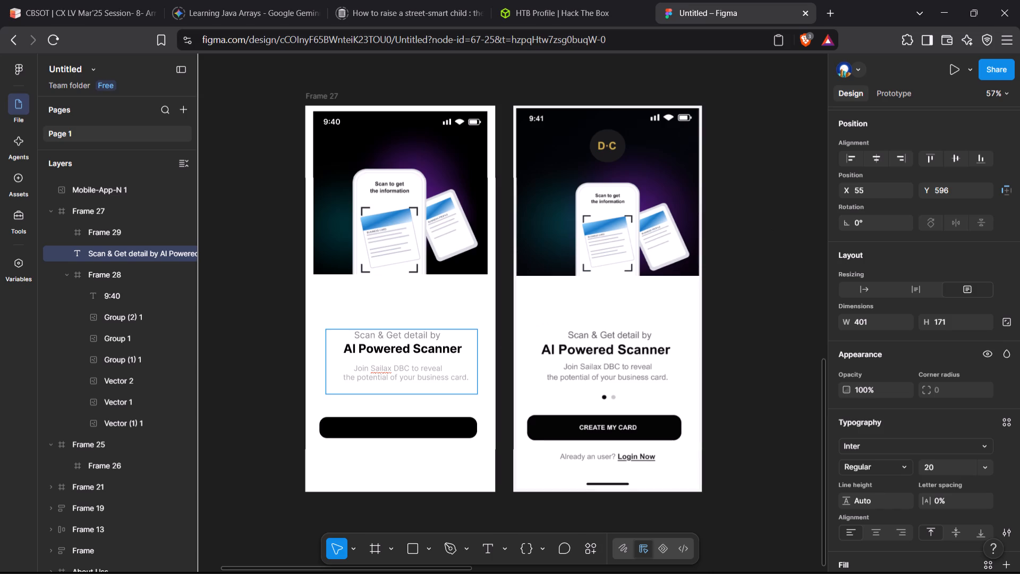
Set the bold "AI Powered Scanner" heading line to font size 34.
click(449, 355)
click(455, 351)
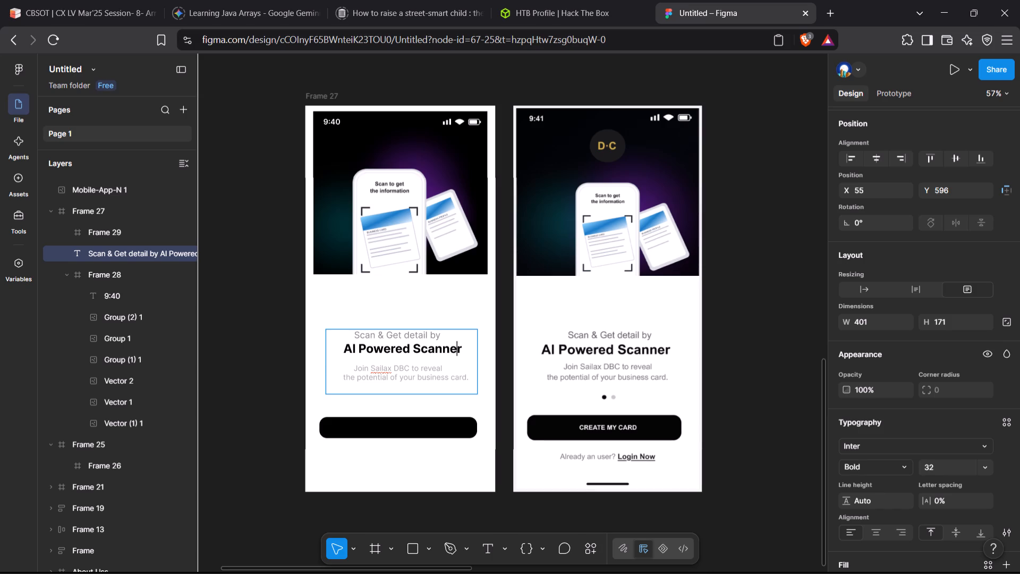
click(461, 349)
drag(461, 349, 329, 356)
drag(329, 356, 342, 345)
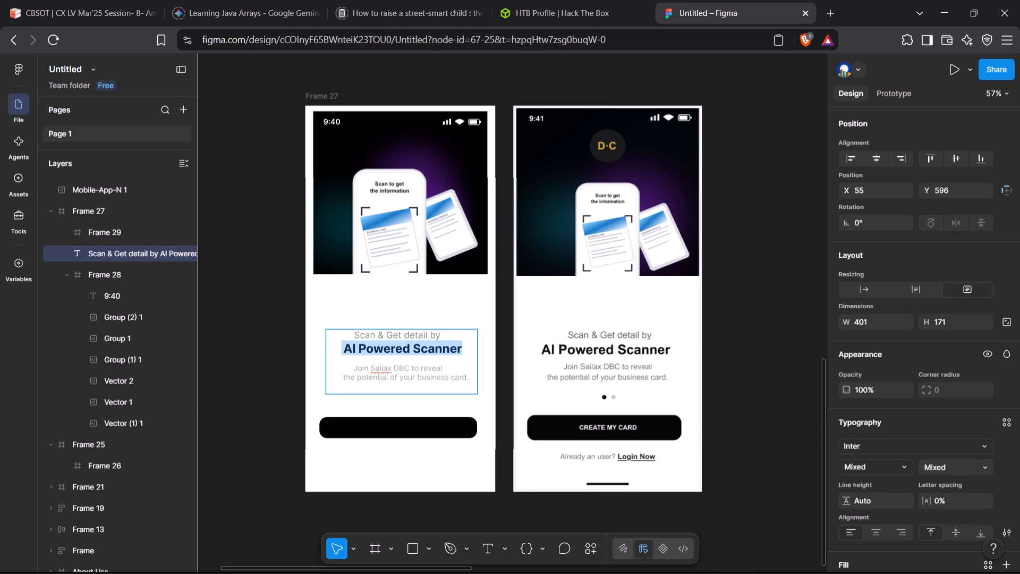
click(399, 343)
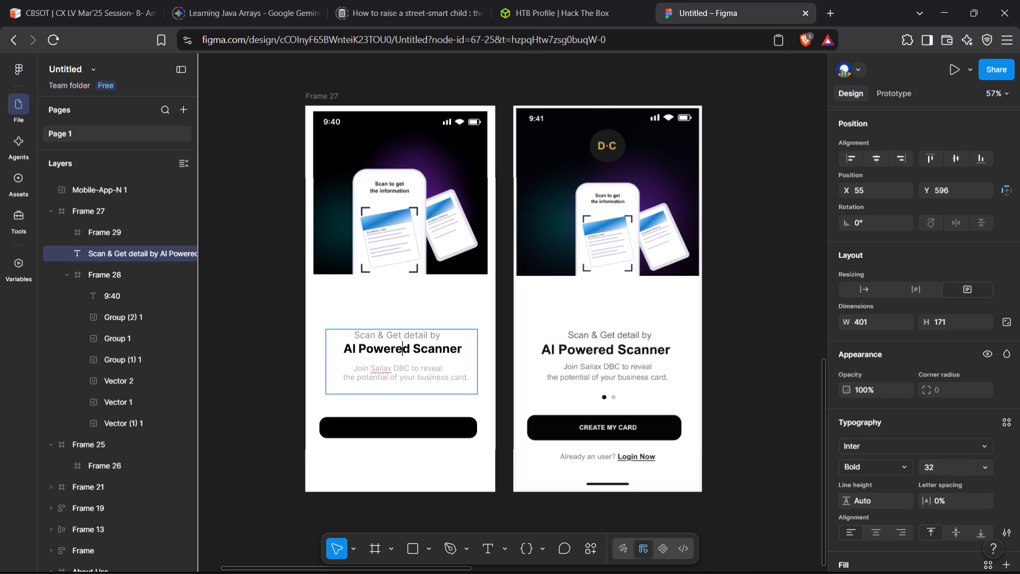
click(464, 351)
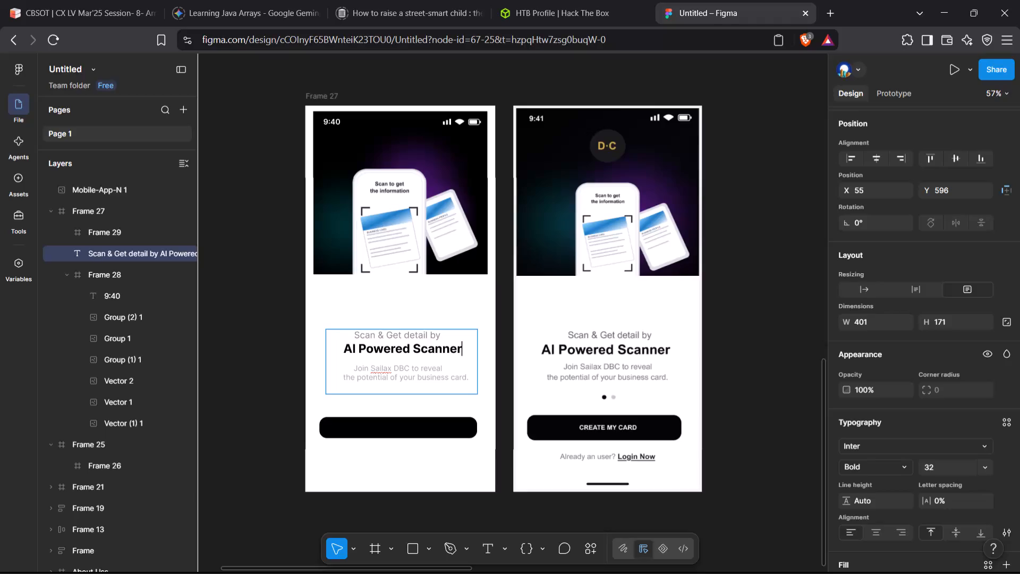
drag(464, 351, 346, 348)
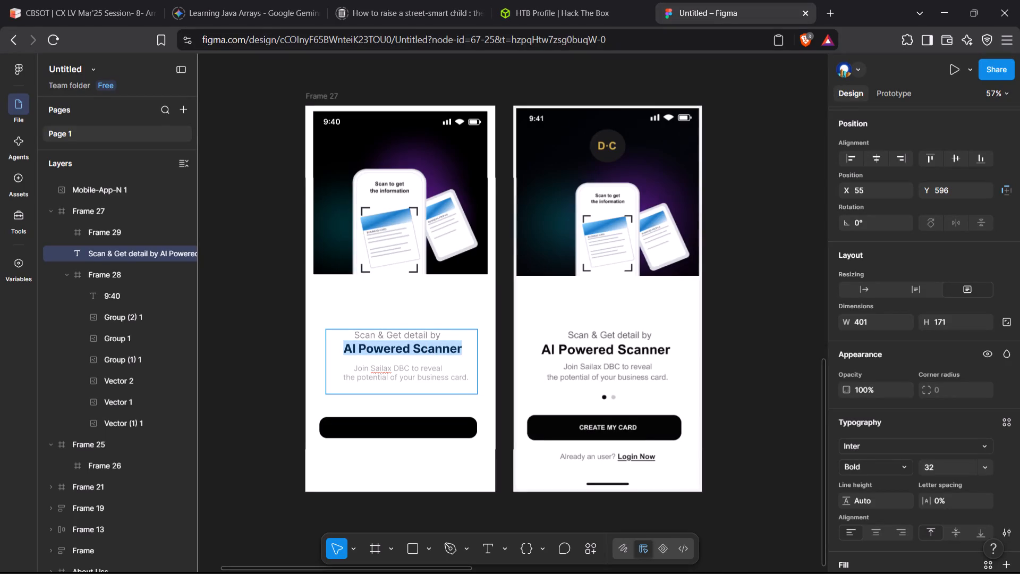
click(957, 467)
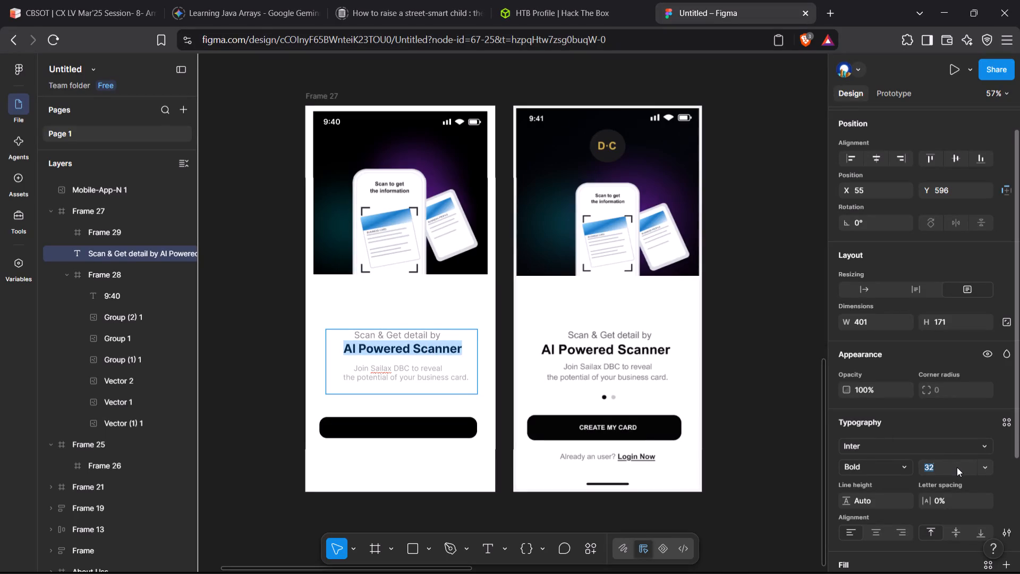
key(BackSpace)
text(34)
key(Return)
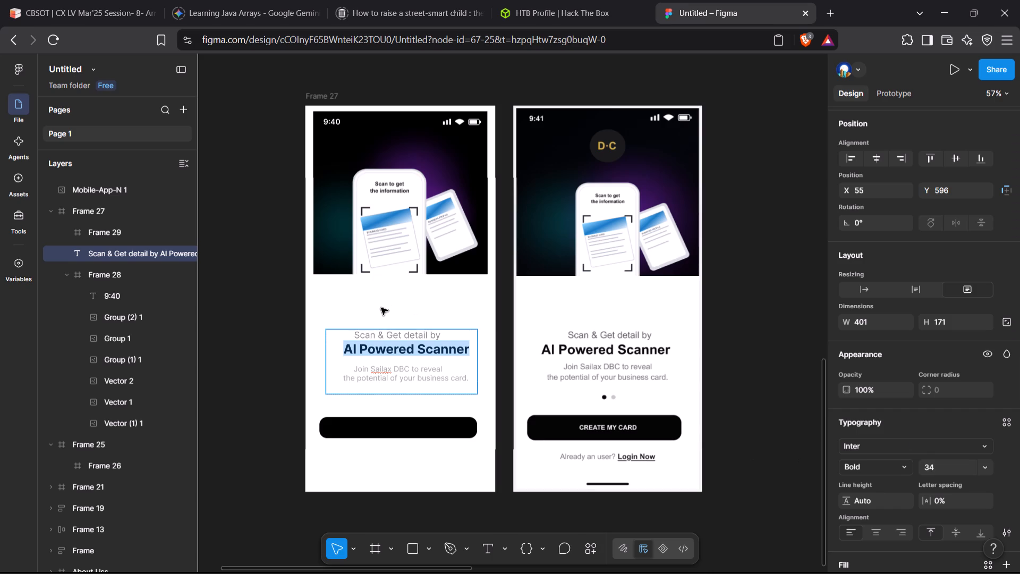
Delete two leading spaces before "AI Powered Scanner" to re-centre the enlarged heading.
click(344, 347)
key(BackSpace)
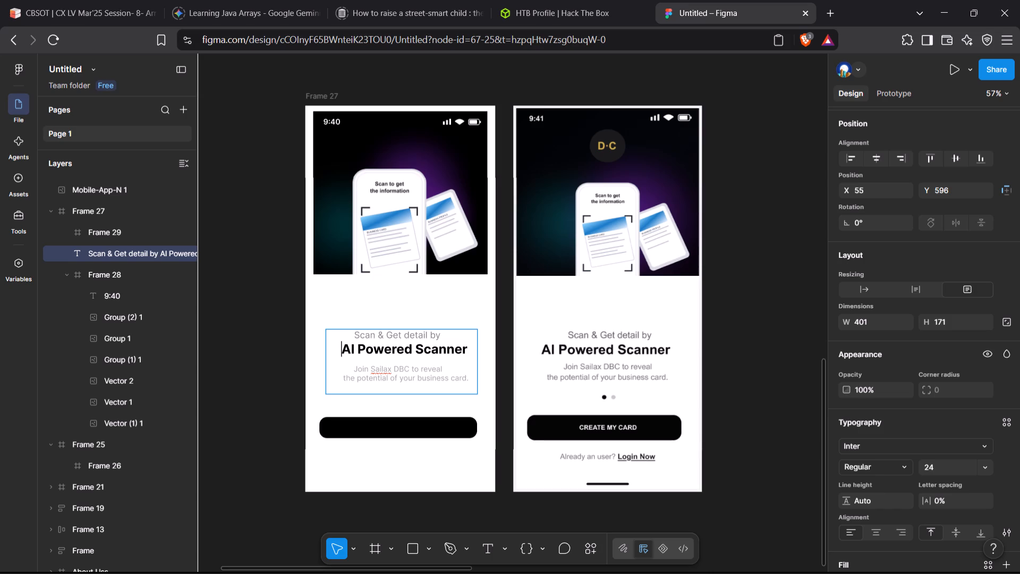
key(BackSpace)
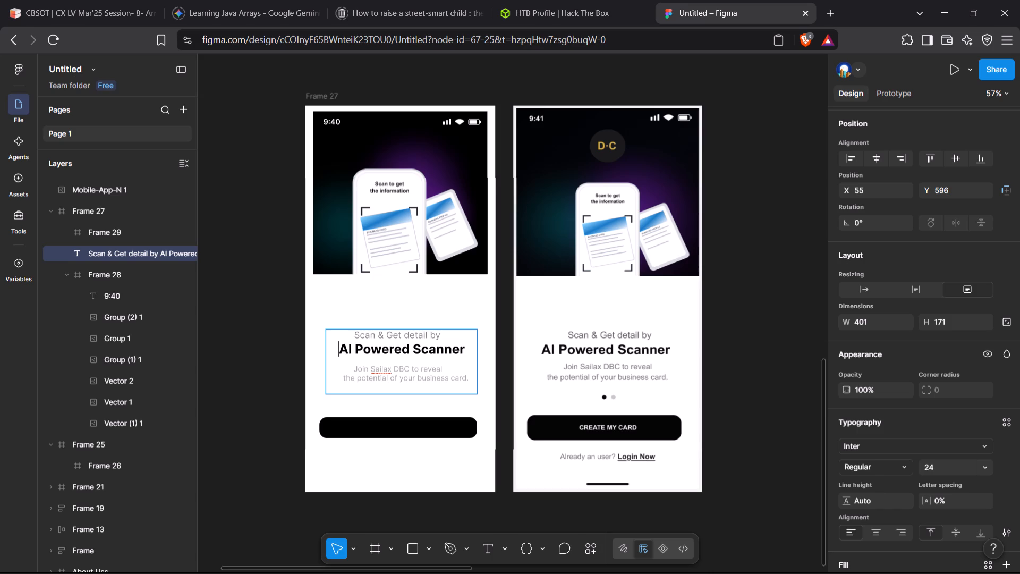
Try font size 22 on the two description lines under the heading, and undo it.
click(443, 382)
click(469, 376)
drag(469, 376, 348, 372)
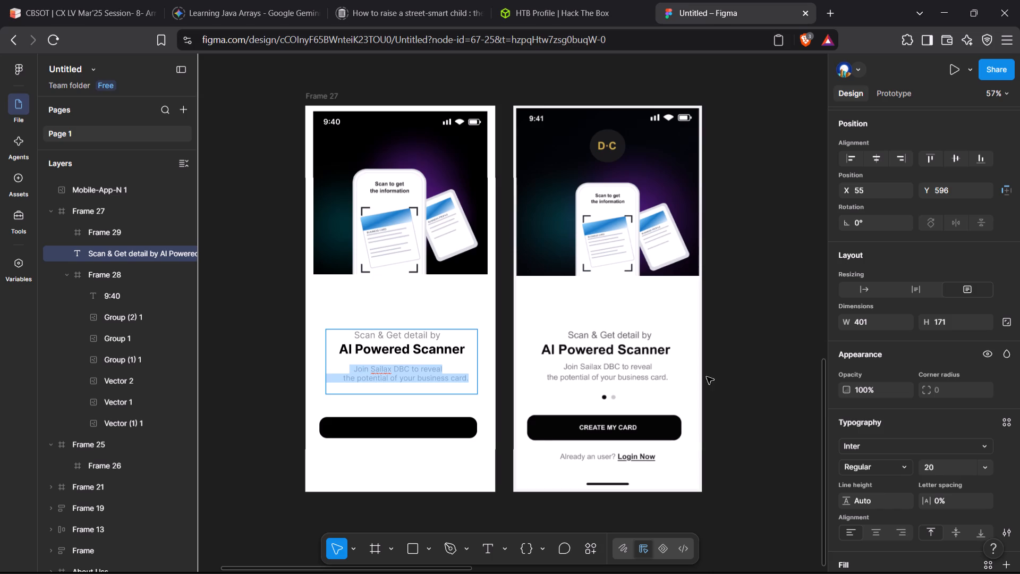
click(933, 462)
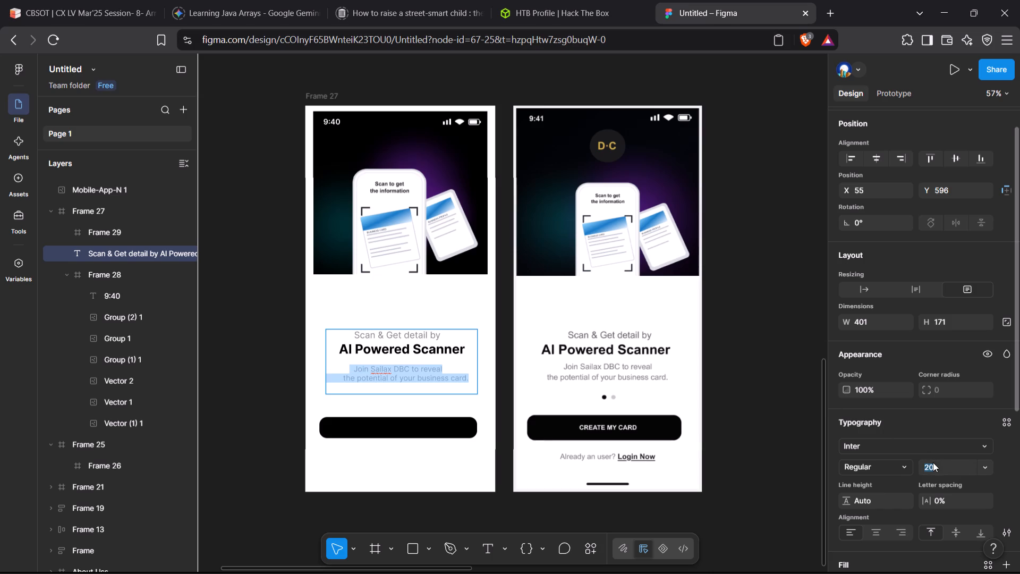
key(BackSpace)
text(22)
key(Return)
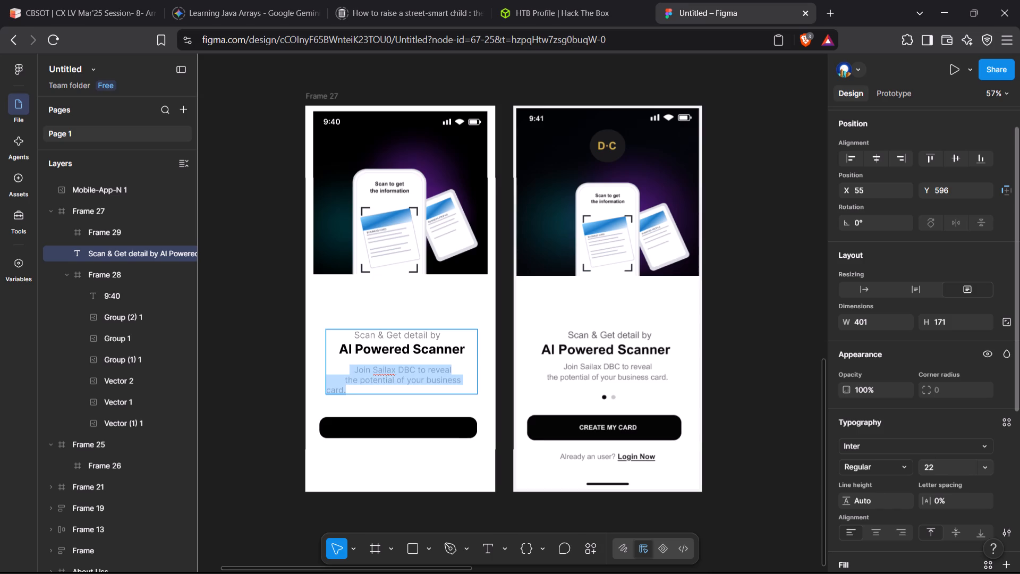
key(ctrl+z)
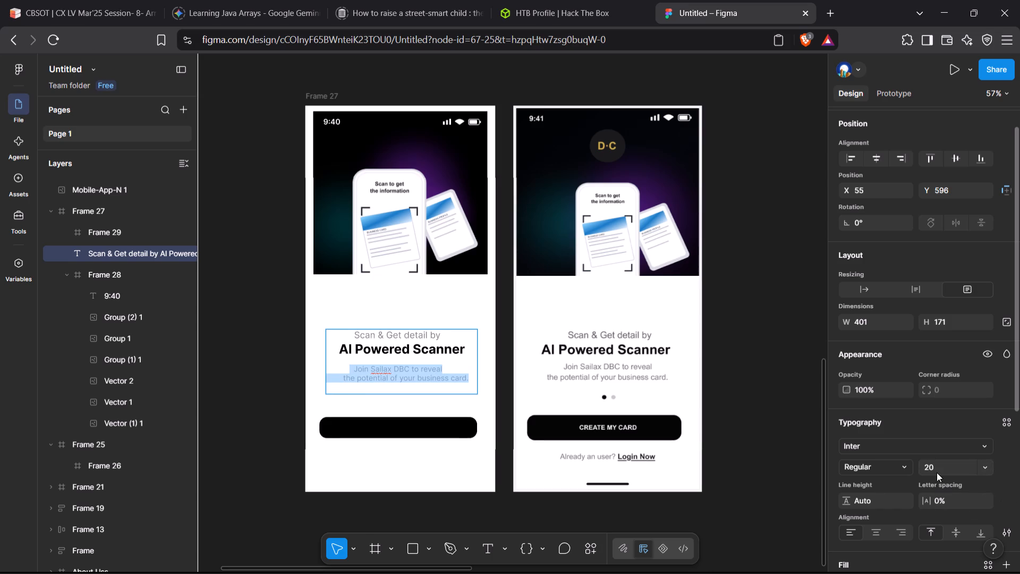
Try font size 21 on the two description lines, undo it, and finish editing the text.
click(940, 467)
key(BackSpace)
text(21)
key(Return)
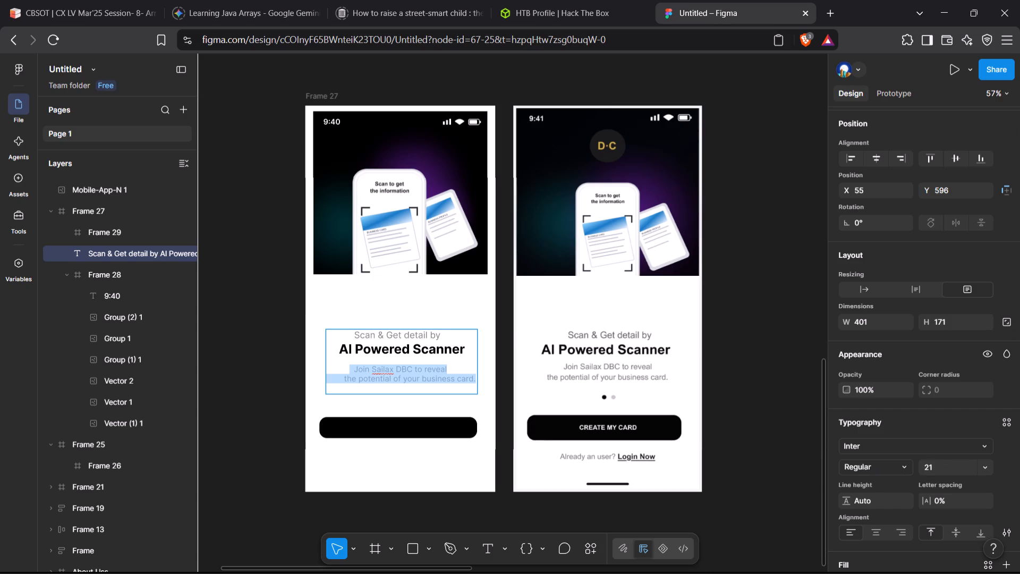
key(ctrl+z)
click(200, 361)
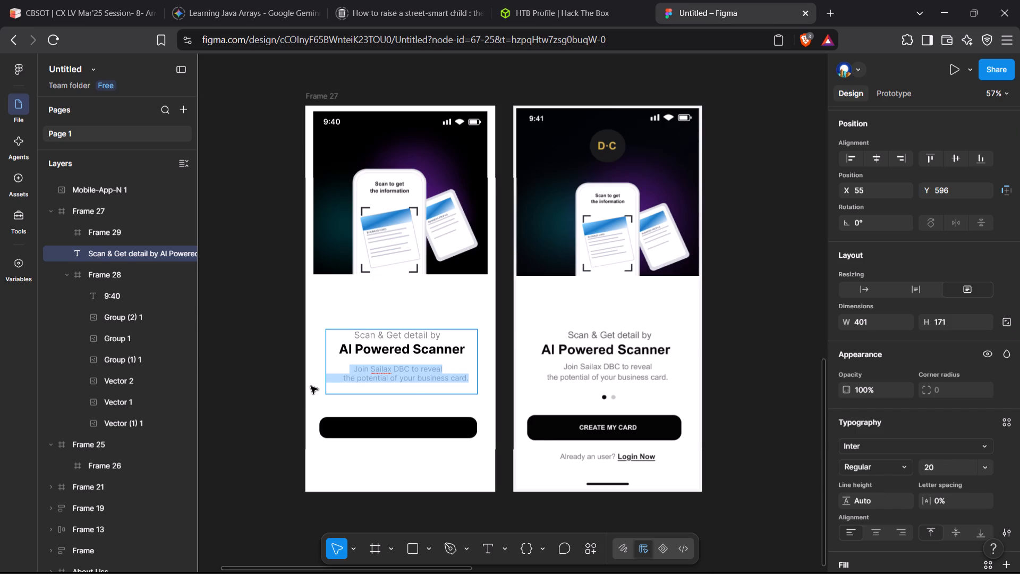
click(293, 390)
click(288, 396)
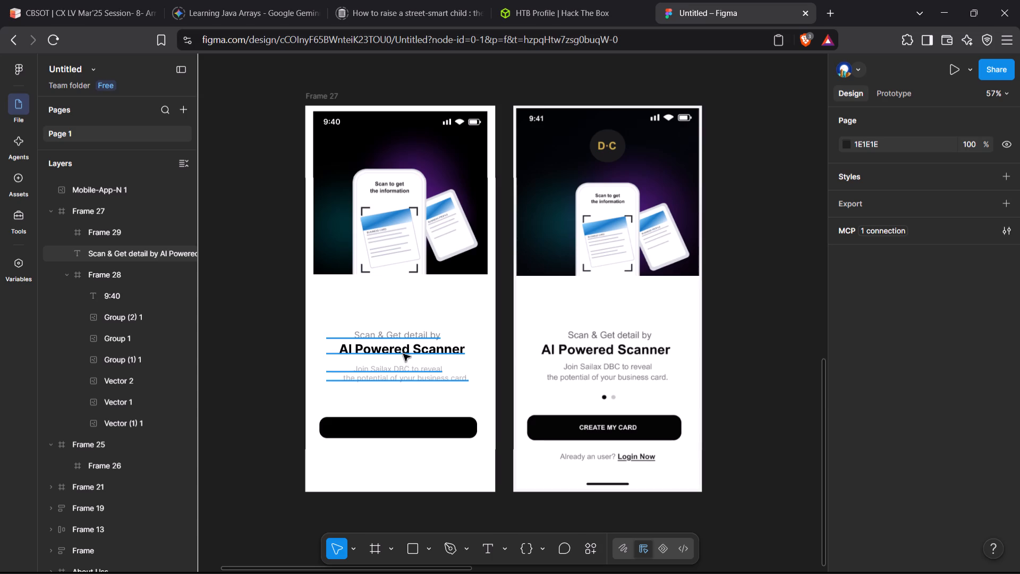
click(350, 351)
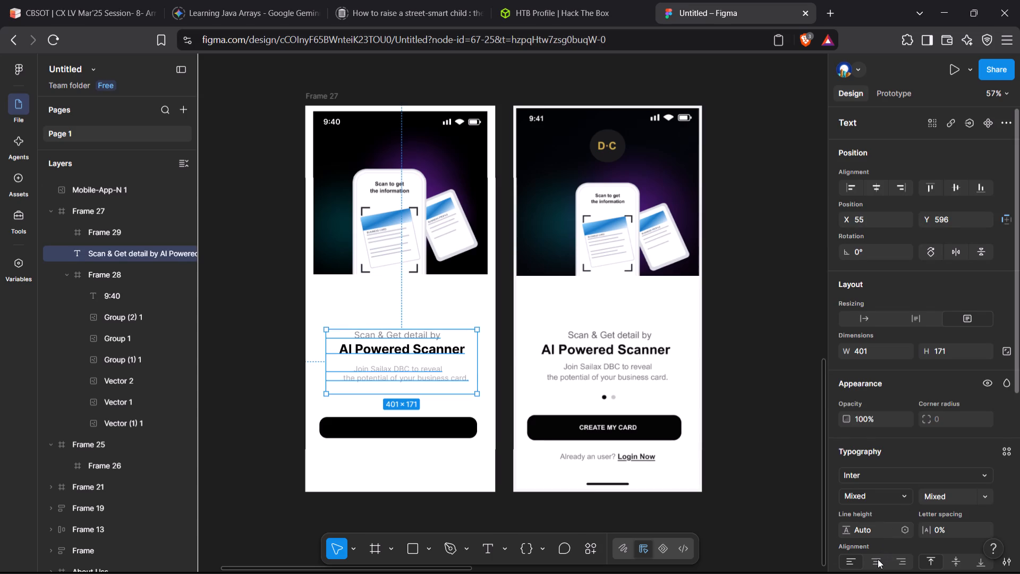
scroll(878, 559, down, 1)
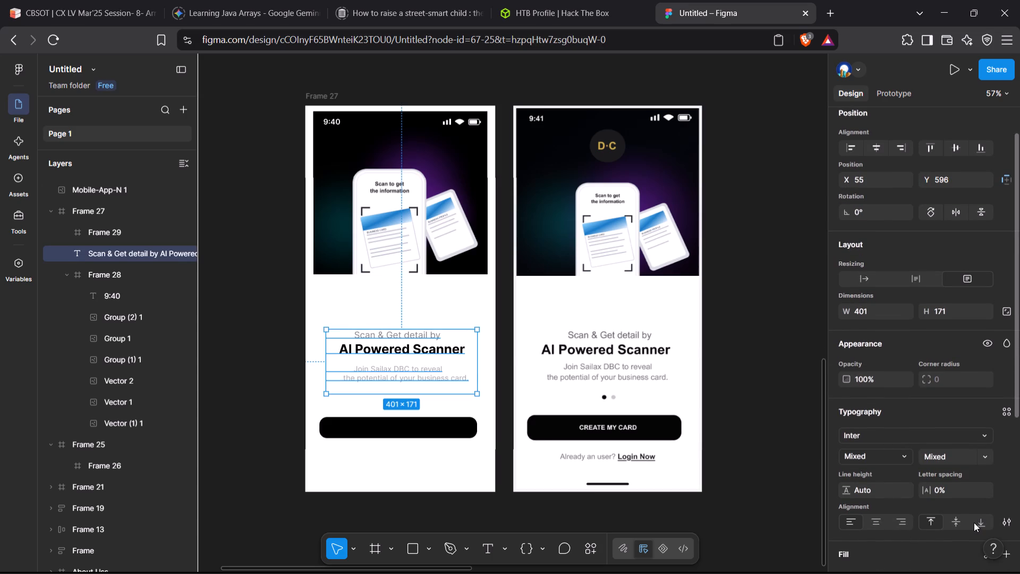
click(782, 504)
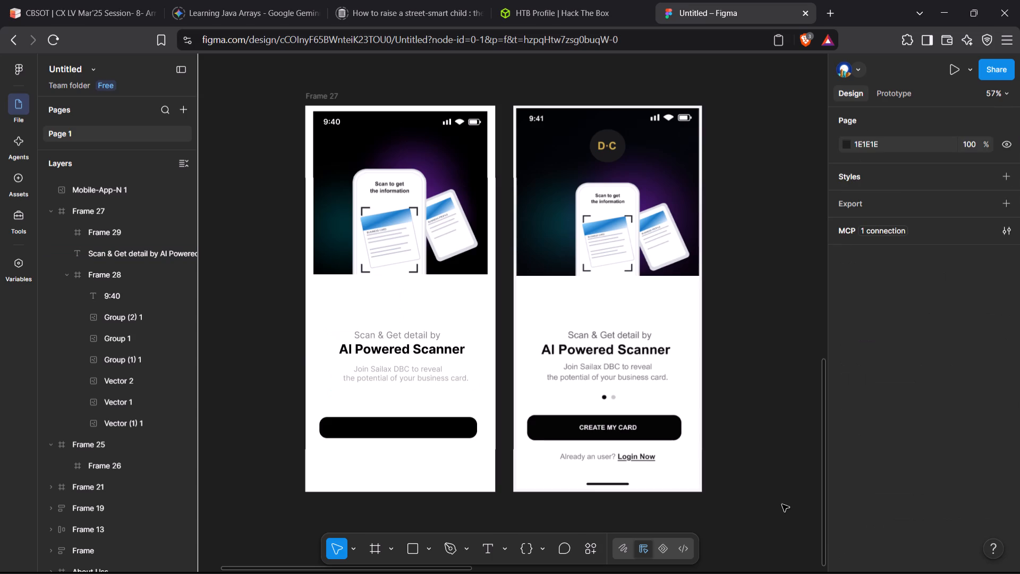
Add the text "CREATE MY CARD" inside the black rounded button below the description.
click(415, 432)
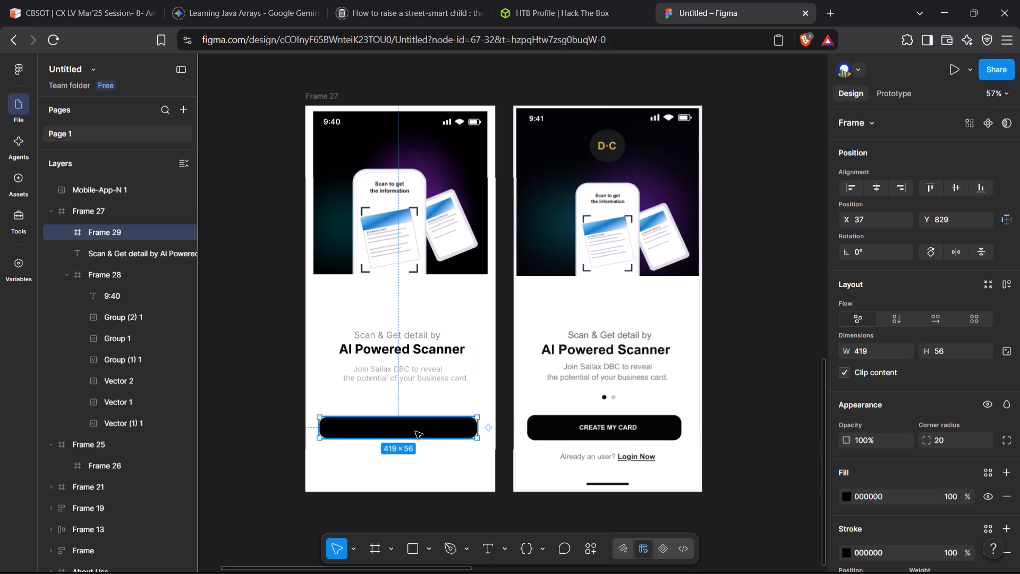
click(490, 558)
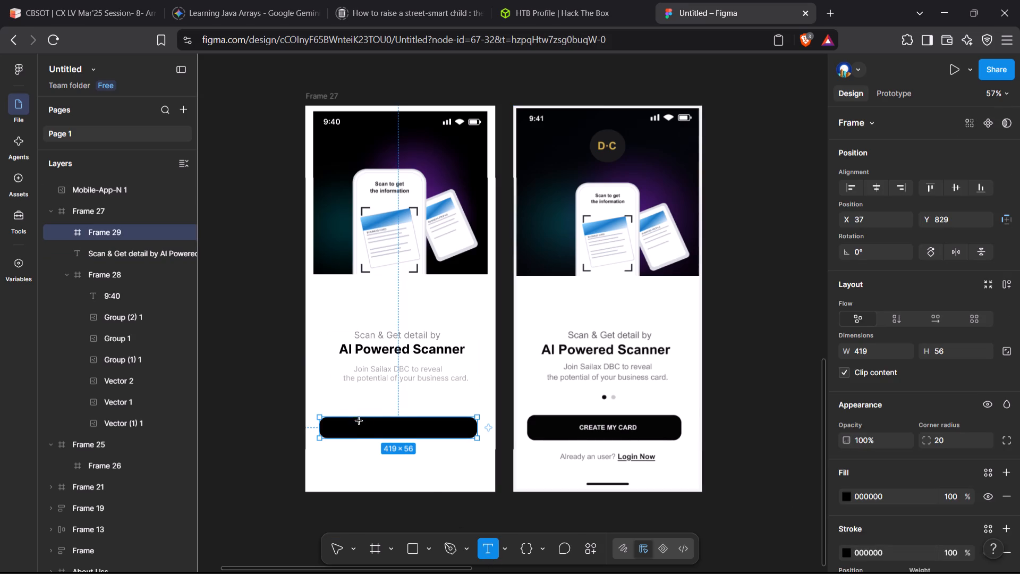
click(373, 428)
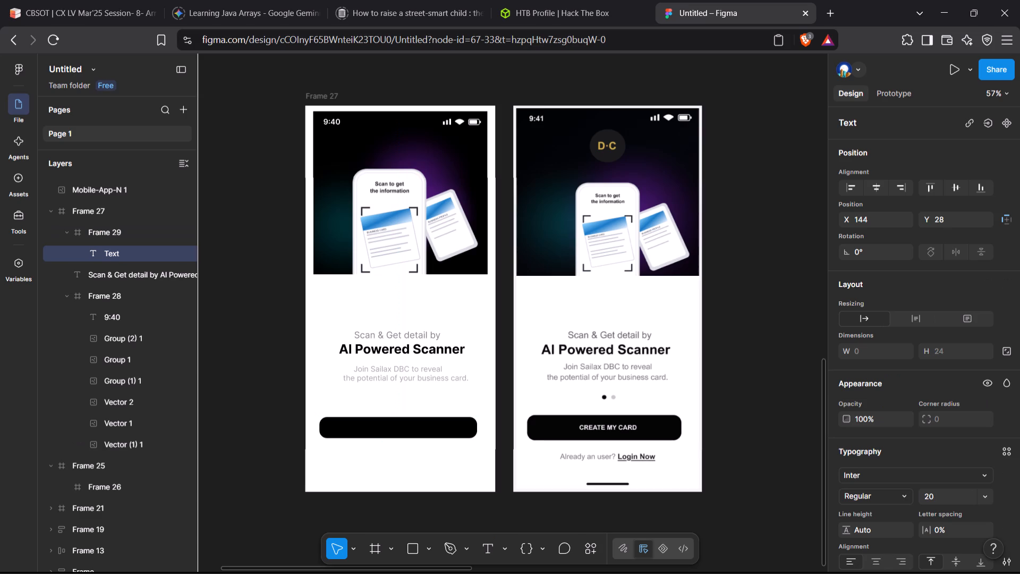
text(CREATE)
key(space)
text(MY)
key(space)
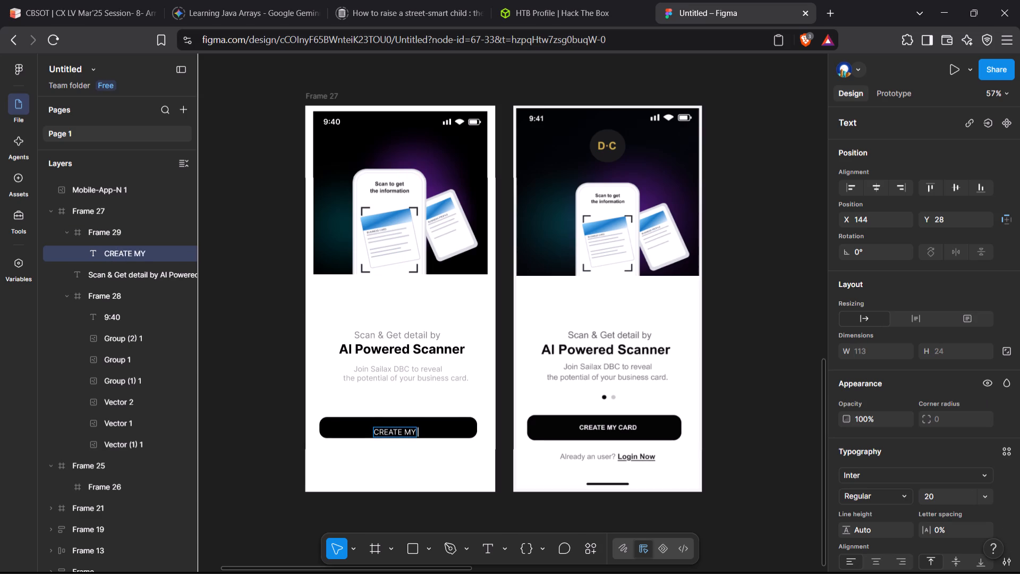
text(CARE)
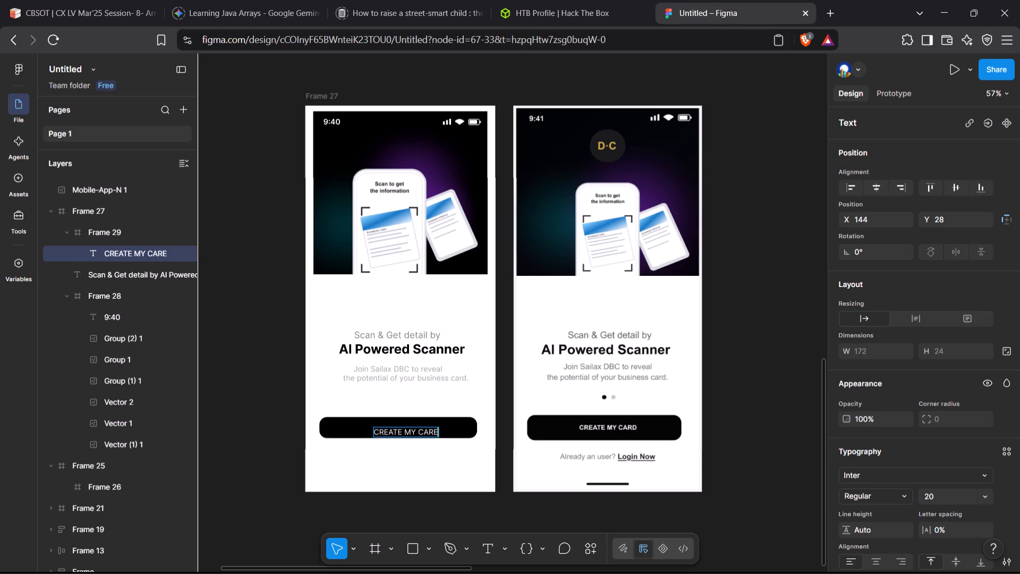
key(BackSpace)
key(d)
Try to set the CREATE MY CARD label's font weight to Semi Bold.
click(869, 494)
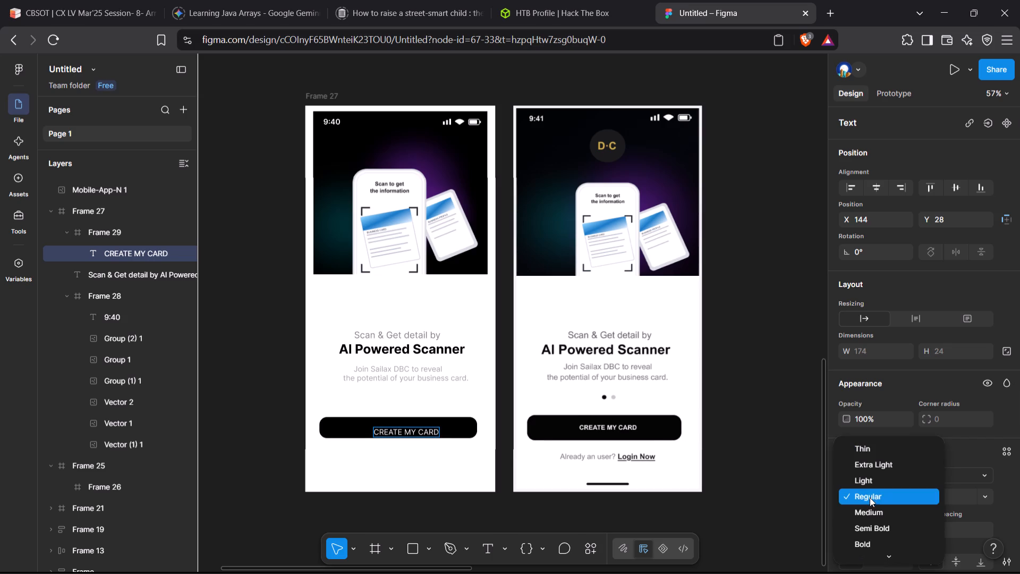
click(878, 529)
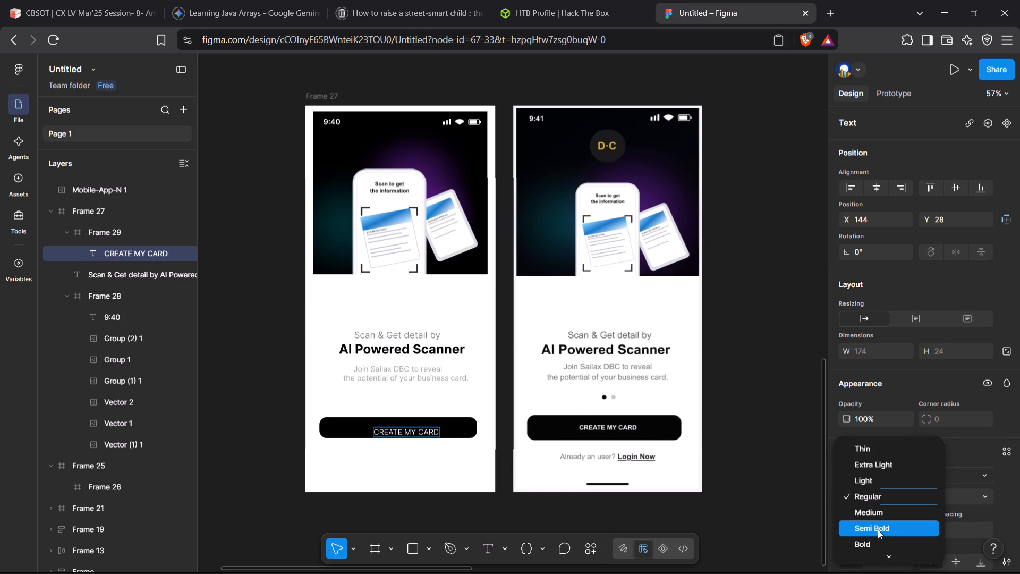
Centre the CREATE MY CARD label within the black button at X 123, Y 16.
drag(443, 433, 404, 433)
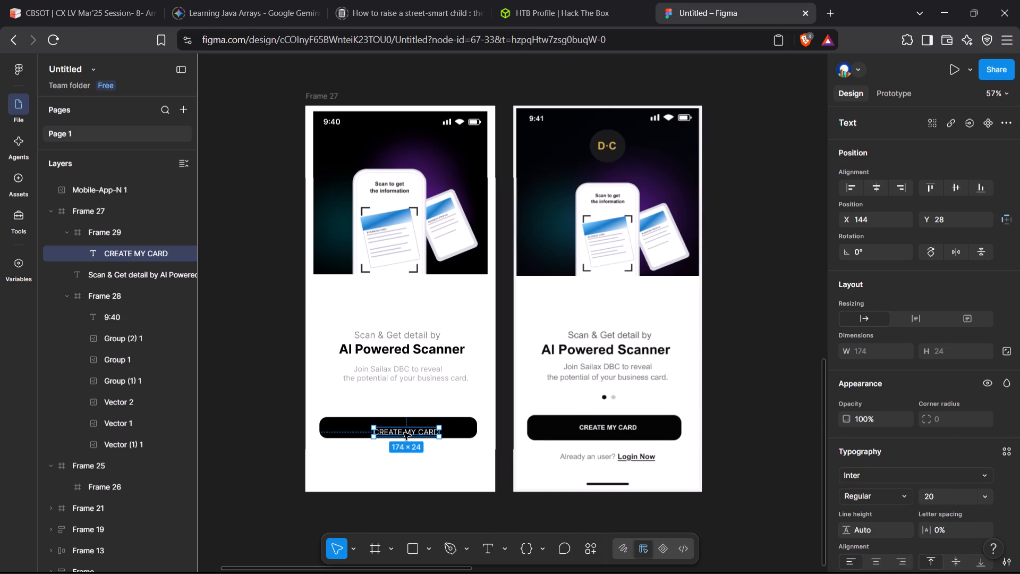
drag(404, 433, 388, 431)
click(388, 431)
click(388, 431)
drag(383, 432, 380, 429)
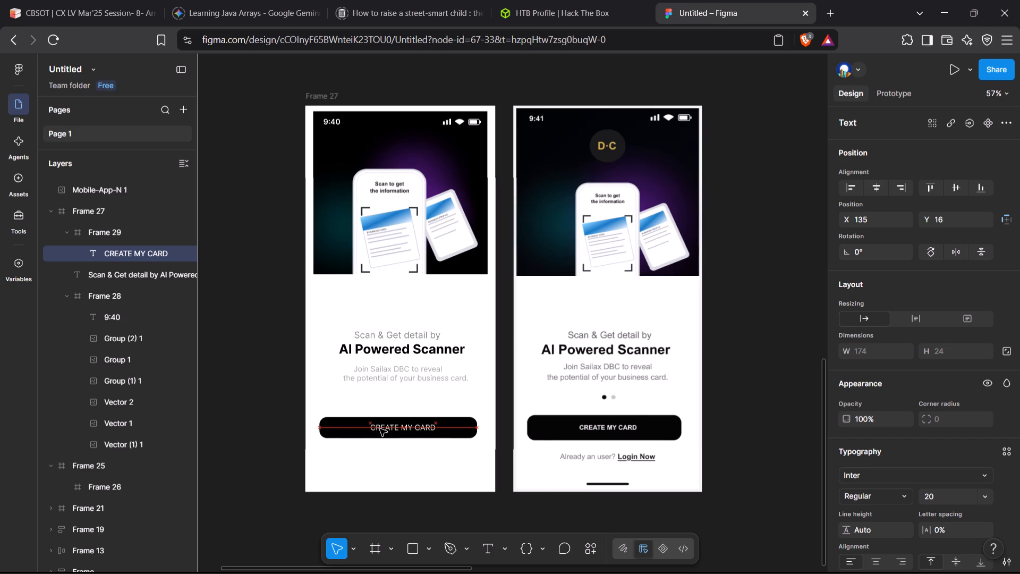
drag(380, 429, 377, 428)
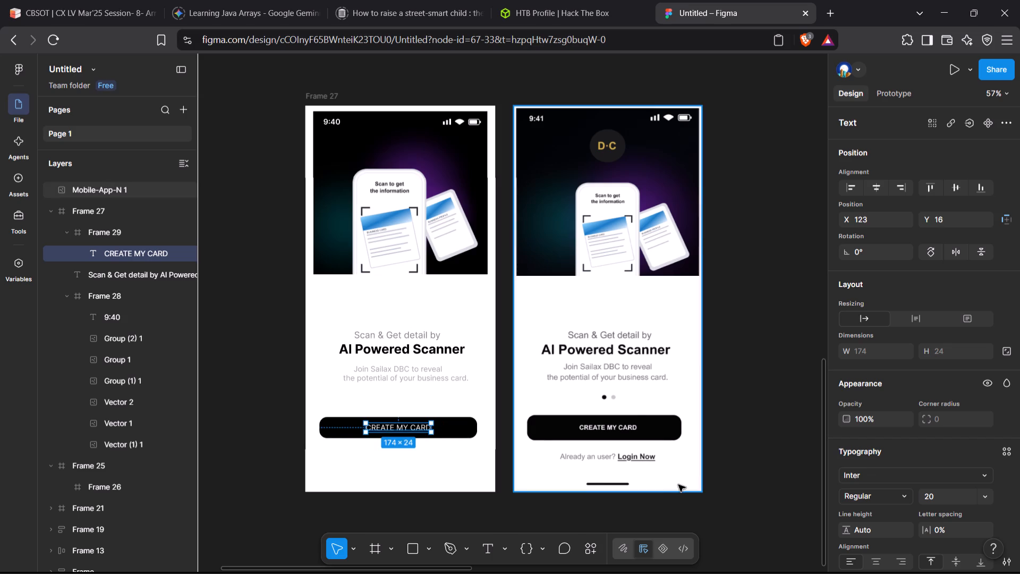
click(732, 472)
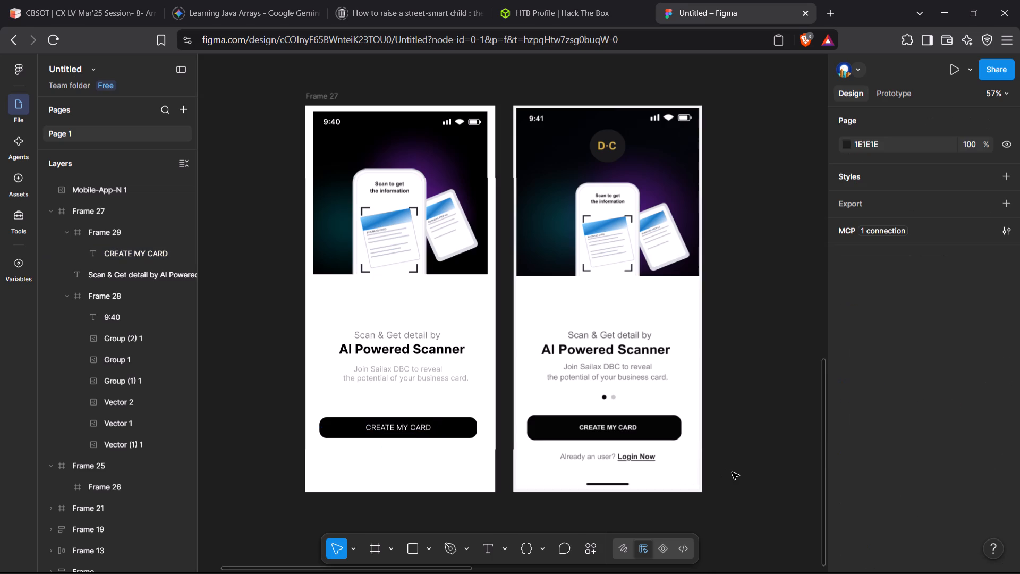
Set the whole CREATE MY CARD label to Semi Bold weight and finish editing the text.
click(395, 431)
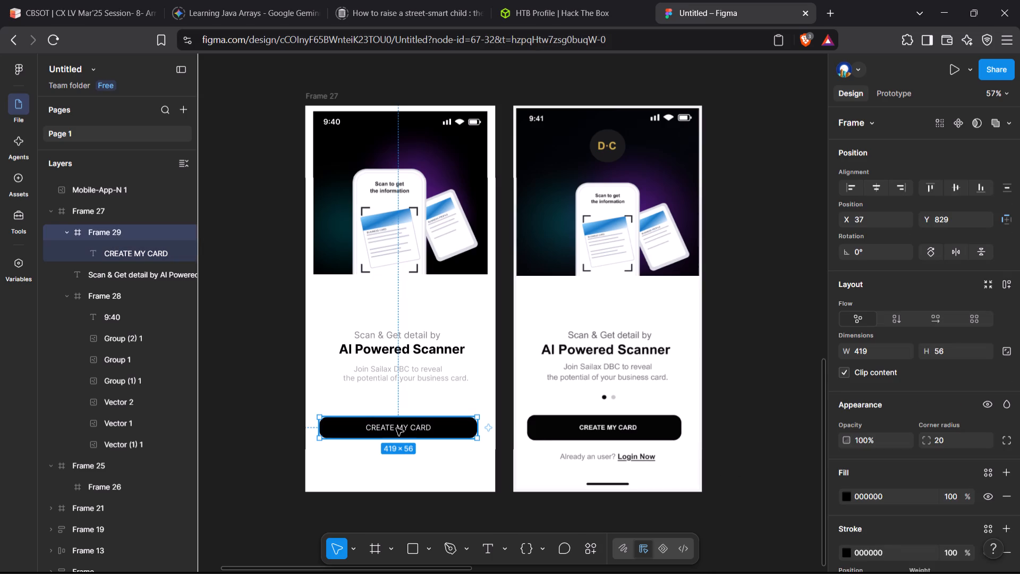
double_click(396, 428)
click(396, 428)
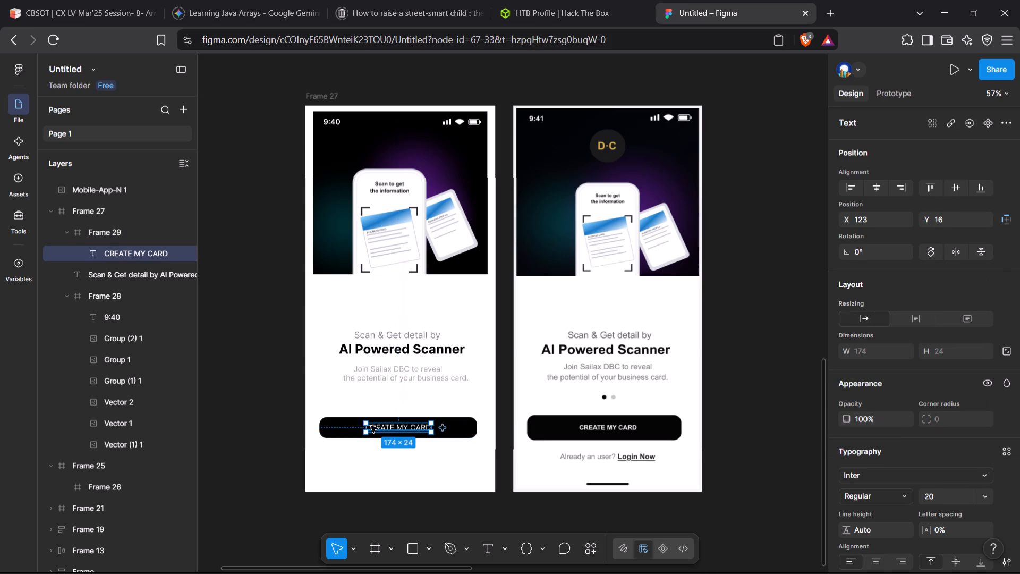
click(376, 427)
key(ctrl+a)
key(ctrl+a)
key(ctrl+a)
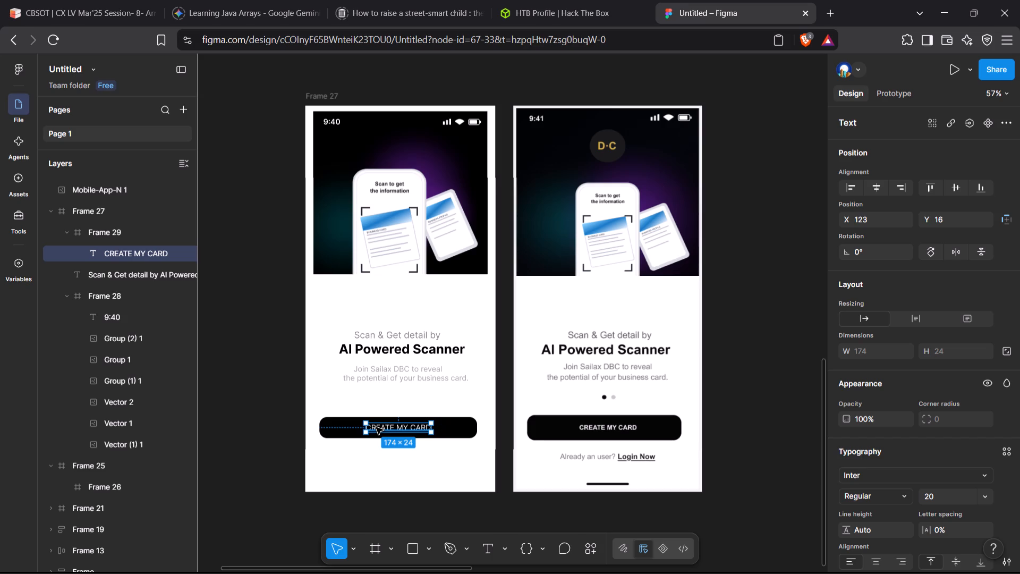
double_click(376, 427)
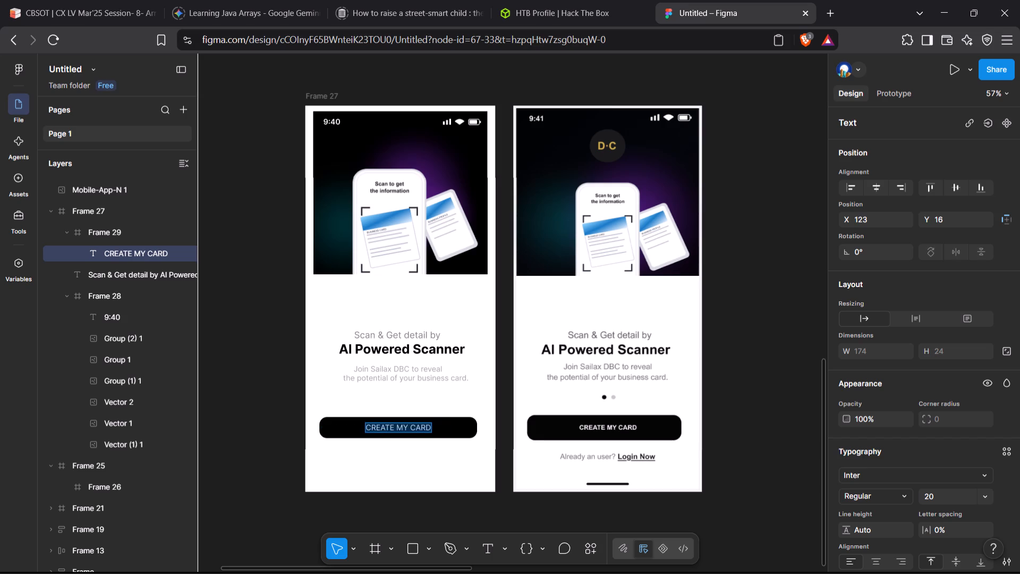
click(903, 496)
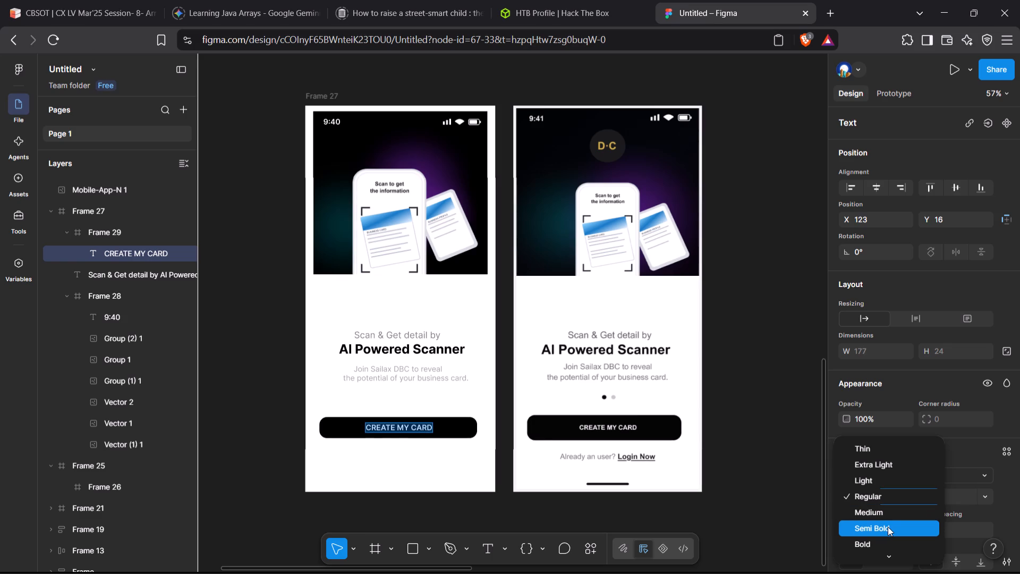
click(888, 527)
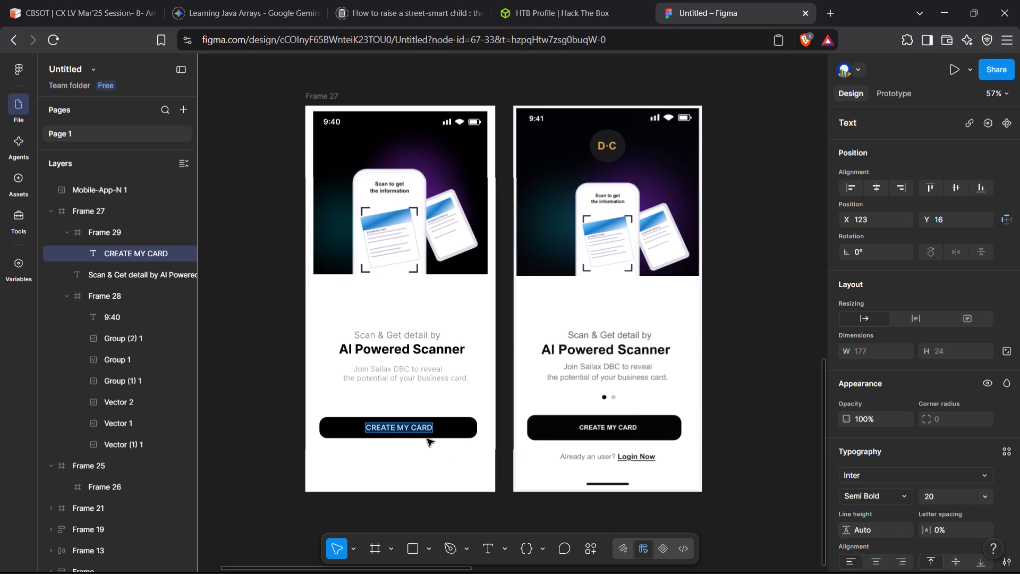
click(415, 431)
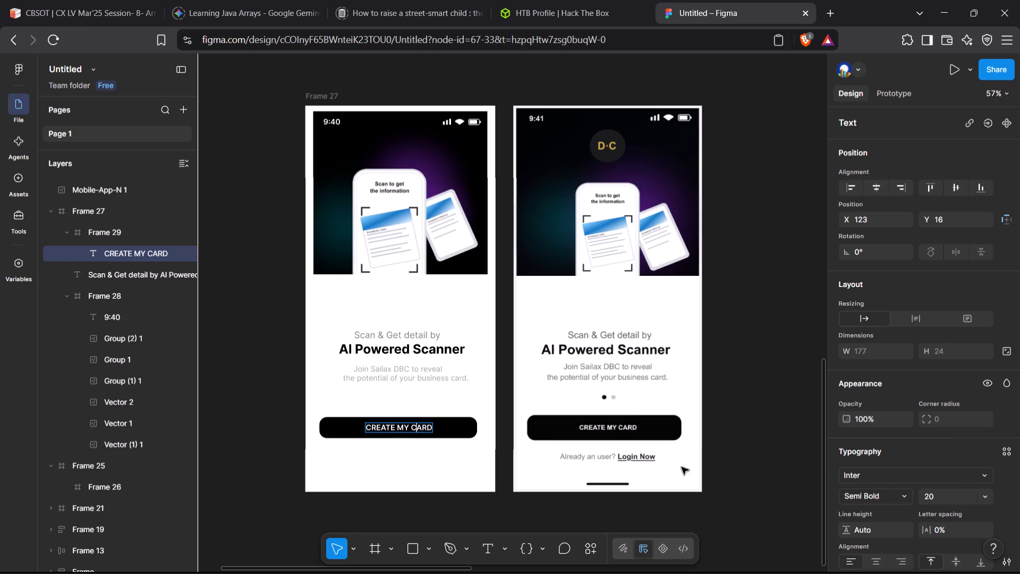
click(701, 463)
click(720, 460)
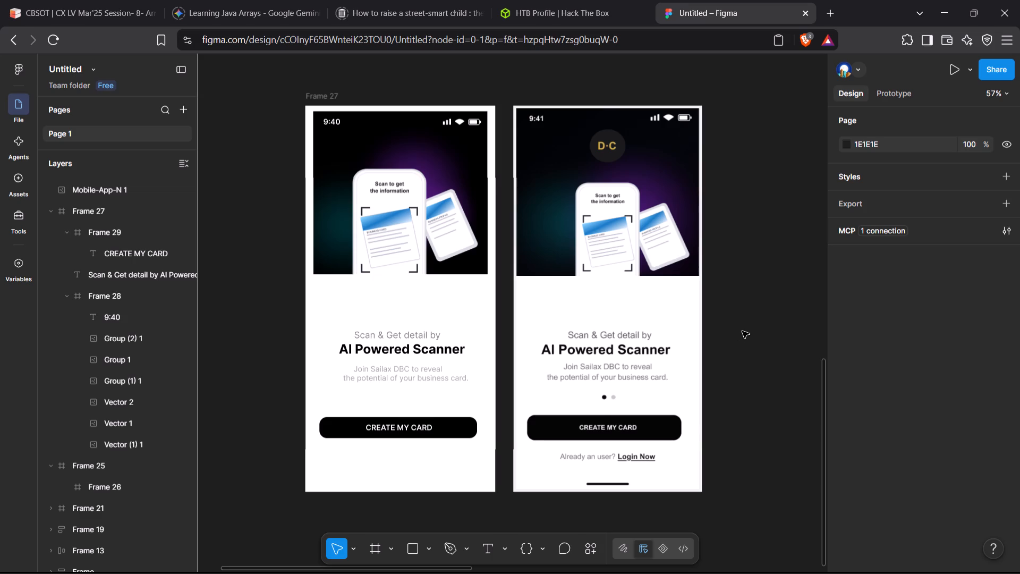
click(742, 331)
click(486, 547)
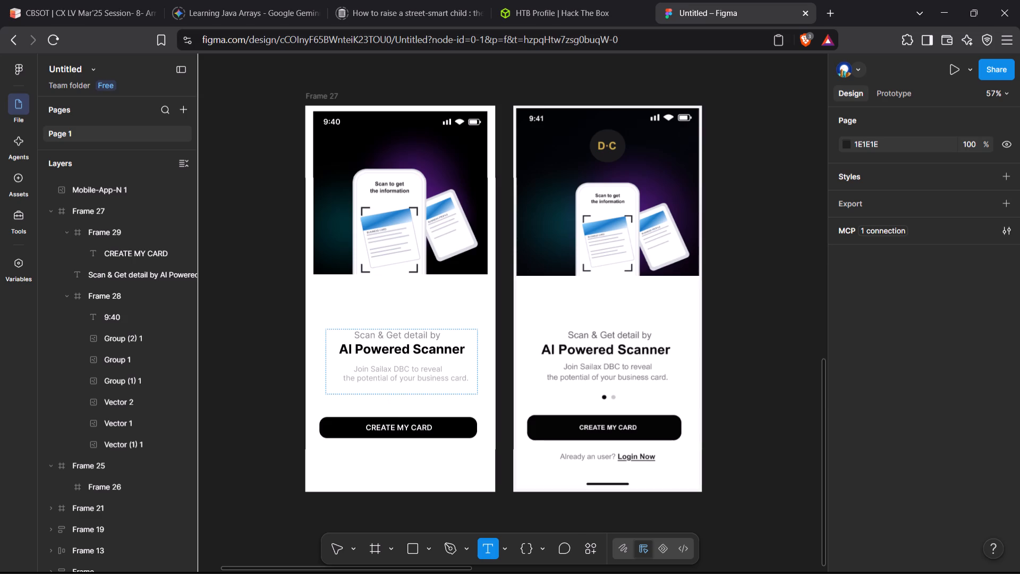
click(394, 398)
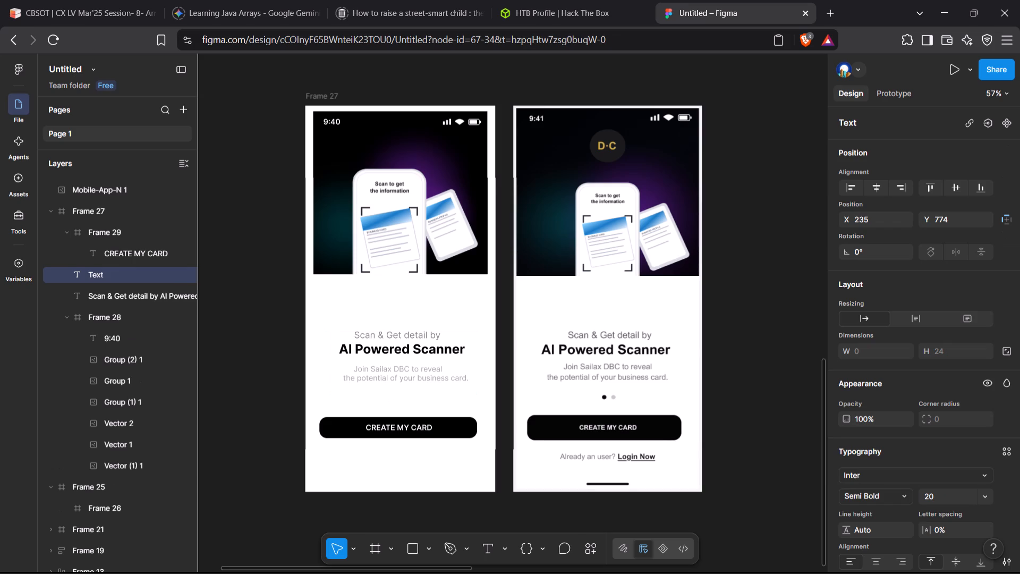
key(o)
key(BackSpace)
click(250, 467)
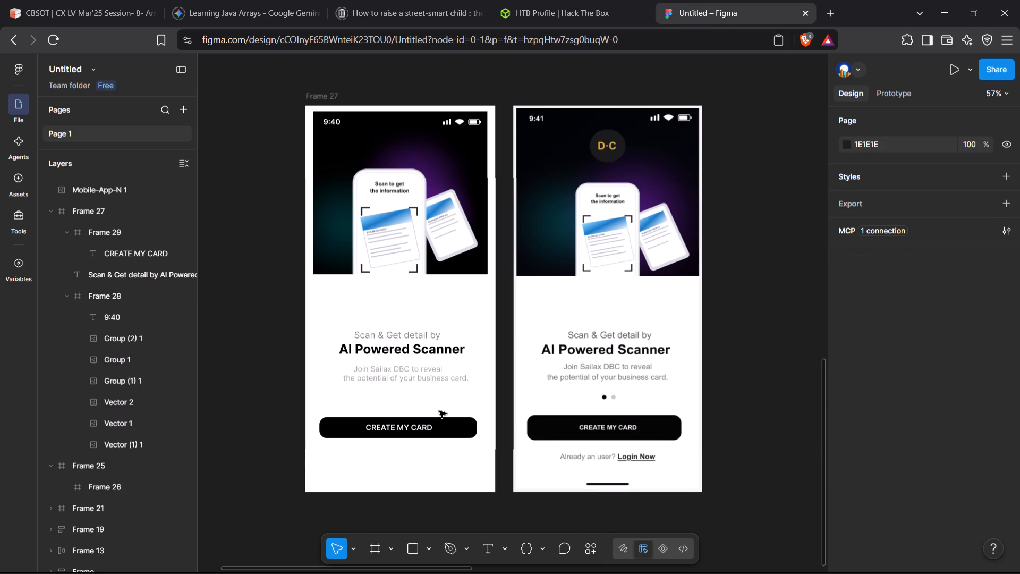
Draw a small ellipse of about 21 × 18 and place it between the description and the button, near X 213, Y 761.
key(o)
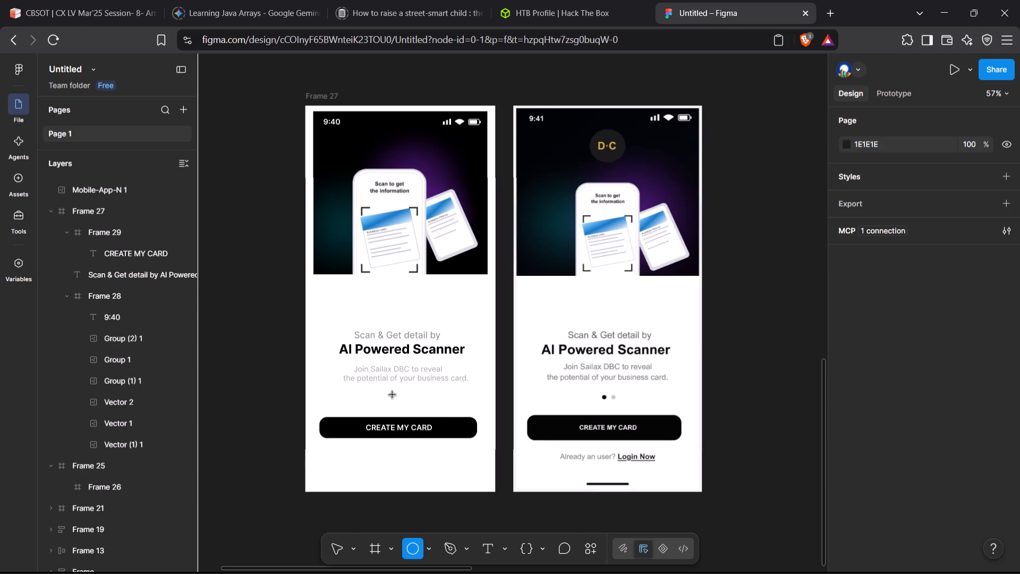
click(390, 398)
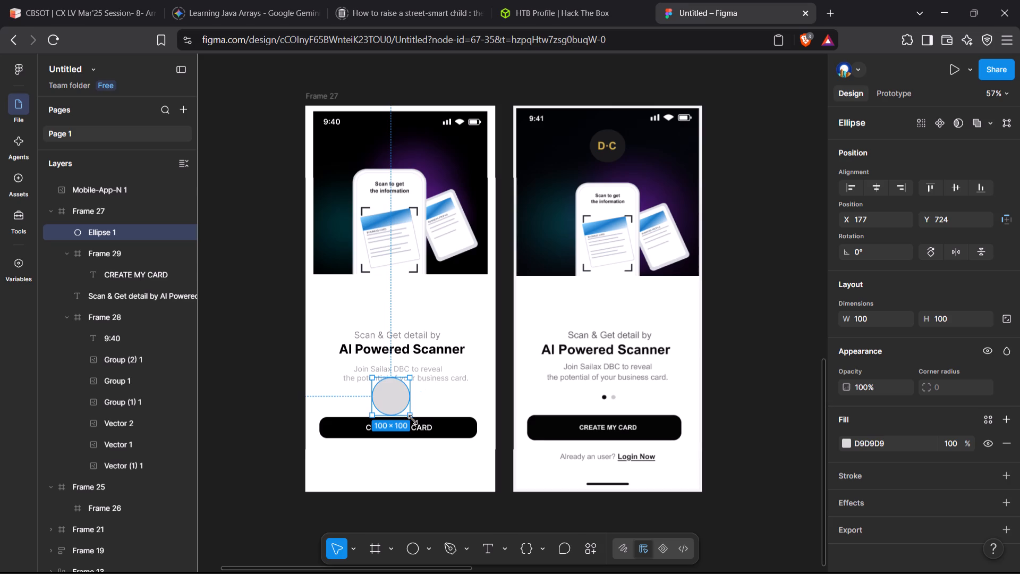
drag(413, 420, 380, 387)
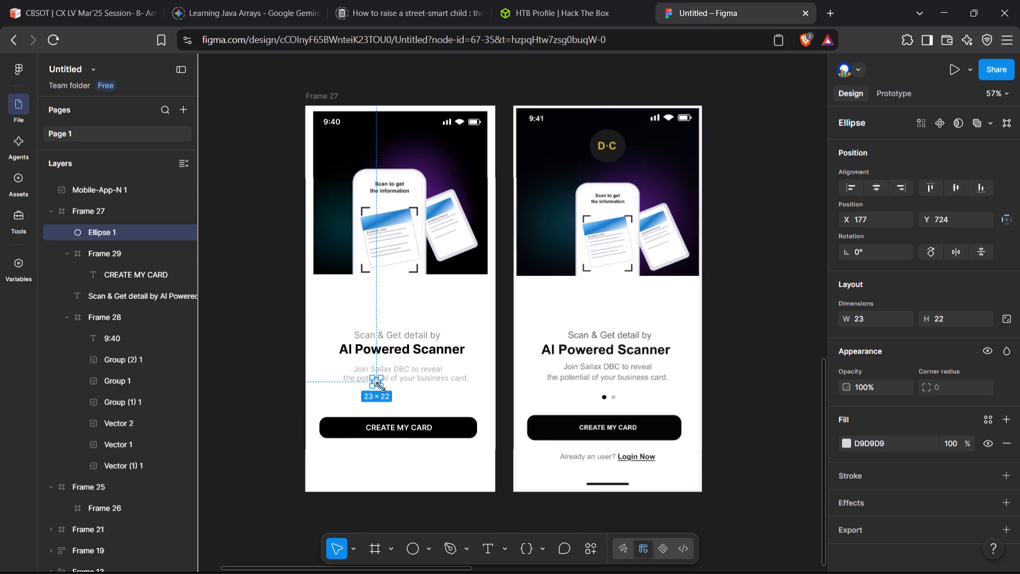
drag(380, 387, 378, 376)
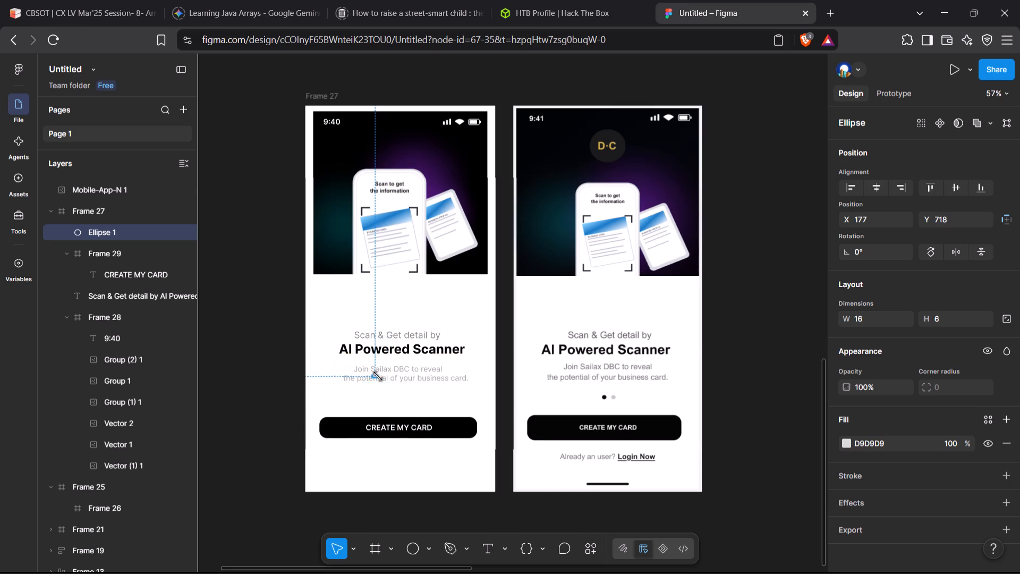
drag(378, 376, 380, 389)
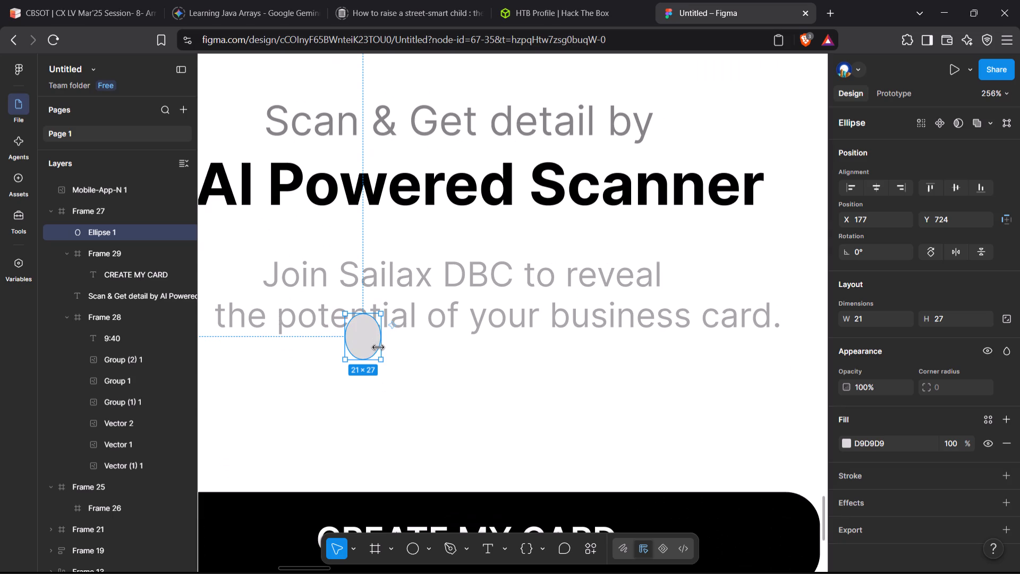
drag(382, 362, 380, 345)
drag(363, 327, 375, 378)
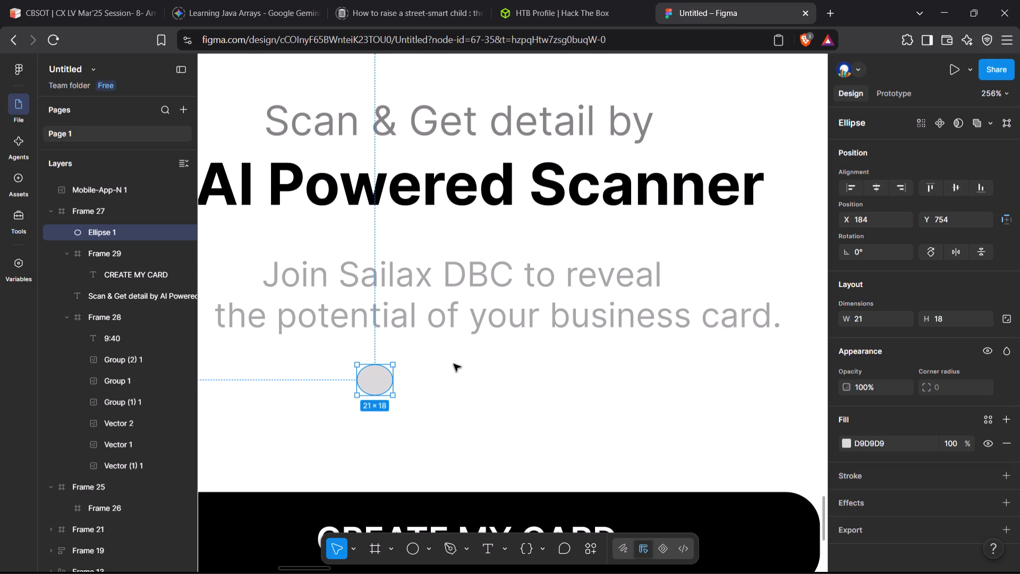
drag(376, 375, 433, 383)
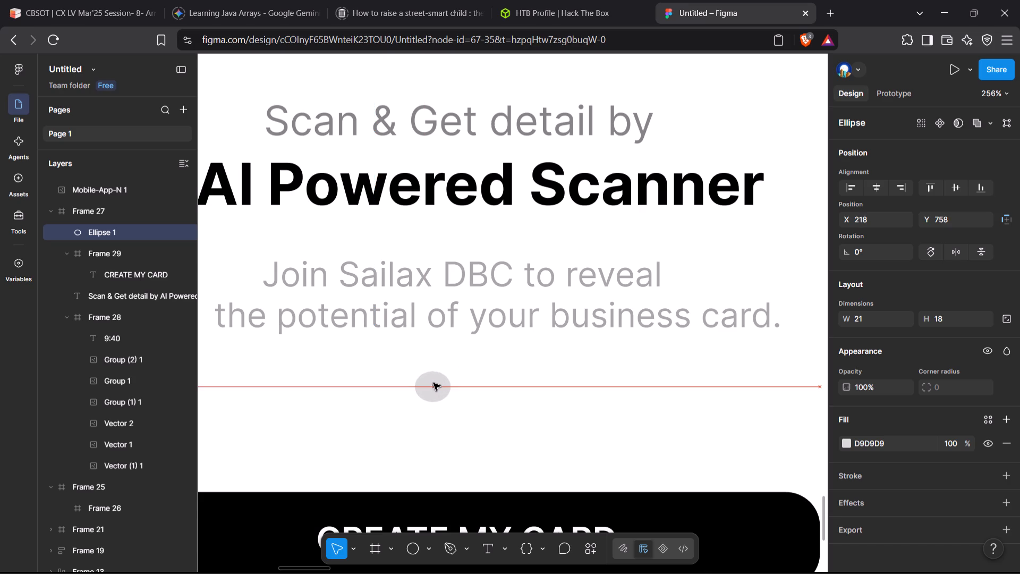
drag(433, 383, 426, 386)
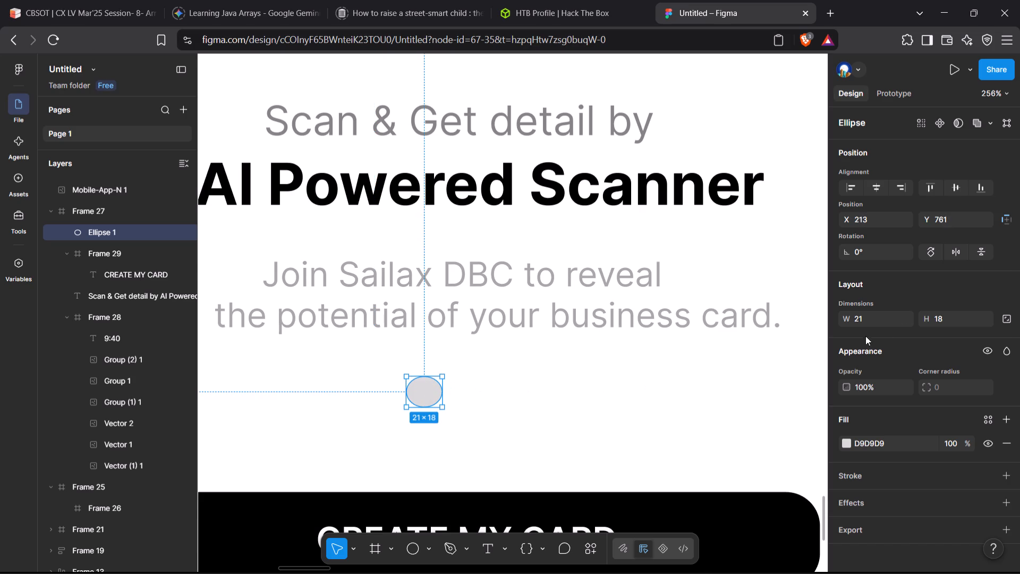
Set the ellipse's height and width to 17 each to make it a circle.
click(880, 319)
key(BackSpace)
key(Tab)
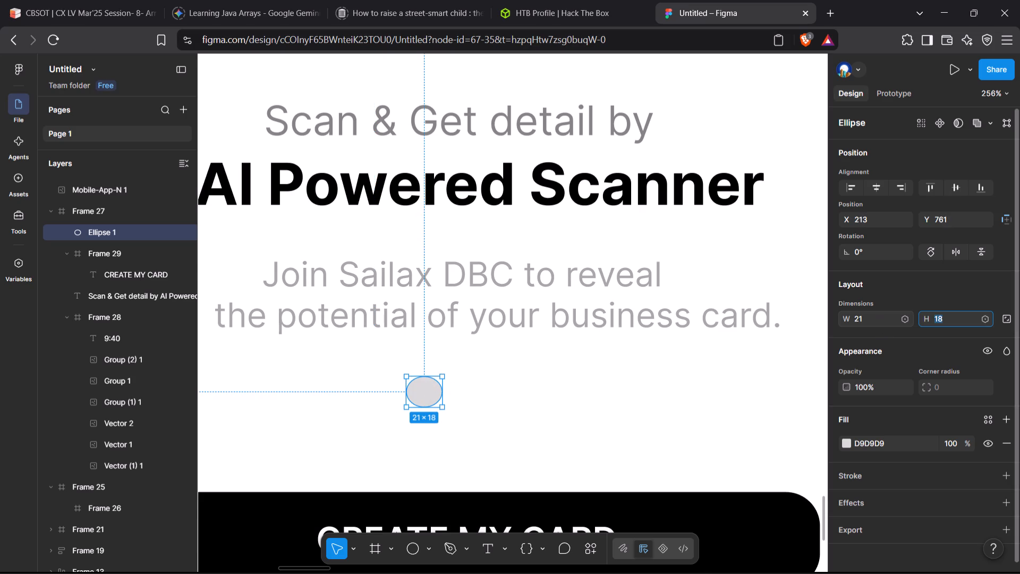
key(BackSpace)
text(17)
key(Return)
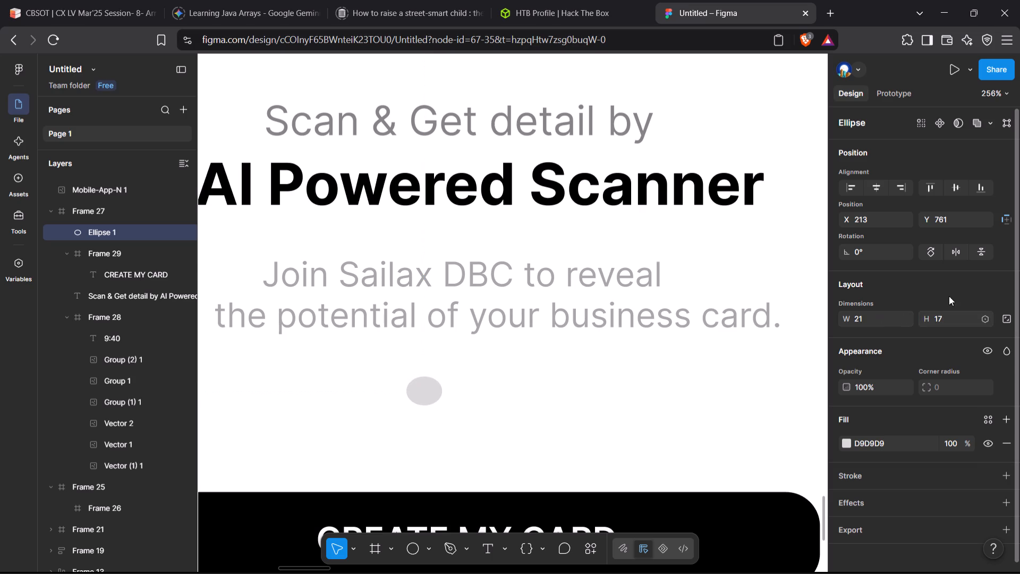
click(875, 315)
key(BackSpace)
text(17)
key(Return)
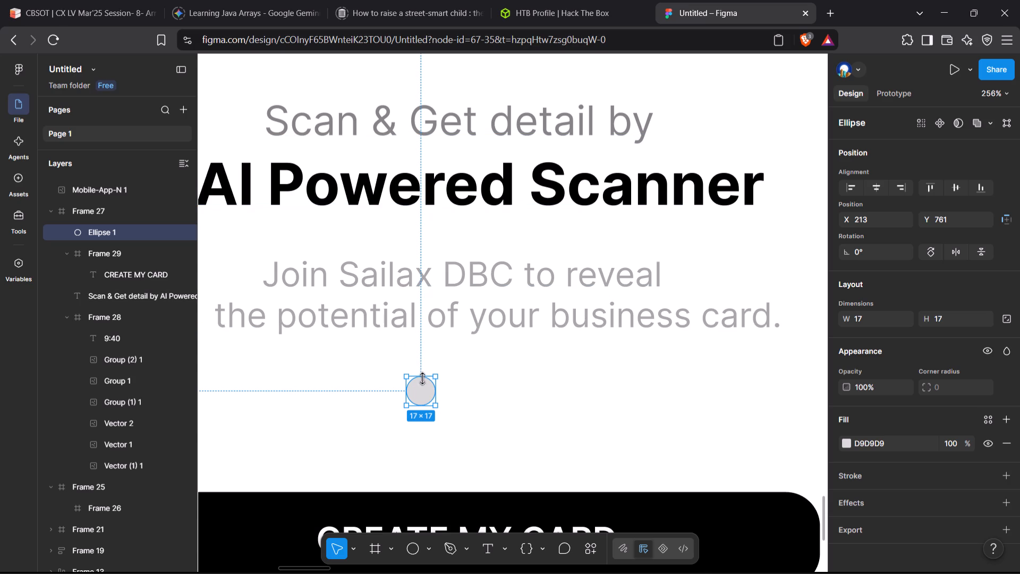
Nudge the circle to X 214 and place a duplicate beside it at the same height.
click(426, 394)
key(alt+Right)
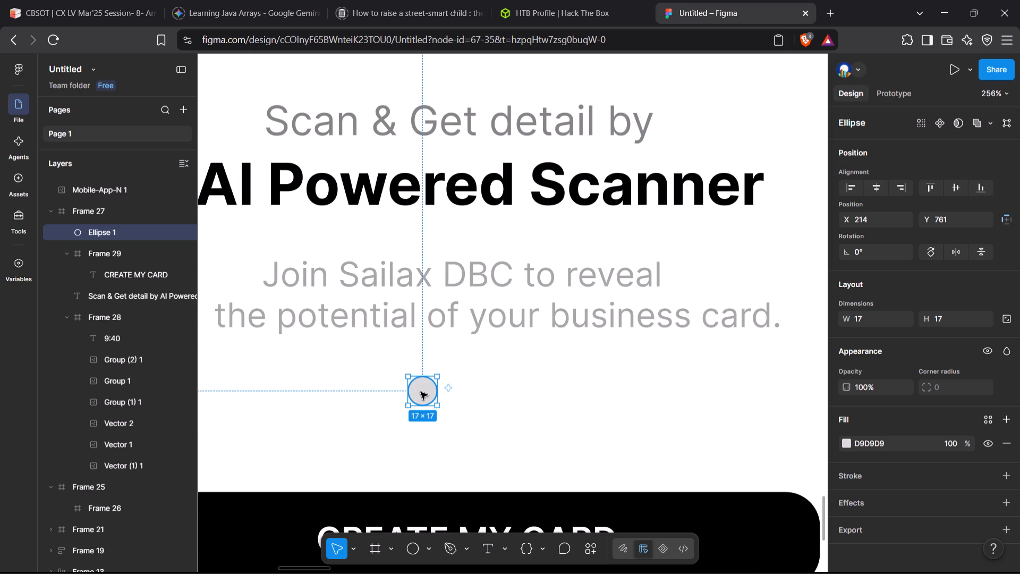
alt+drag(421, 392, 503, 394)
click(558, 403)
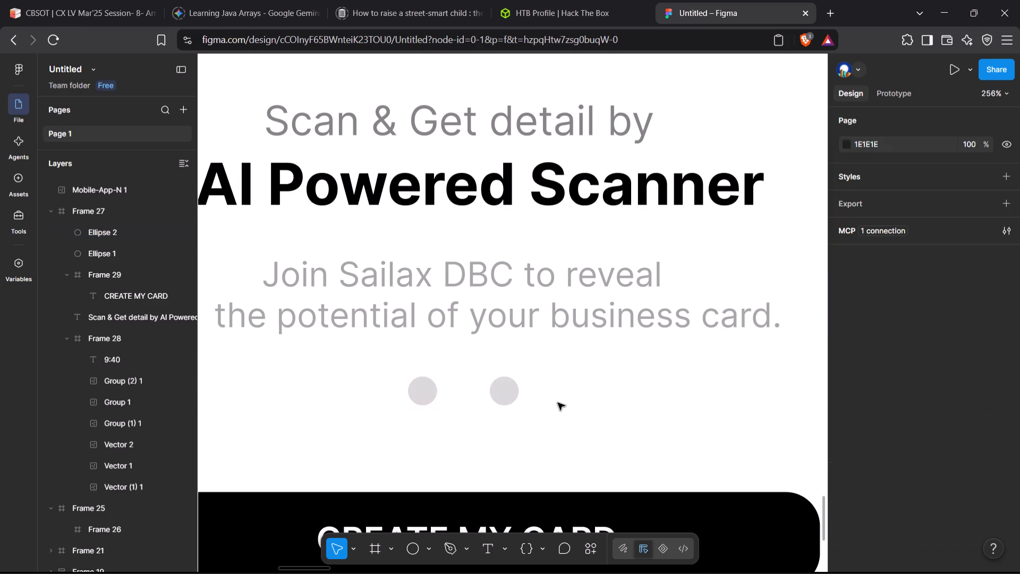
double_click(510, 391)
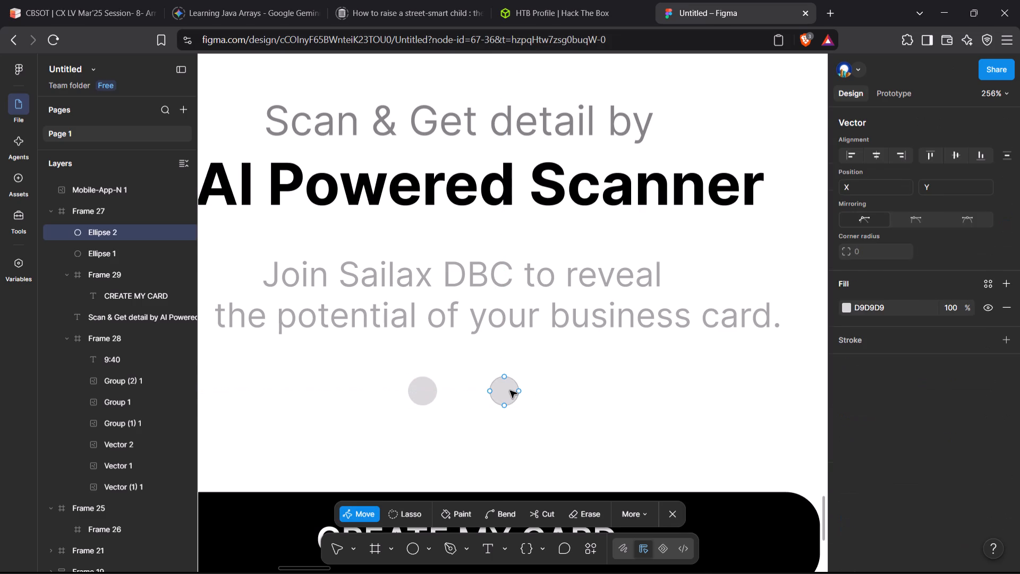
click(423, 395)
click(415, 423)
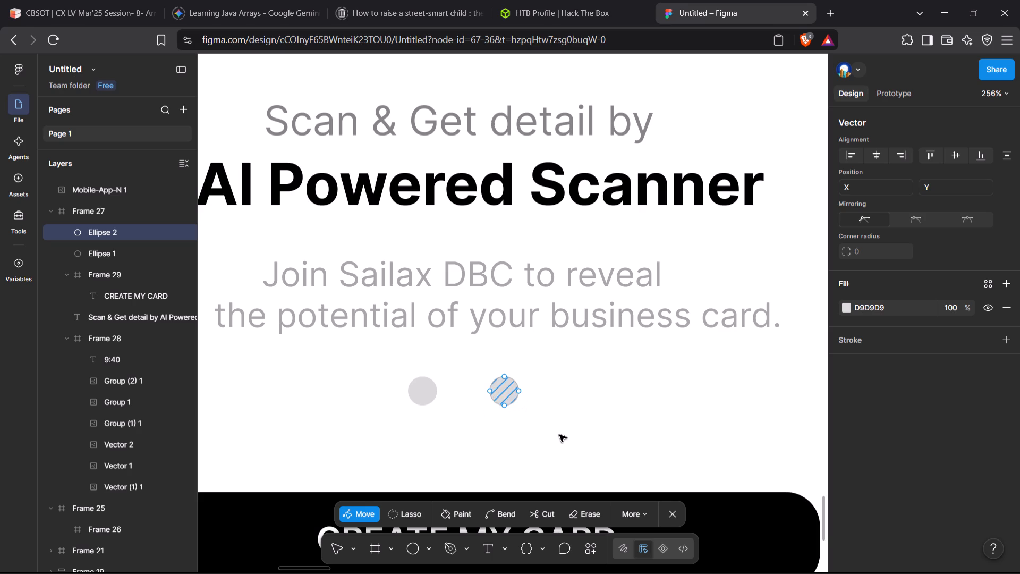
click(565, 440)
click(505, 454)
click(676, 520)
Change the first dot's fill to black, 000000.
click(427, 391)
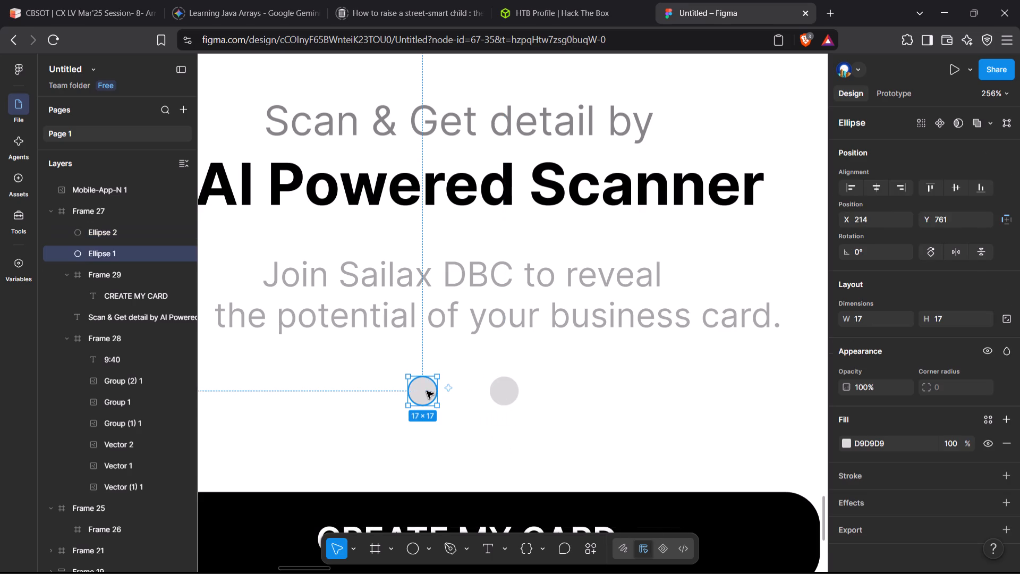
click(845, 439)
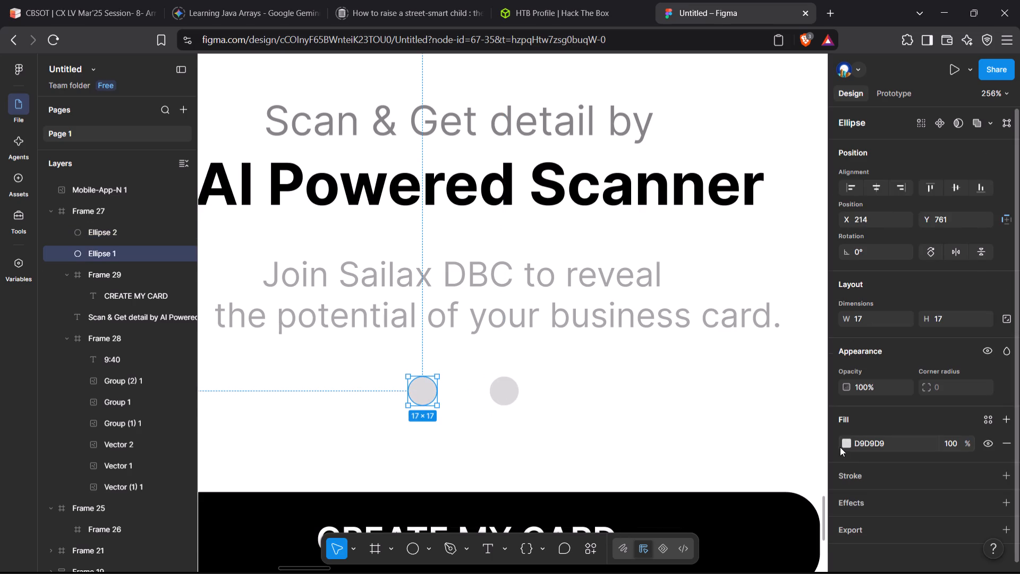
click(849, 445)
drag(763, 379, 718, 398)
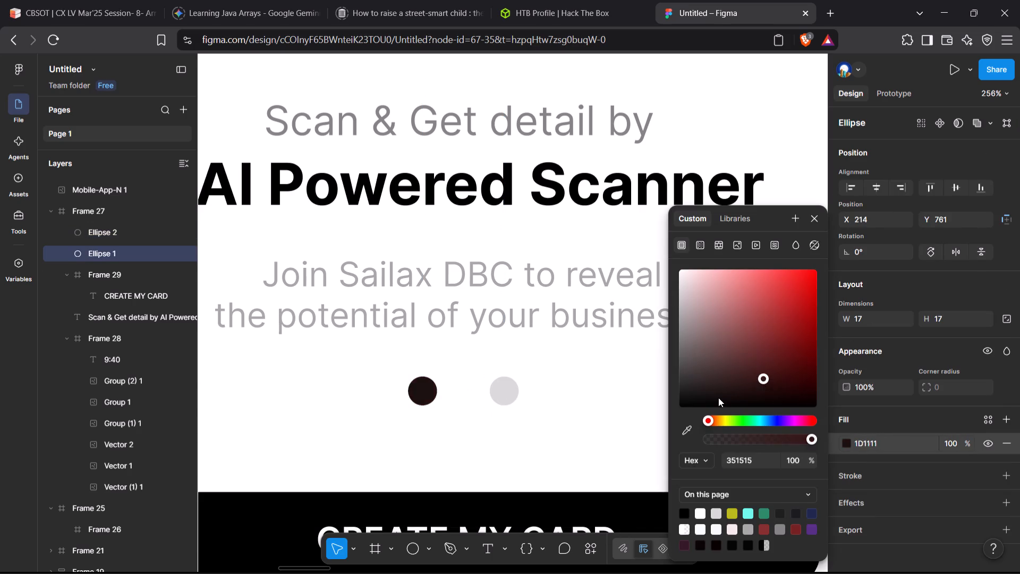
drag(718, 398, 679, 413)
drag(562, 444, 446, 419)
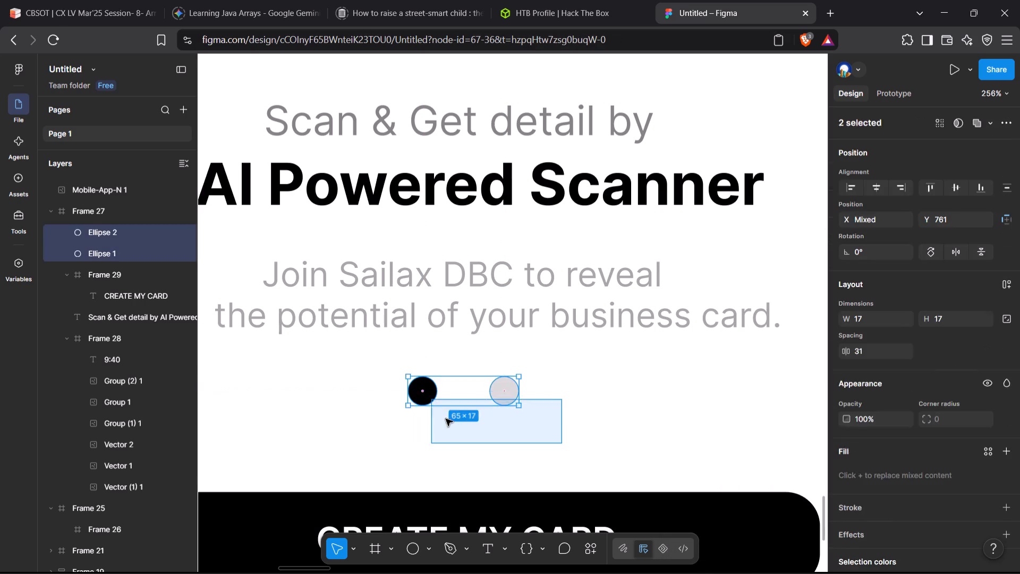
drag(446, 419, 474, 438)
Move the black dot closer to the grey dot, to X 227 at the same height.
drag(426, 390, 433, 390)
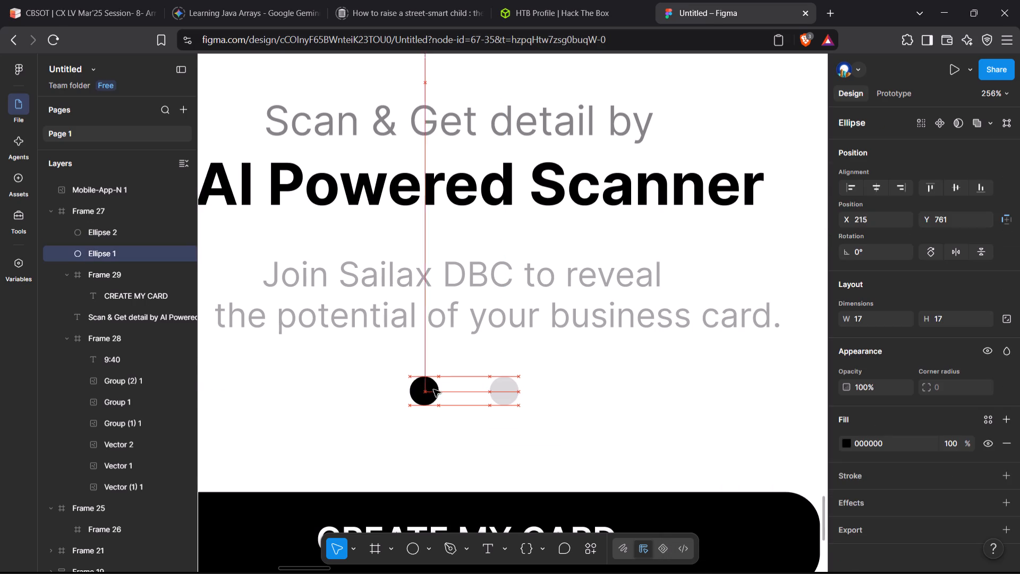
drag(433, 390, 448, 390)
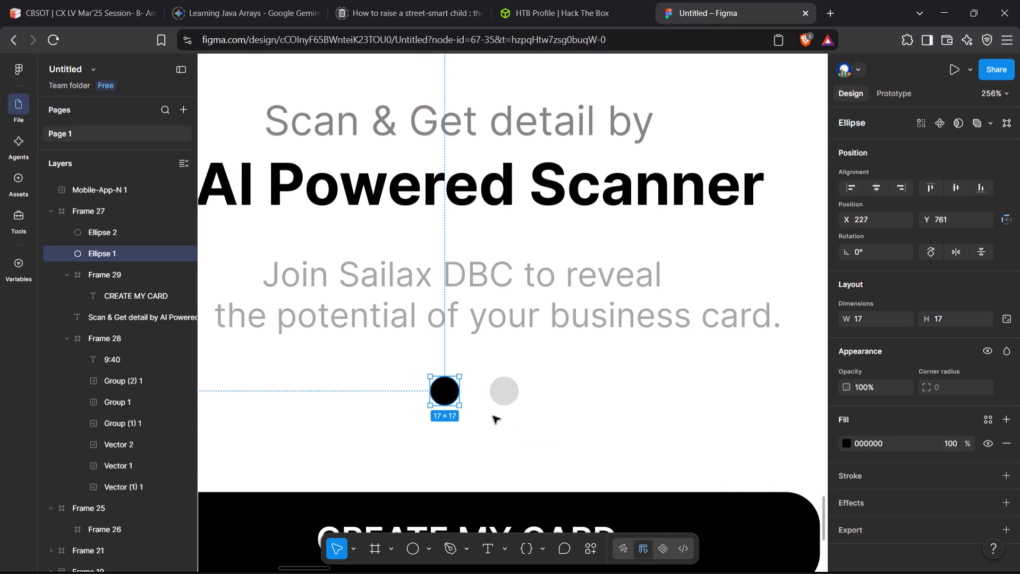
Wrap both indicator dots in an auto layout frame and centre it horizontally in the phone screen frame.
shift+click(510, 395)
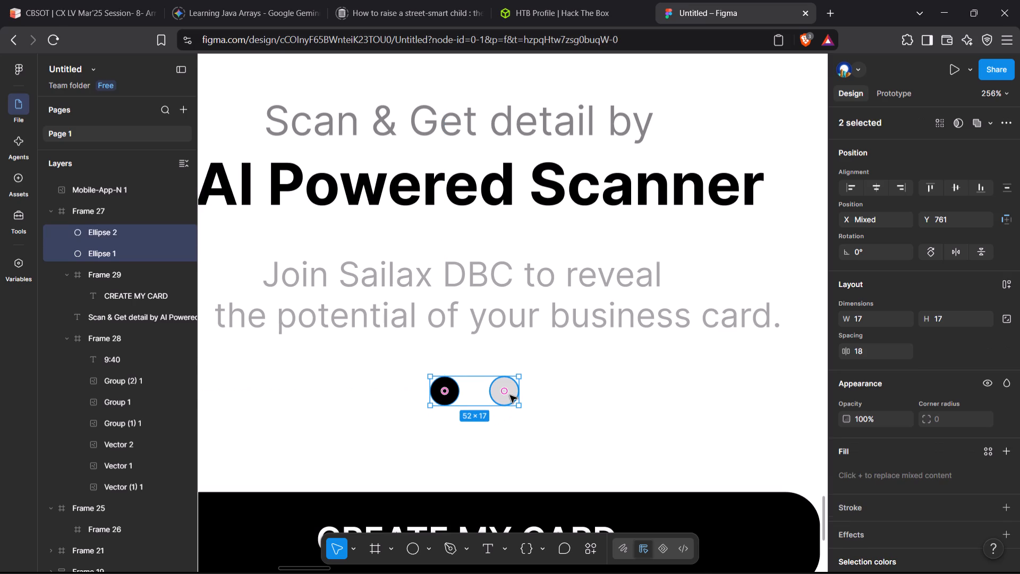
key(shift+a)
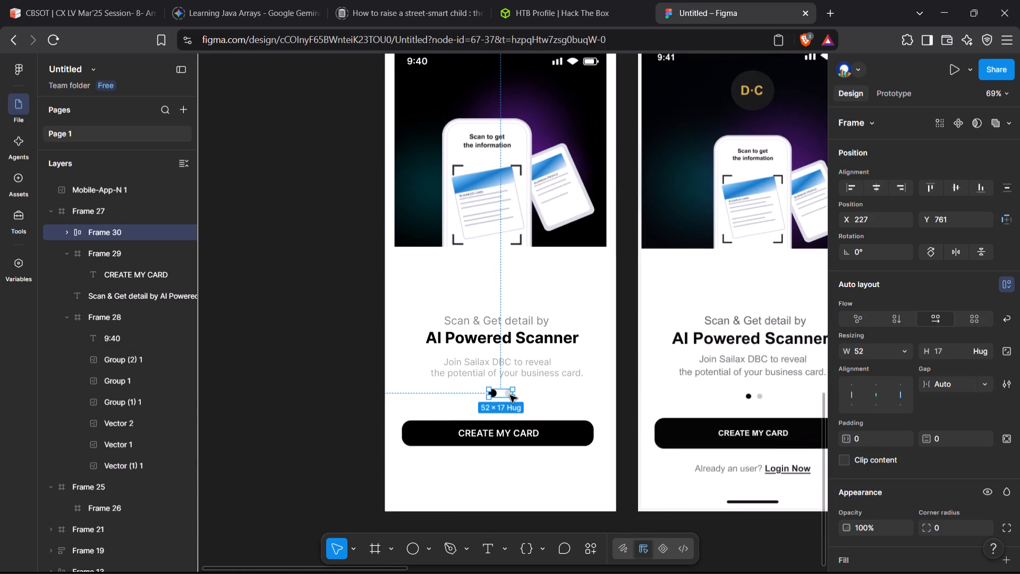
click(875, 186)
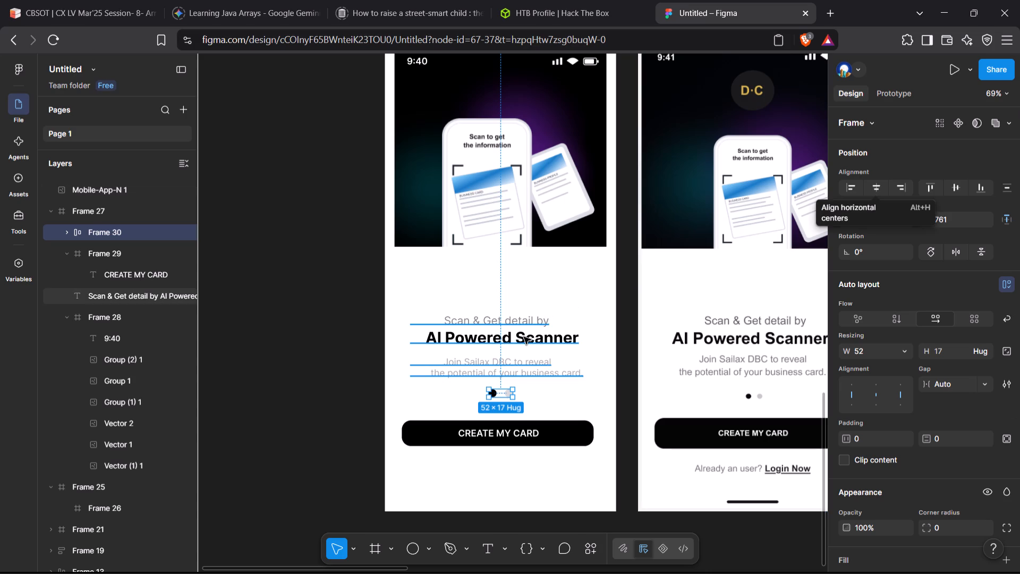
click(568, 421)
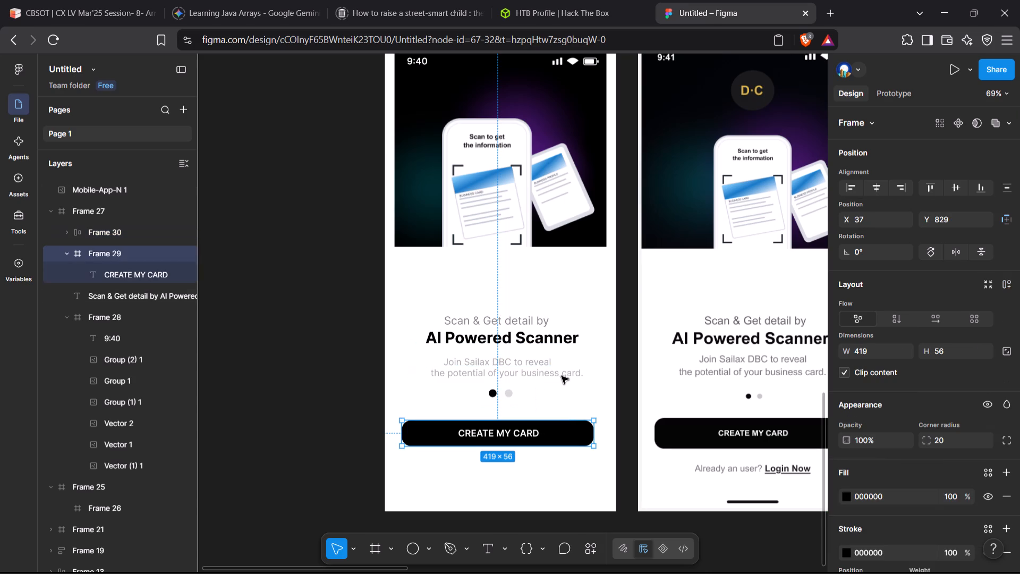
click(553, 409)
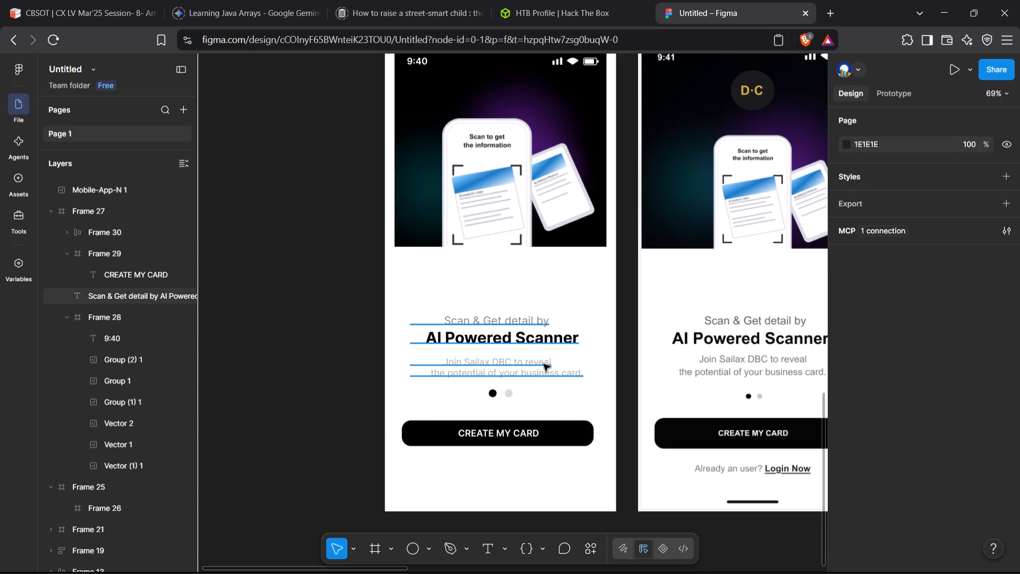
Centre the Scan & Get detail text block horizontally in the phone screen frame.
click(526, 361)
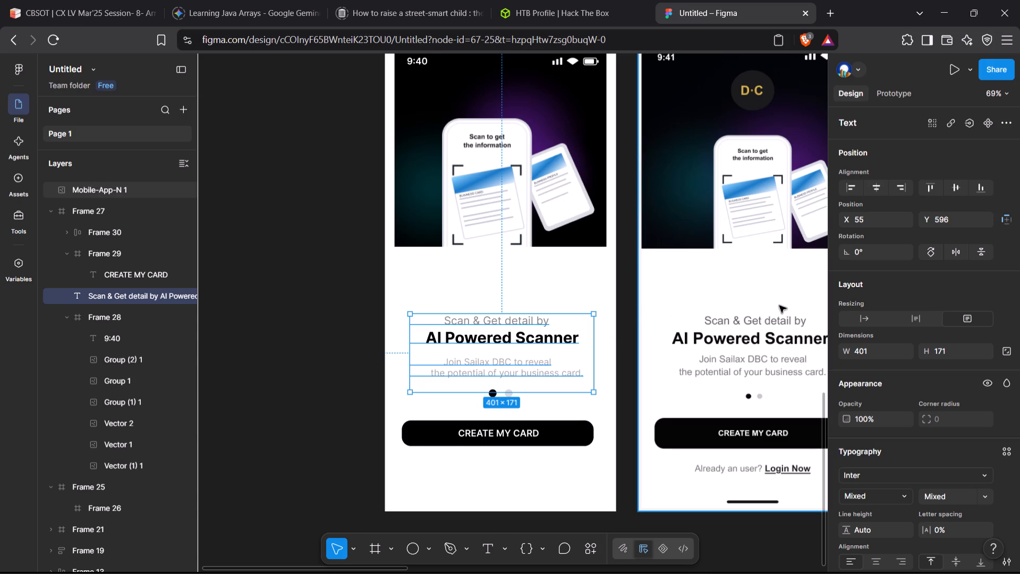
click(874, 186)
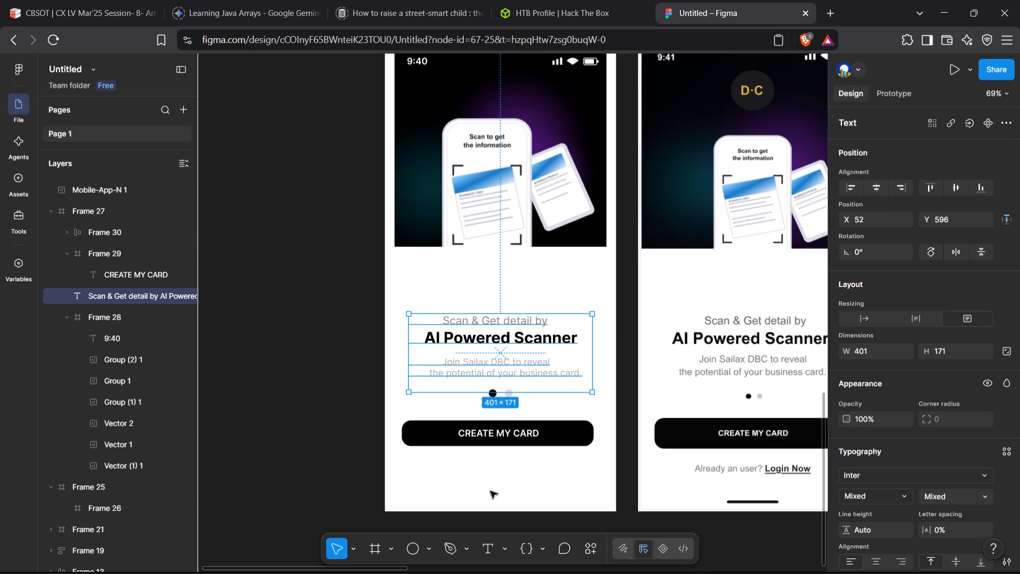
click(549, 499)
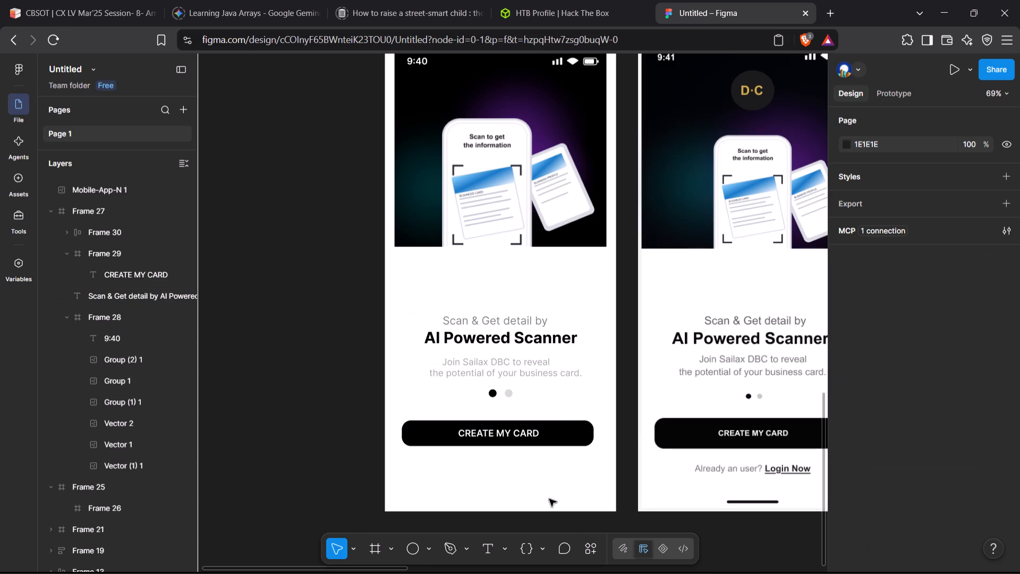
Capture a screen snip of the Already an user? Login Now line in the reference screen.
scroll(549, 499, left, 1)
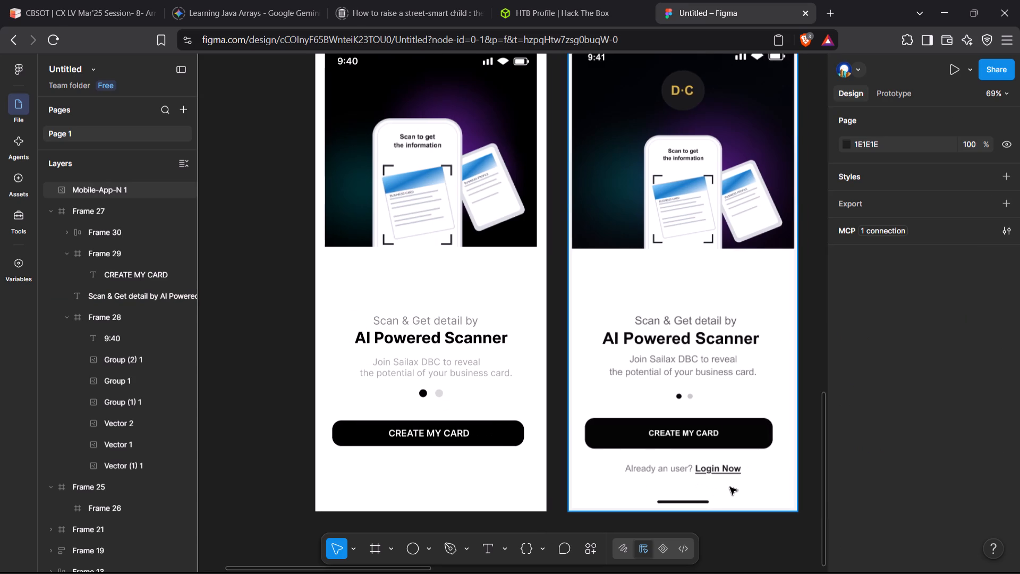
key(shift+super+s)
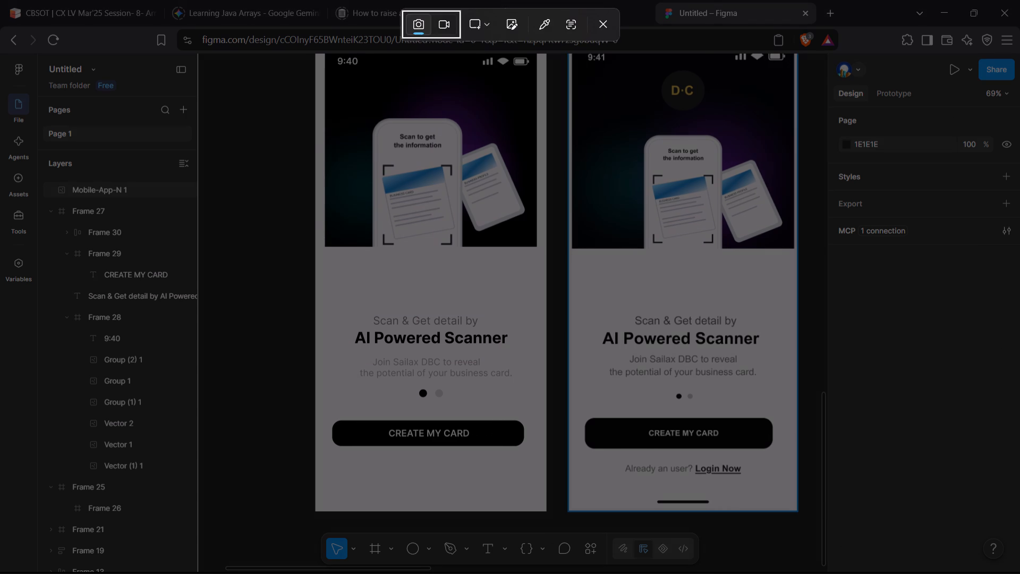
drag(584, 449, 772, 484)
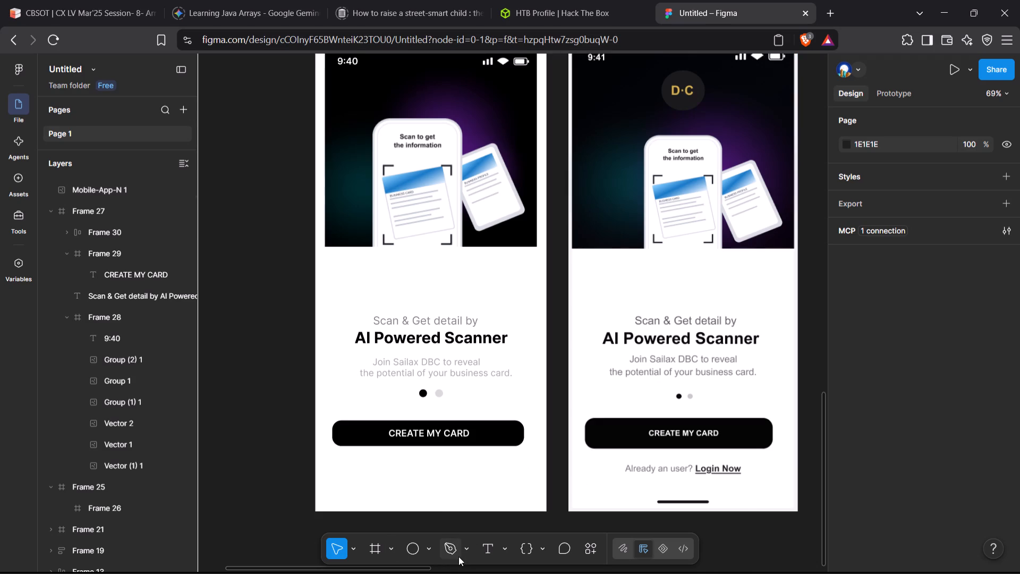
Write "Already an user?" with a trailing space directly after "Scan & Get detail by" in the phone screen's text block.
click(481, 319)
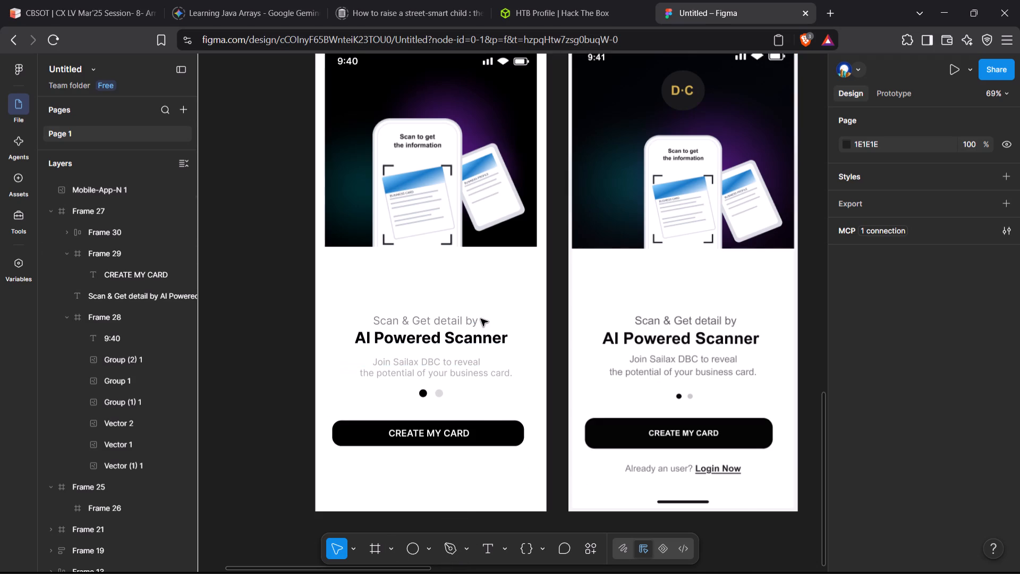
double_click(471, 319)
click(473, 319)
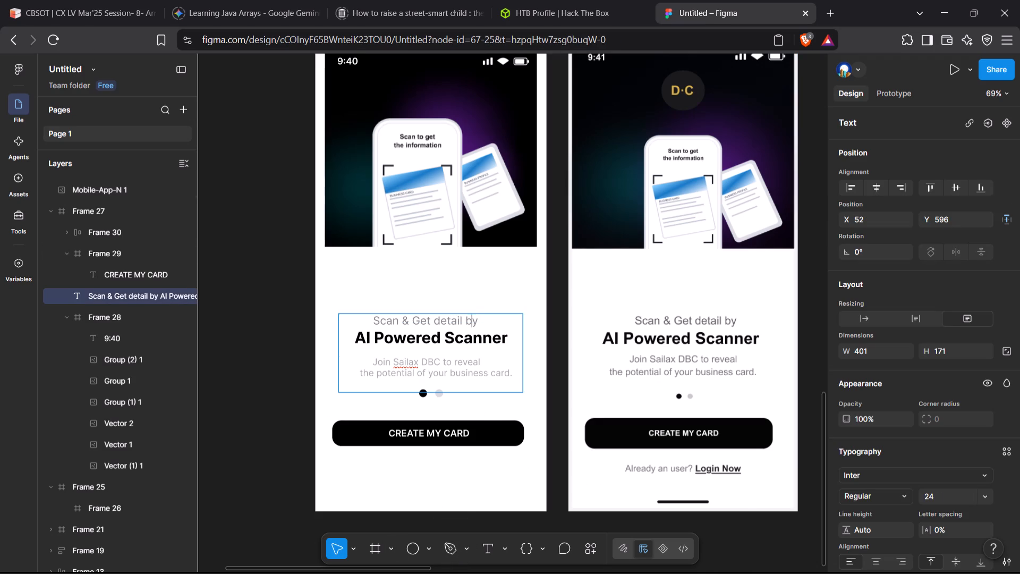
key(Right)
key(shift+a)
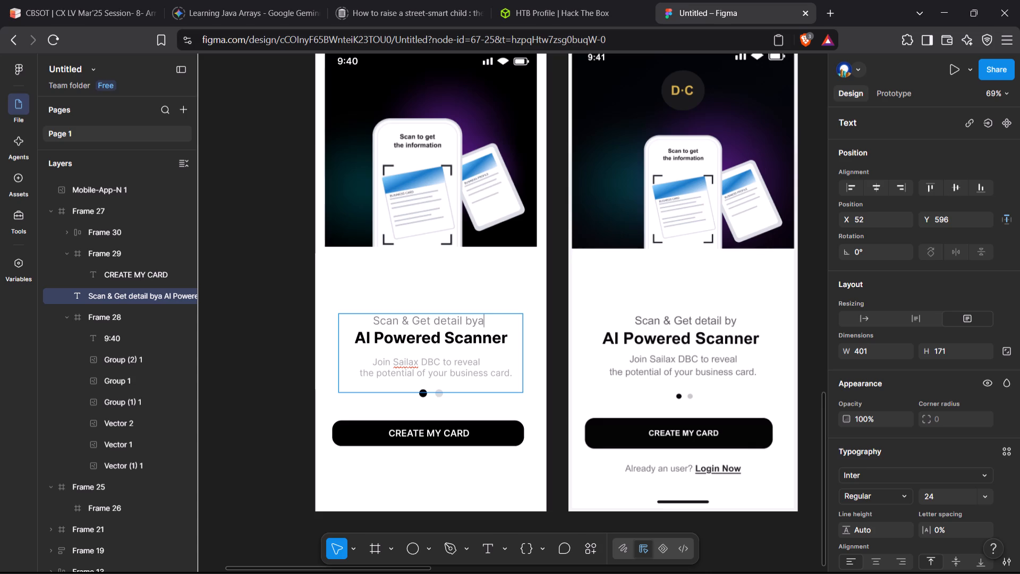
key(BackSpace)
key(shift+a)
text(LREADY)
key(BackSpace)
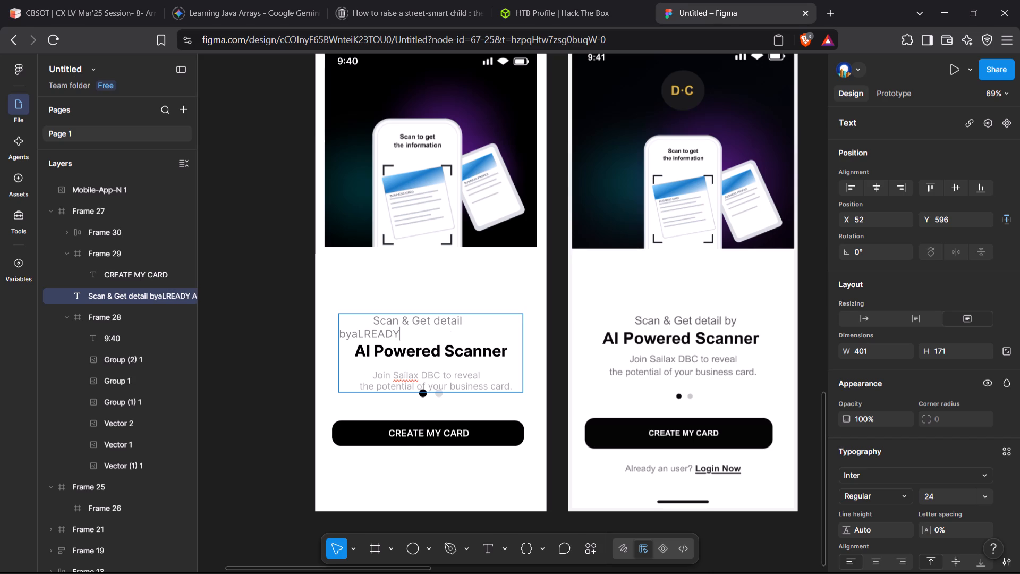
key(BackSpace)
key(BackSpace)
key(BackSpace)
key(BackSpace)
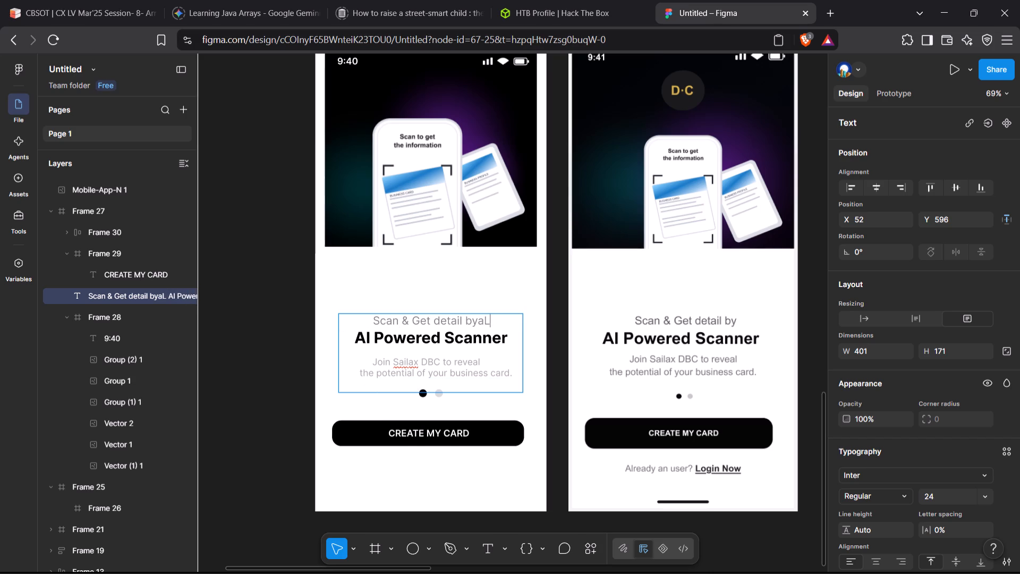
key(BackSpace)
key(BackSpace)
key(shift+a)
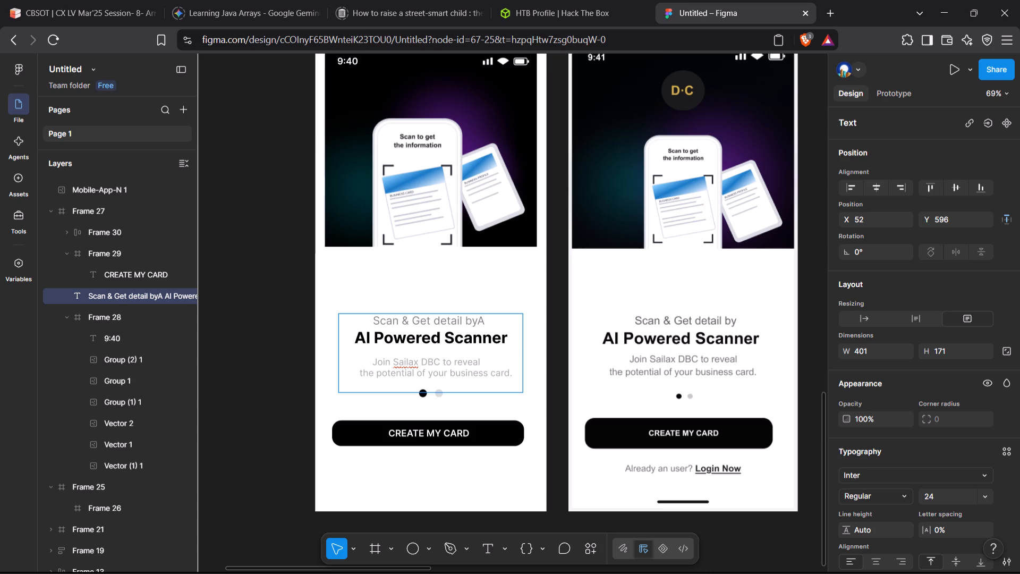
text(lready)
key(space)
text(an)
key(space)
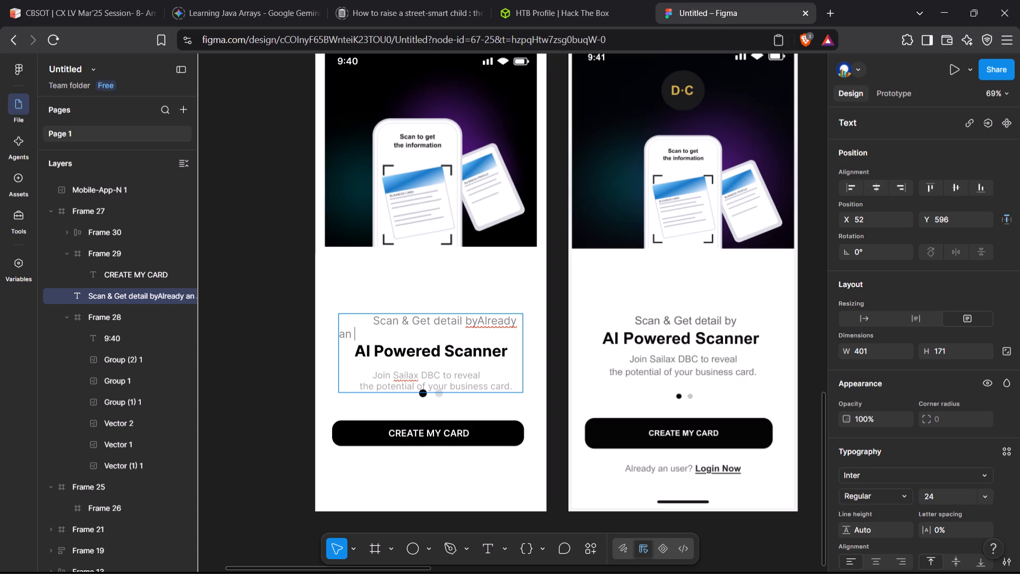
text(user)
text(?)
key(space)
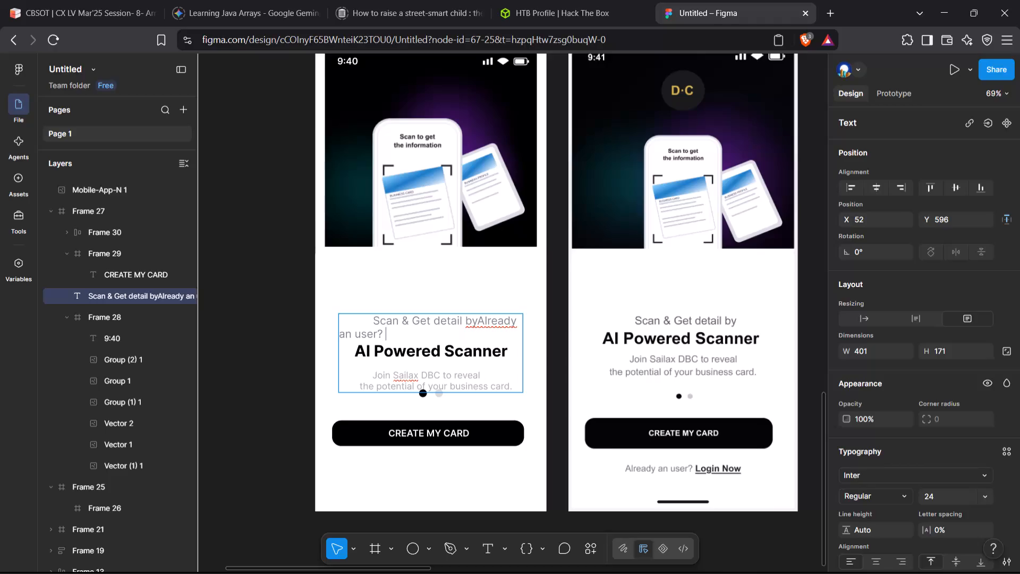
Cut "Already an user?" from the Scan & Get detail block and paste it as a new text layer below the CREATE MY CARD button.
key(shift+Left)
key(shift+Left)
key(shift+Left)
key(shift+Left)
key(shift+Left)
key(shift+Left)
key(shift+Left)
key(shift+Left)
key(shift+Left)
key(shift+Left)
key(shift+Left)
key(shift+Left)
key(shift+Left)
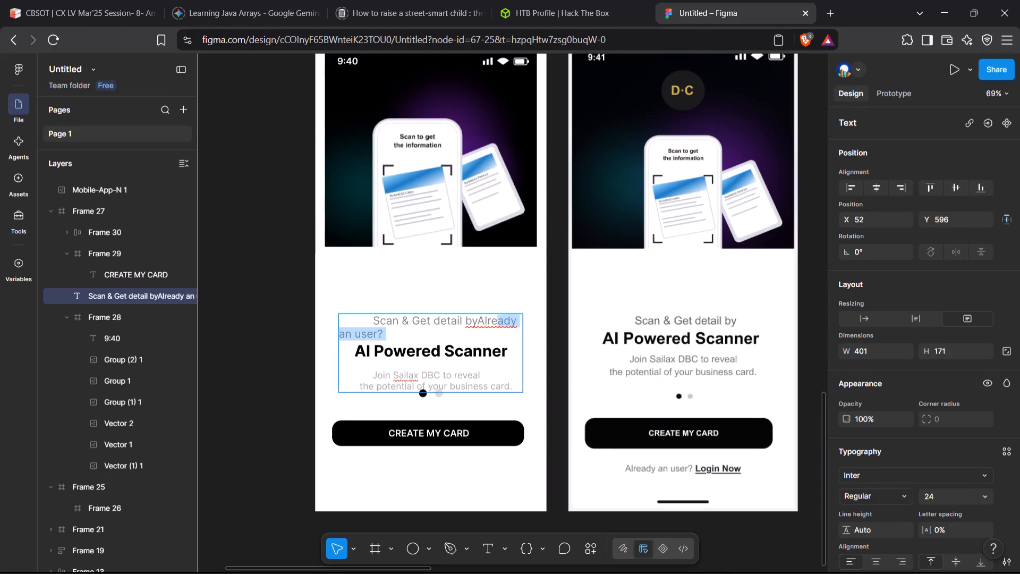
key(shift+Left)
key(shift+Left)
key(shift+Left)
key(shift+Left)
key(ctrl+x)
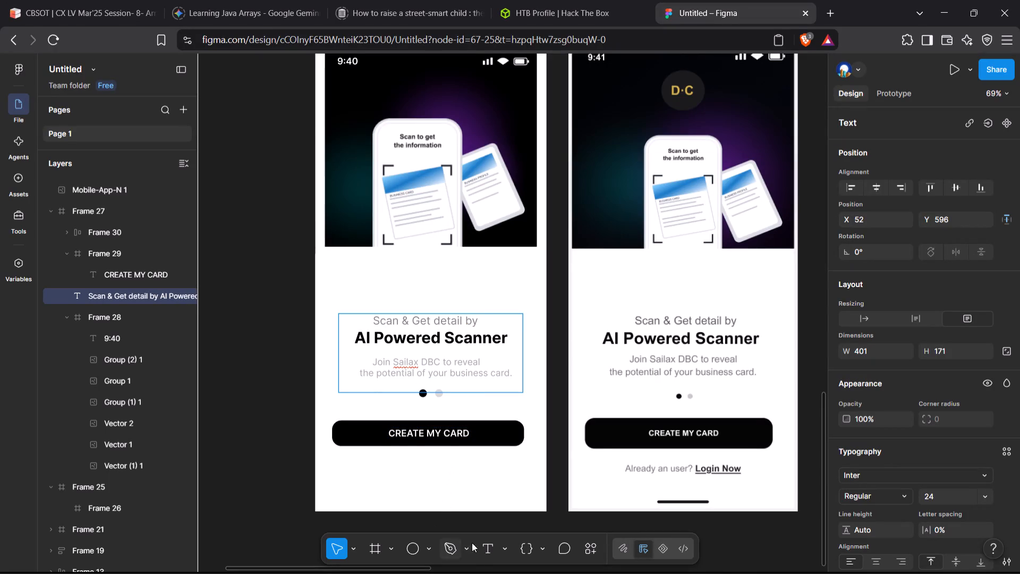
click(485, 550)
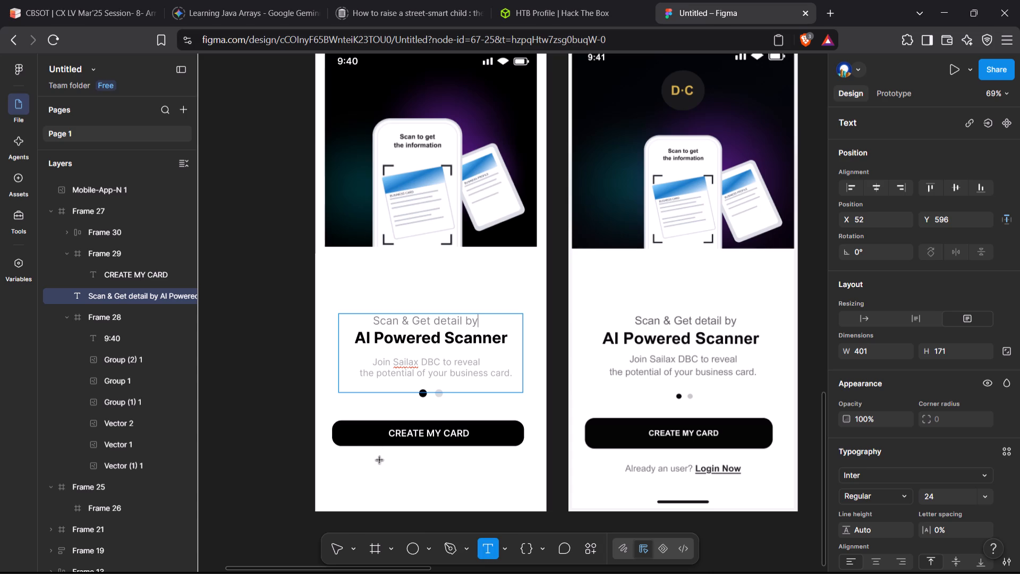
click(380, 460)
key(ctrl+v)
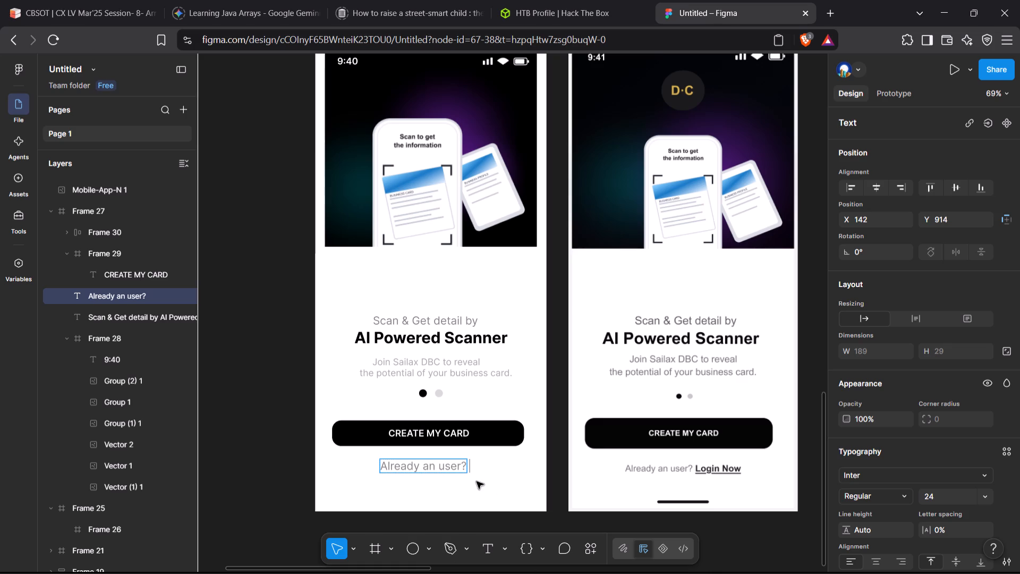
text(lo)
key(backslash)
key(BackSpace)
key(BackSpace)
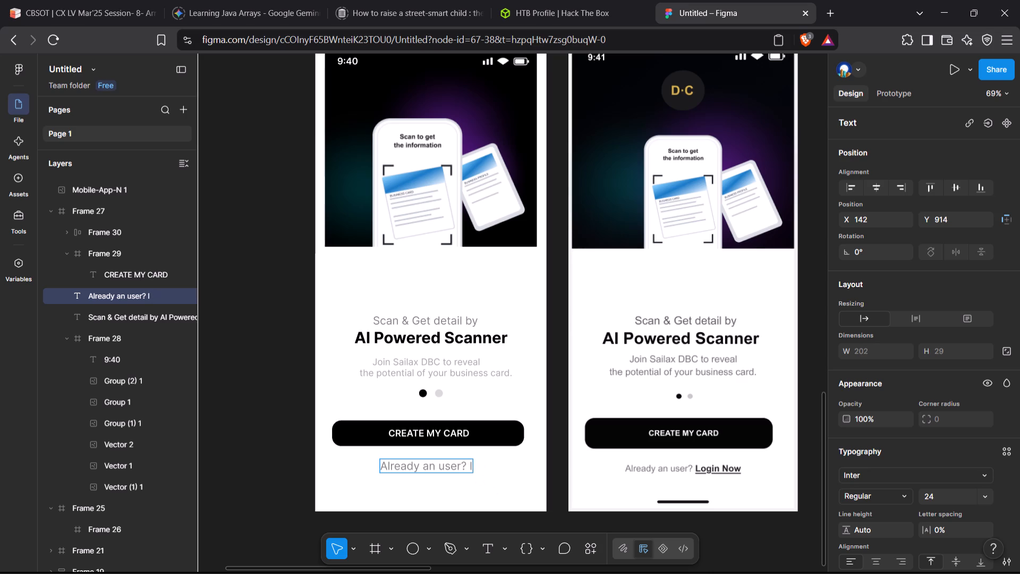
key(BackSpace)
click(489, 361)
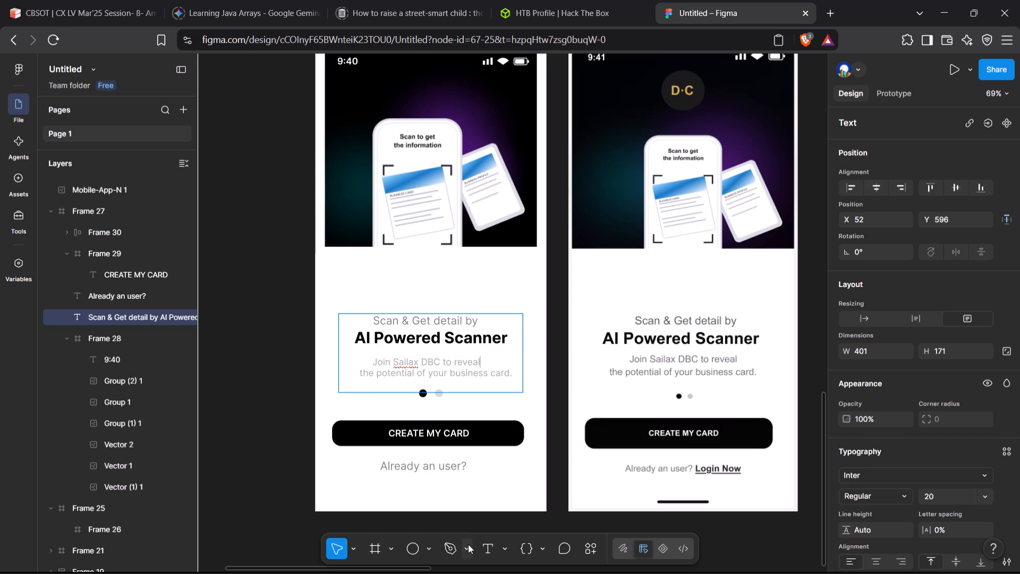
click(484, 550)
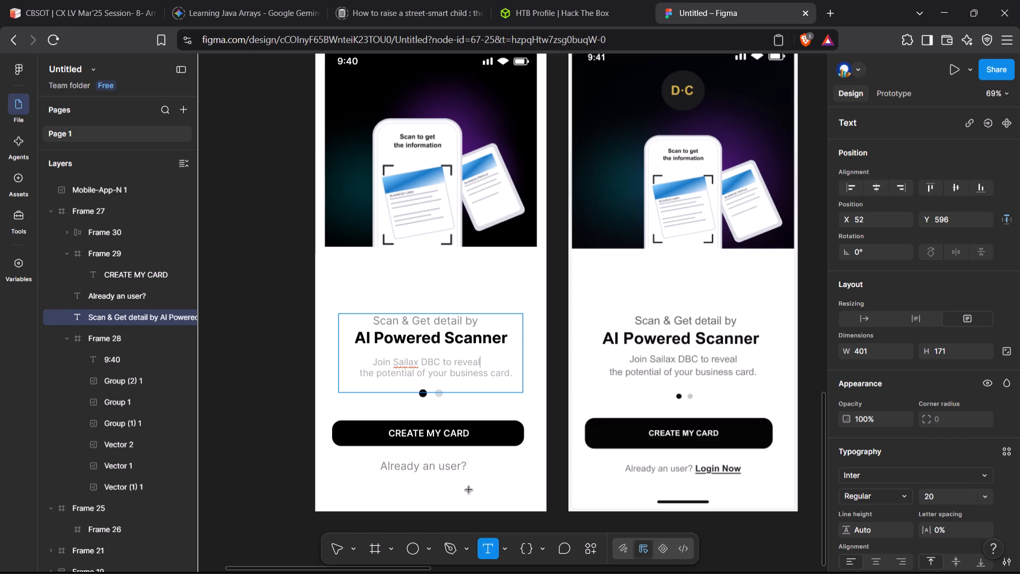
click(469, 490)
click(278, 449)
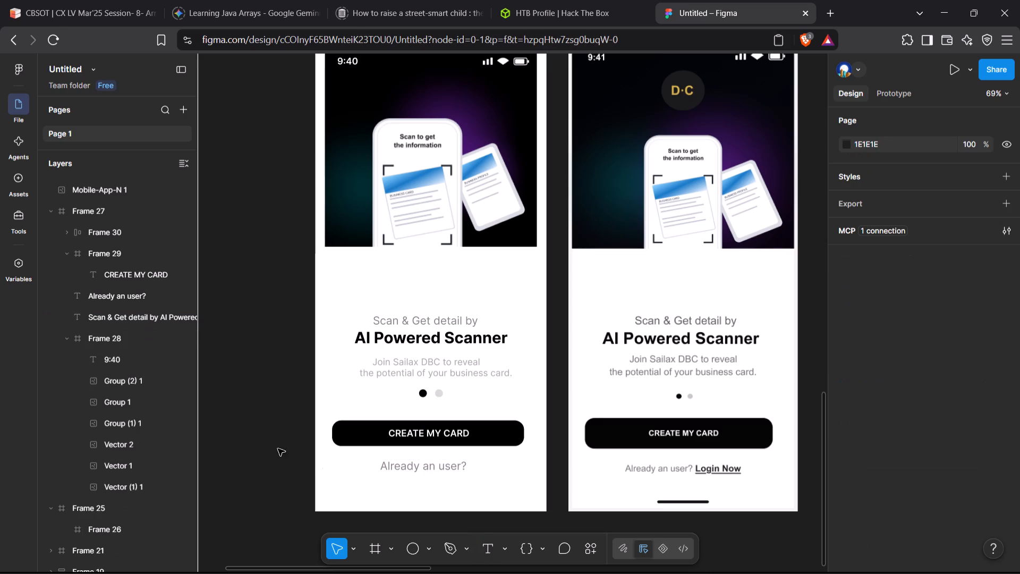
Open the "Already an user?" text below the CREATE MY CARD button for editing, with the cursor at its end.
click(452, 466)
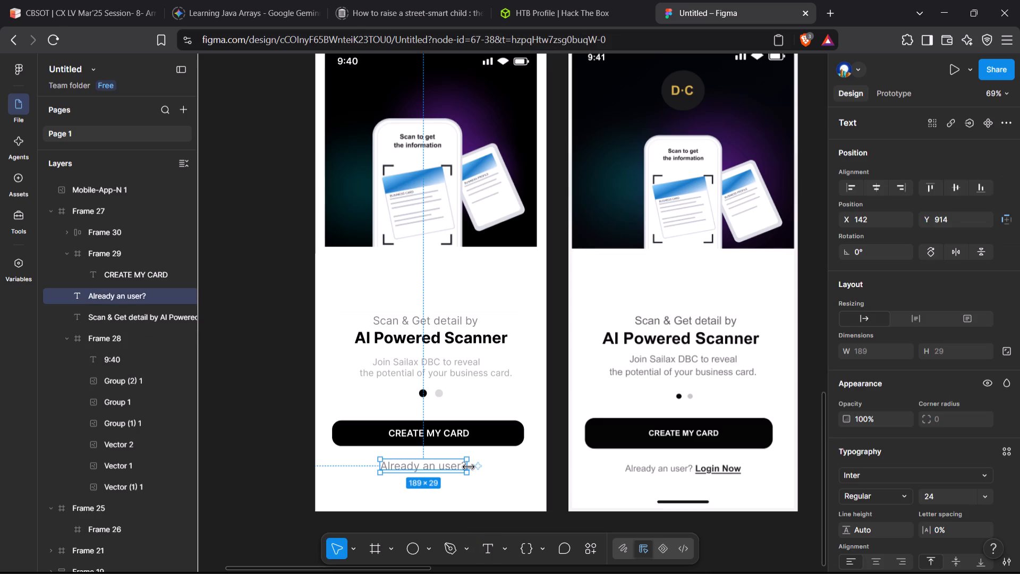
click(469, 467)
click(449, 470)
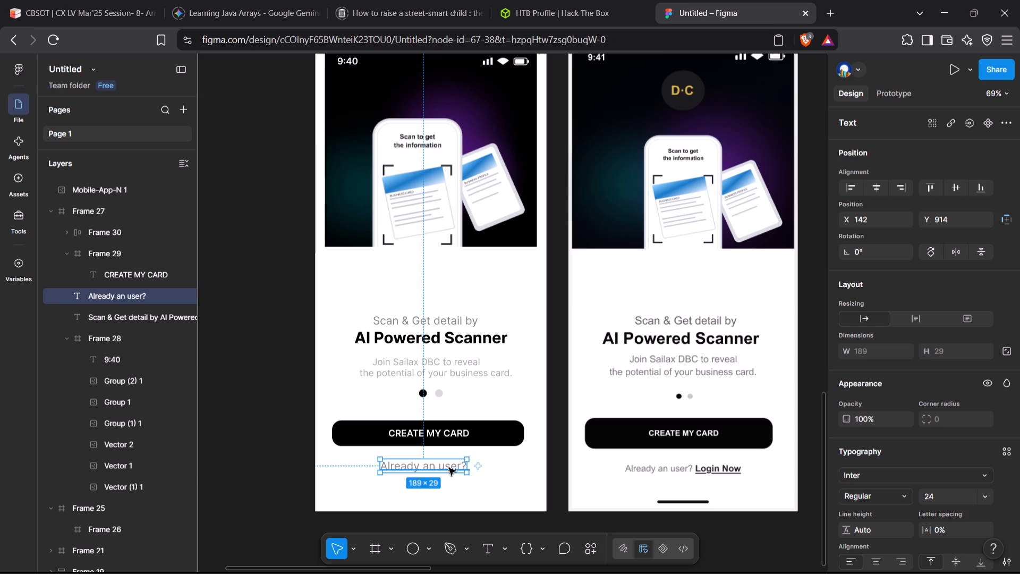
double_click(449, 468)
click(449, 468)
key(Right)
key(Right)
key(Right)
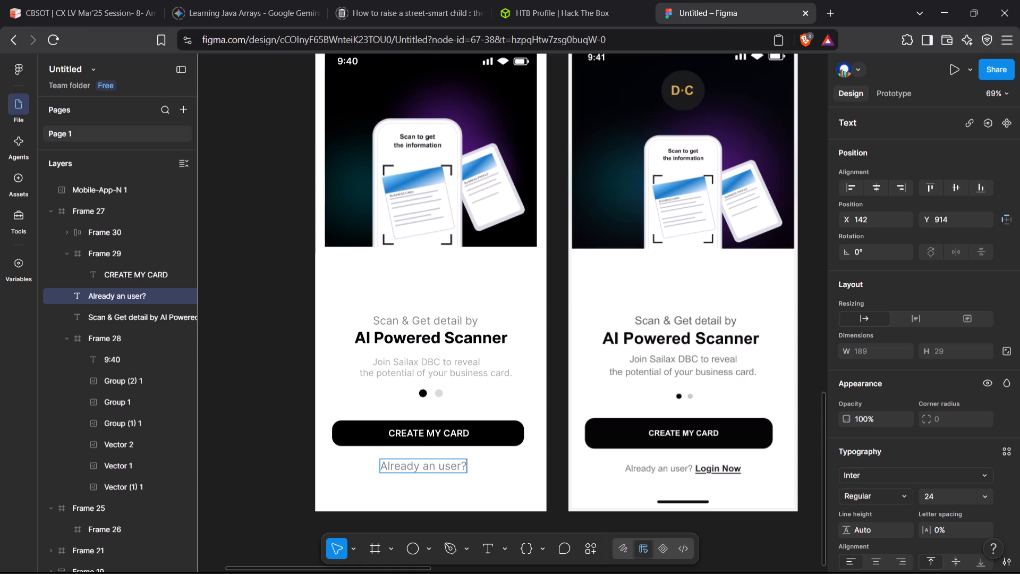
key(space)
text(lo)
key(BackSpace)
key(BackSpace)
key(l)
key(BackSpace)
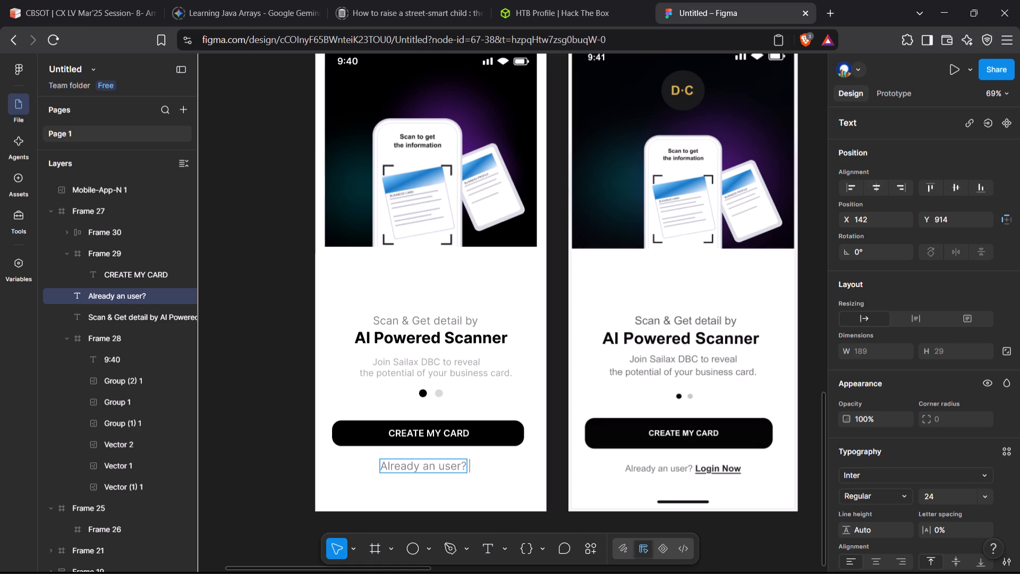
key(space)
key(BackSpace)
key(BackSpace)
Write "Login Now" on a new line under "Already an user?" in the same text layer.
key(Return)
text(Lo)
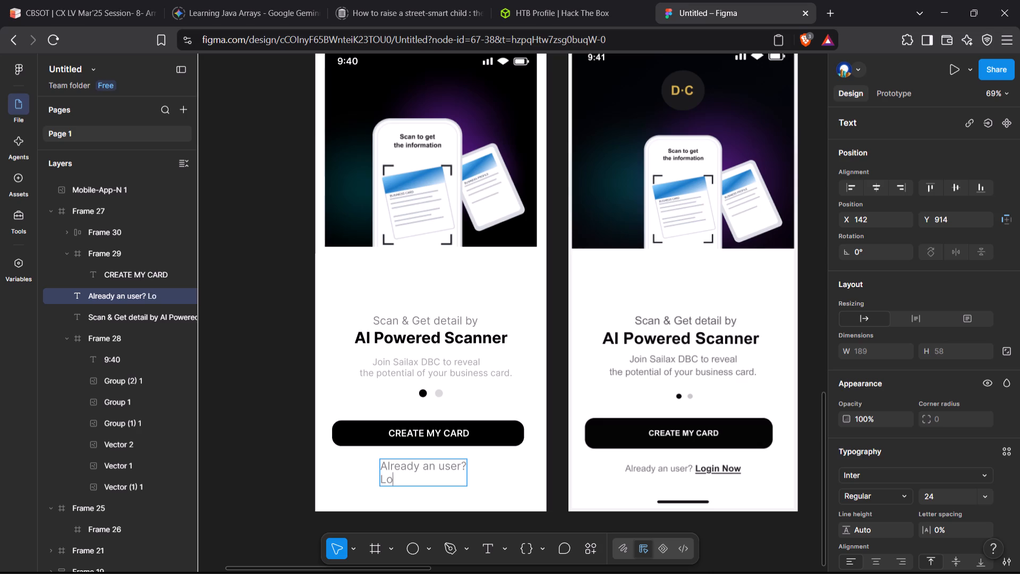
text(gin No)
key(w)
Cut "Login Now" from the second line and paste it directly after "Already an user?" on the first line.
drag(439, 478, 376, 483)
key(ctrl+x)
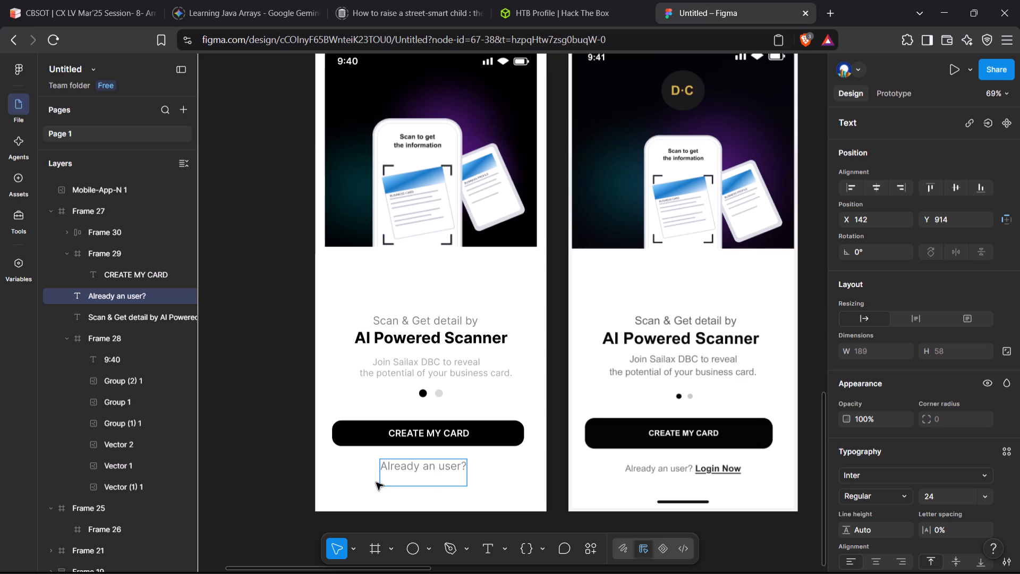
key(BackSpace)
key(ctrl+v)
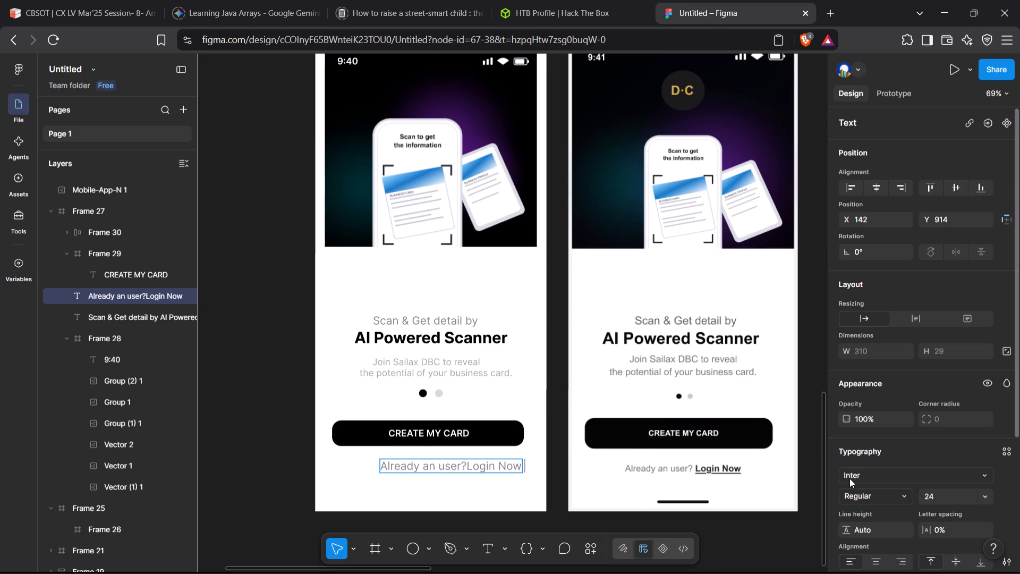
Change the fill of only the words "Login Now" in the login line to black, 000000.
scroll(904, 494, down, 1)
key(shift+Left)
key(shift+Left)
key(shift+Left)
key(shift+Left)
key(shift+Left)
key(shift+Left)
key(shift+Left)
key(shift+Left)
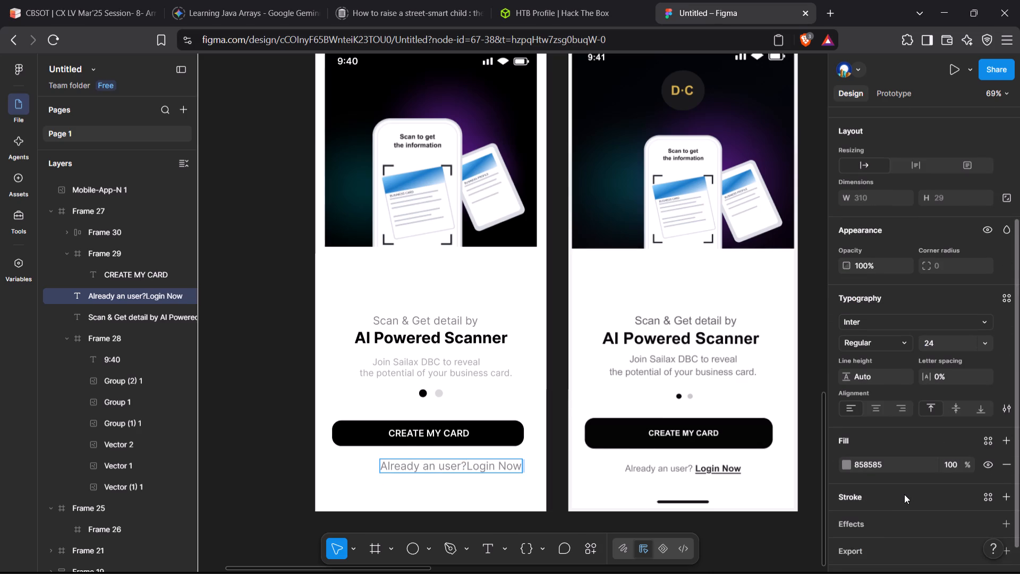
key(shift+Left)
key(shift+Left)
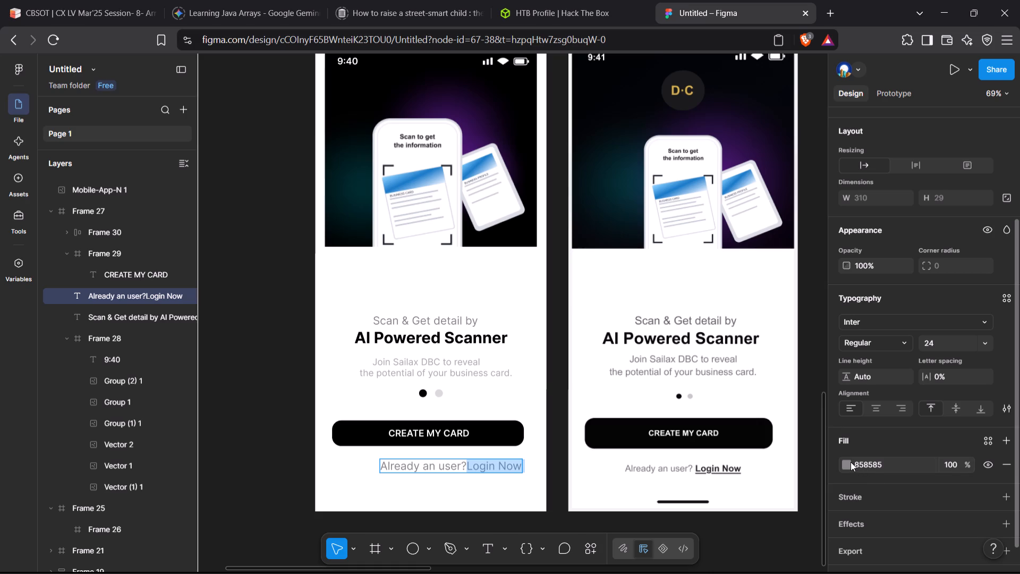
click(848, 463)
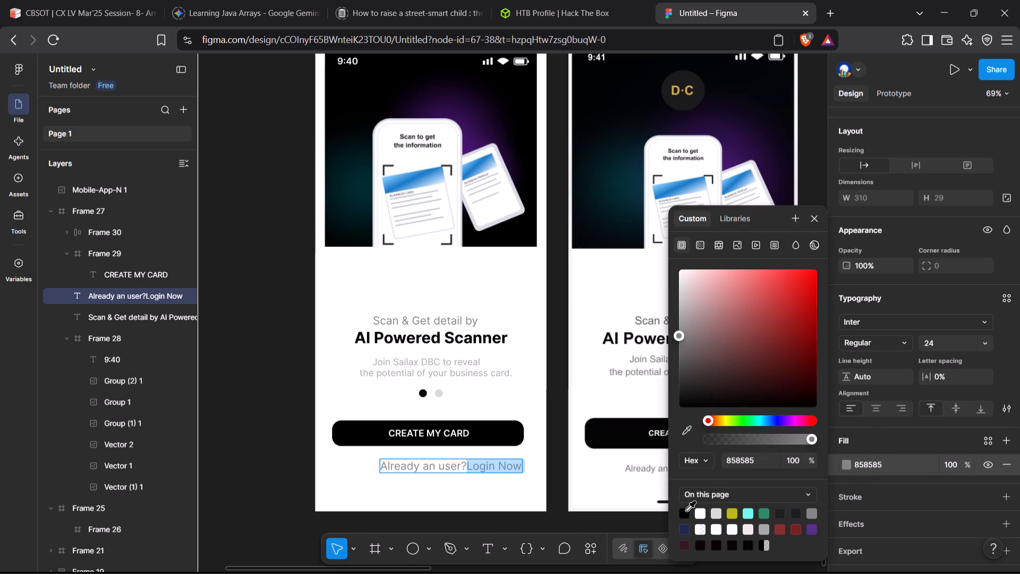
click(686, 511)
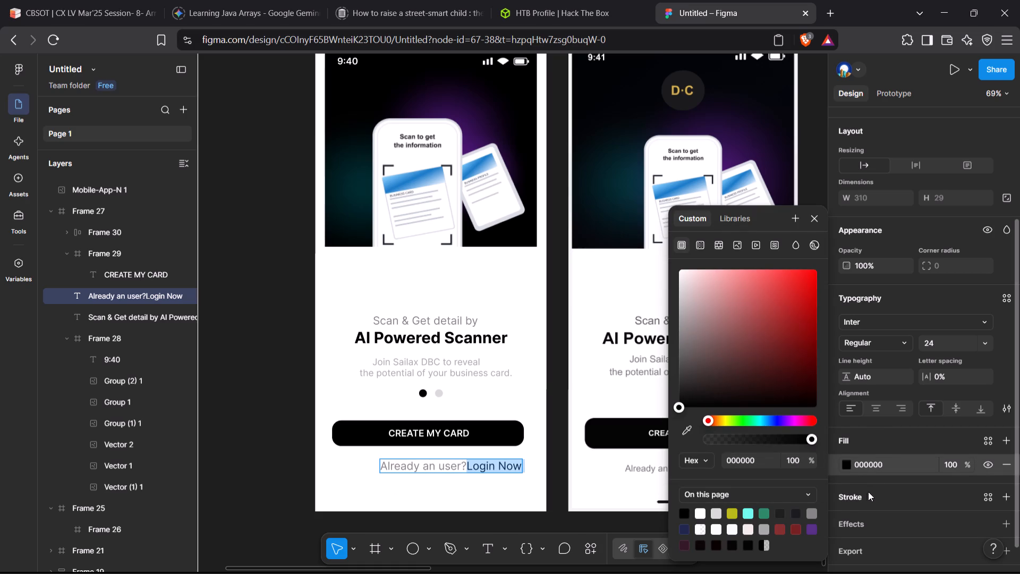
Set the font weight of the words "Login Now" to Medium.
click(904, 342)
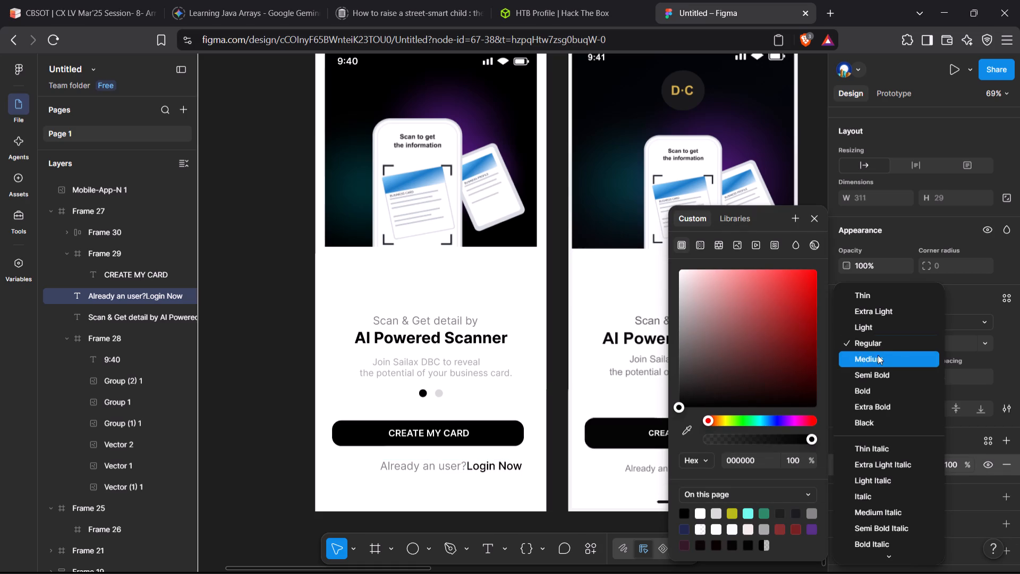
click(873, 358)
click(258, 403)
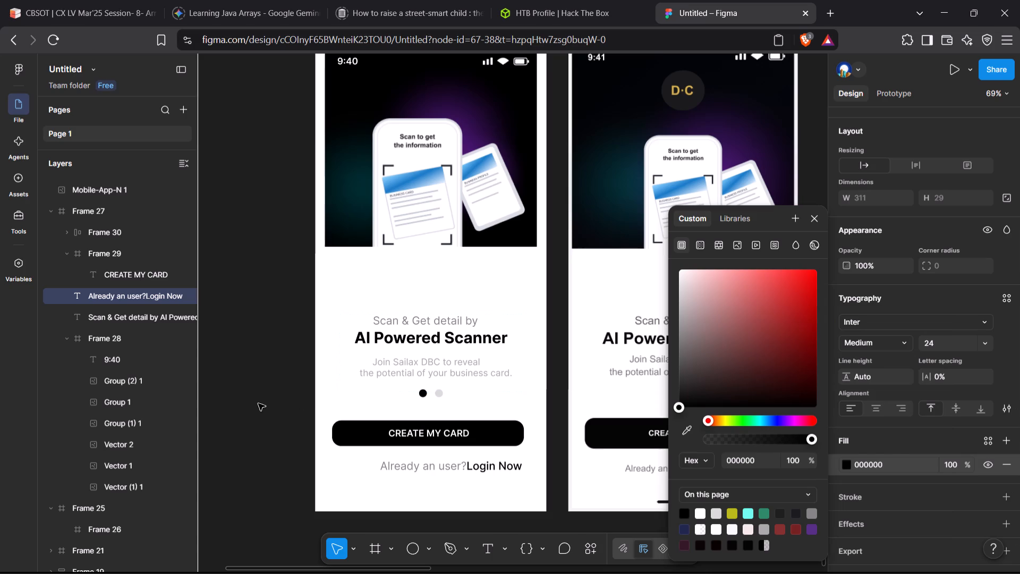
Move the login line left so it sits centred under the CREATE MY CARD button, in line with the page dots.
click(490, 470)
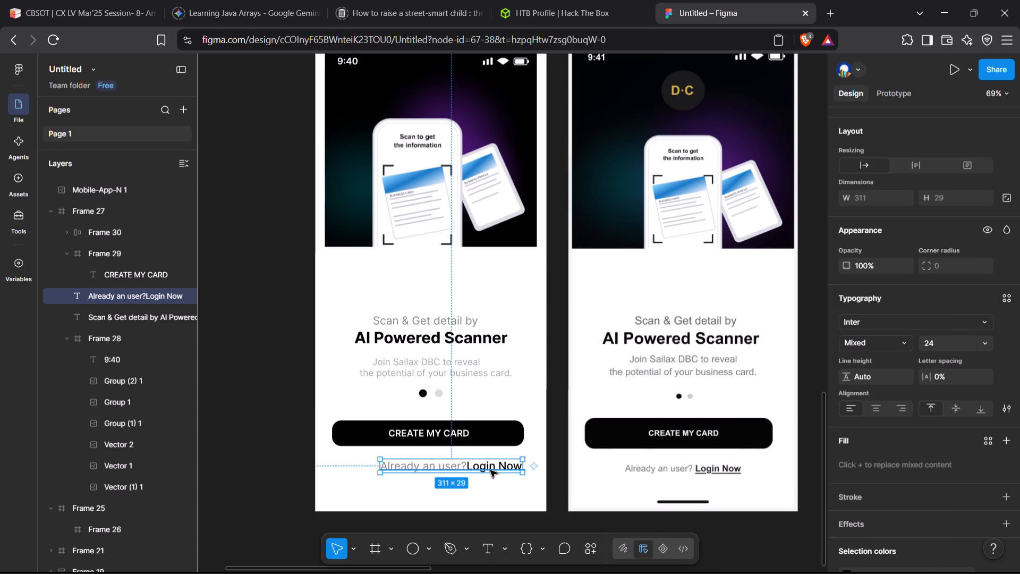
drag(493, 465, 466, 465)
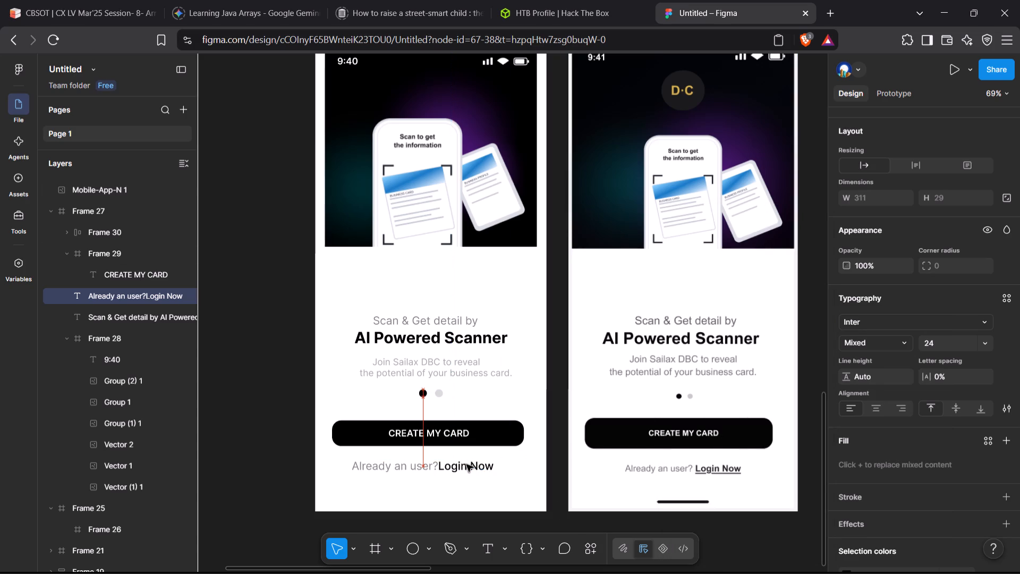
drag(466, 465, 464, 465)
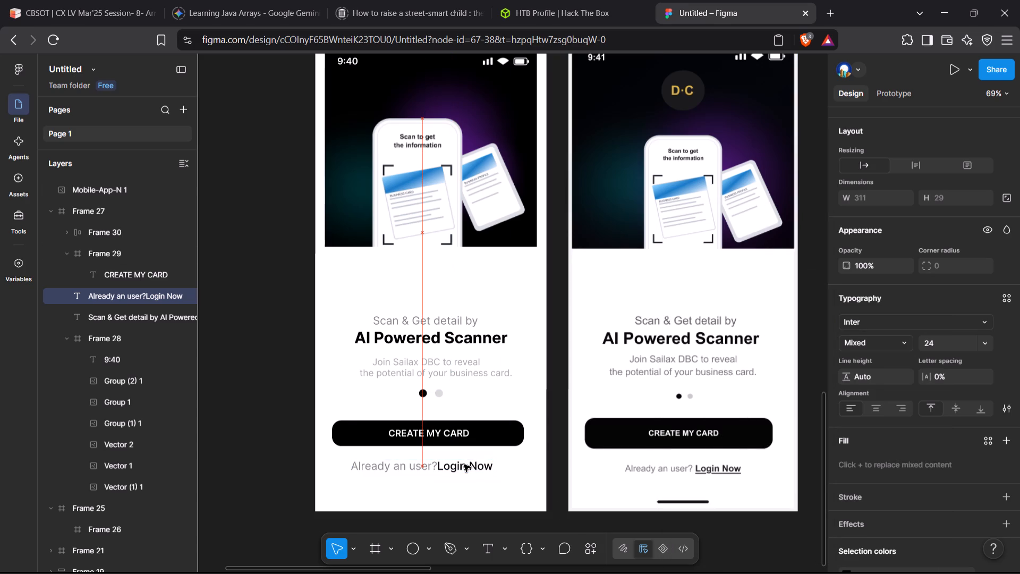
drag(464, 465, 471, 463)
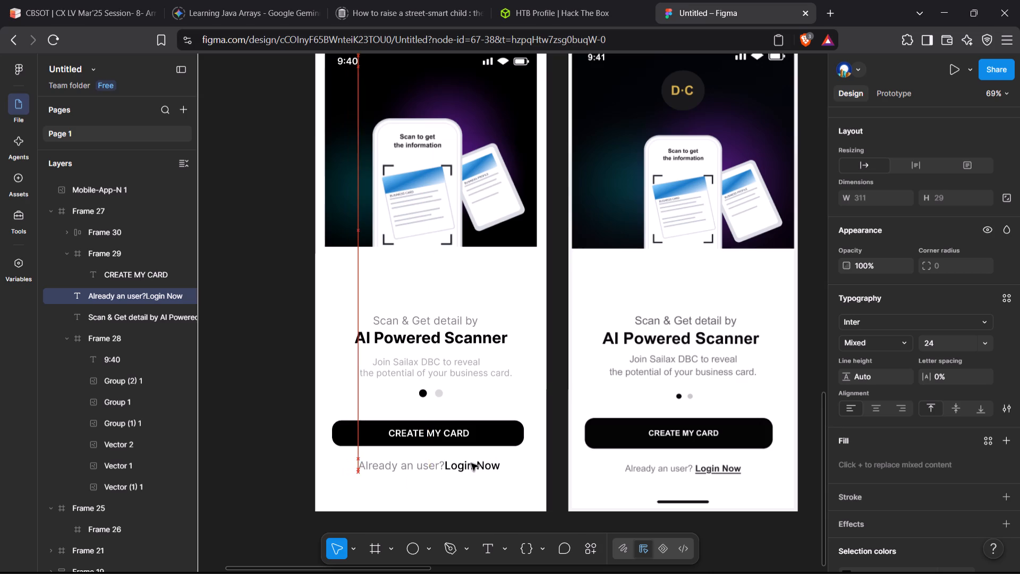
drag(471, 463, 472, 463)
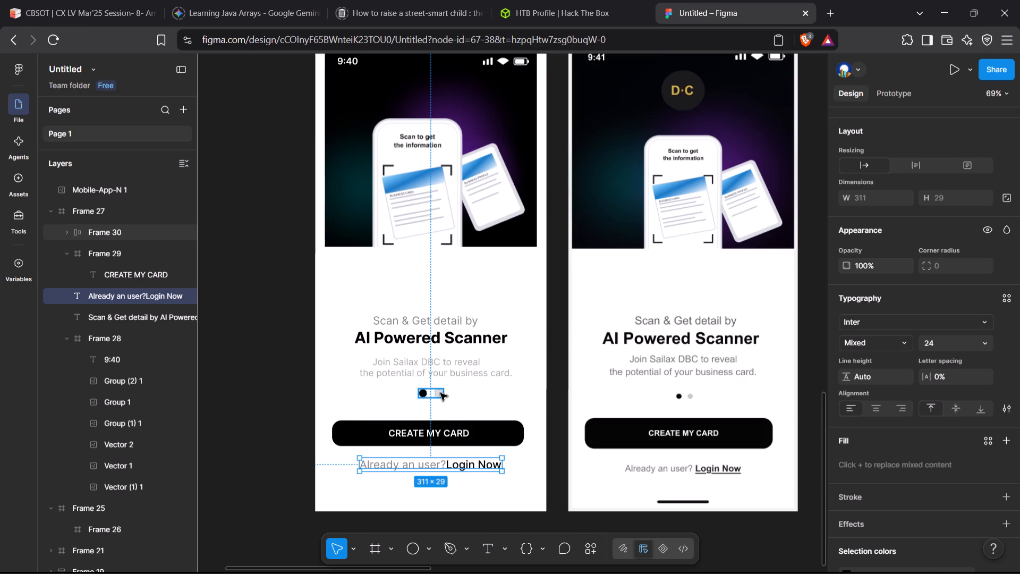
click(440, 393)
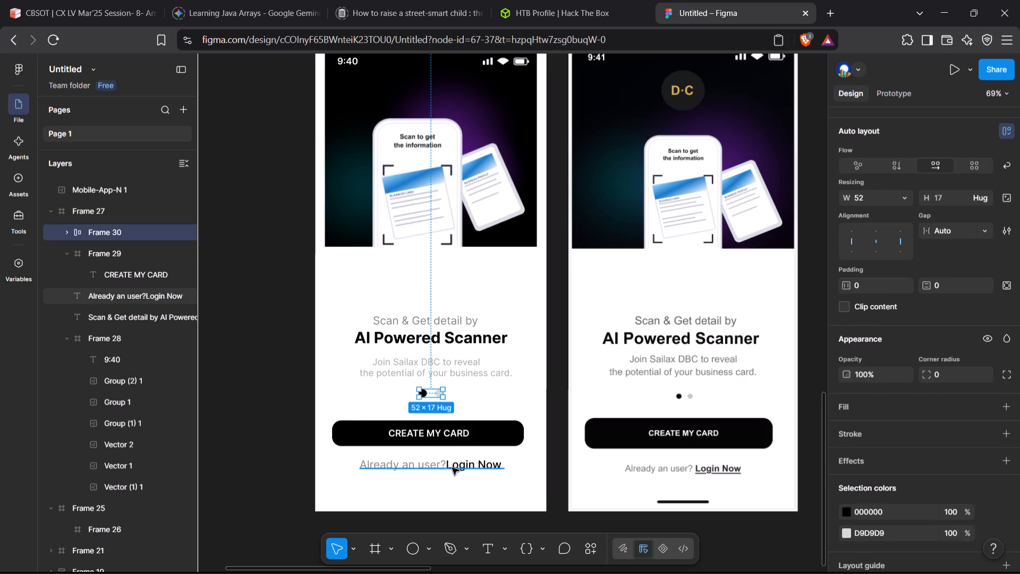
Insert a space between "Already an user?" and "Login Now" in the login line.
click(452, 468)
click(446, 466)
double_click(446, 466)
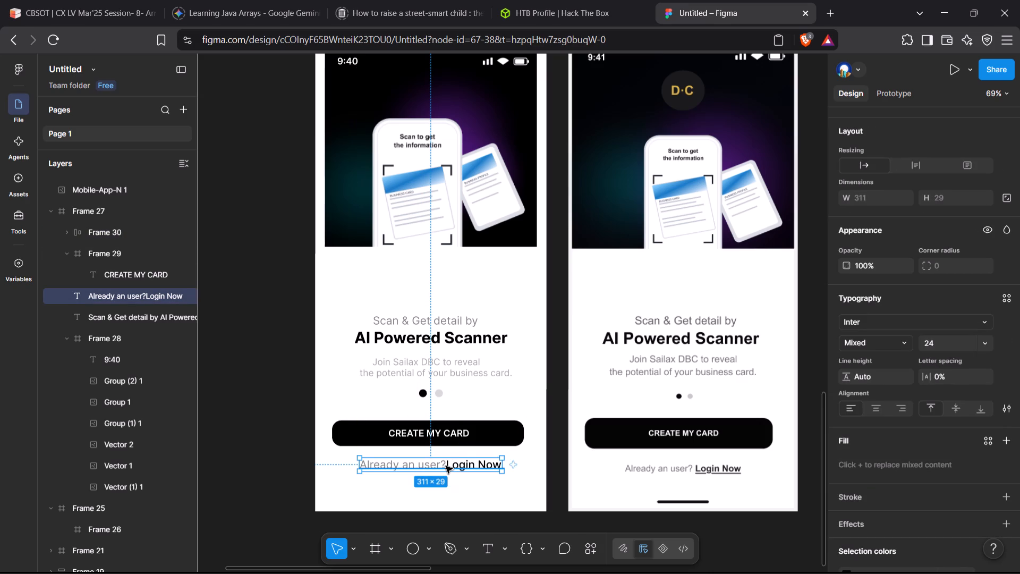
click(446, 466)
click(446, 466)
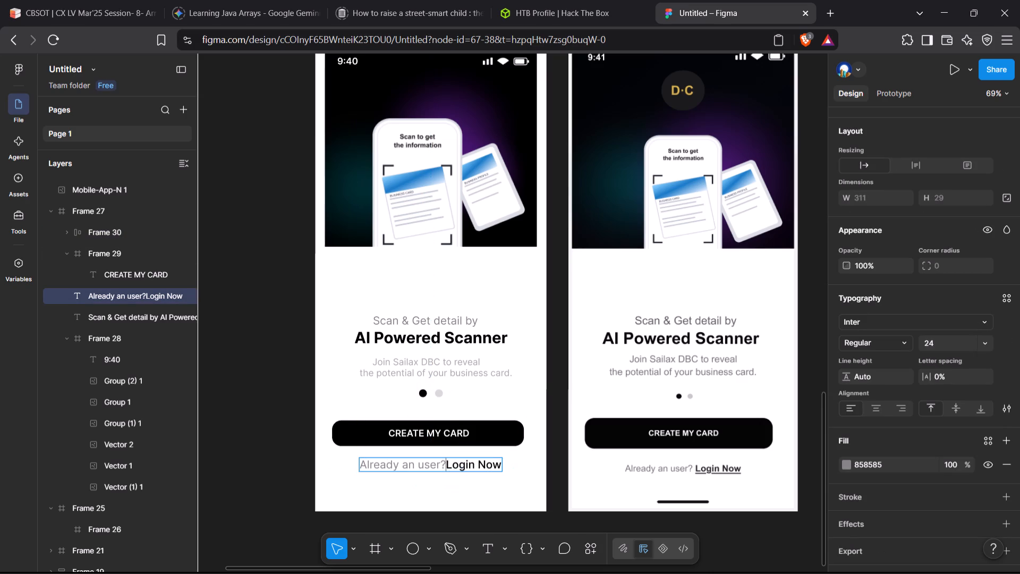
key(space)
Underline the words "Login Now" in the login line below the CREATE MY CARD button.
drag(451, 465, 511, 467)
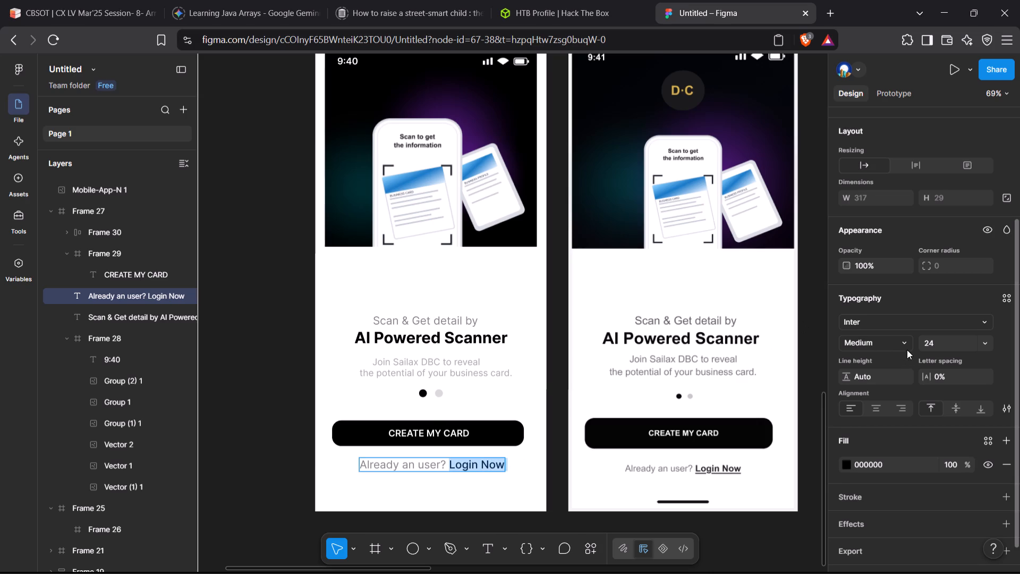
click(910, 343)
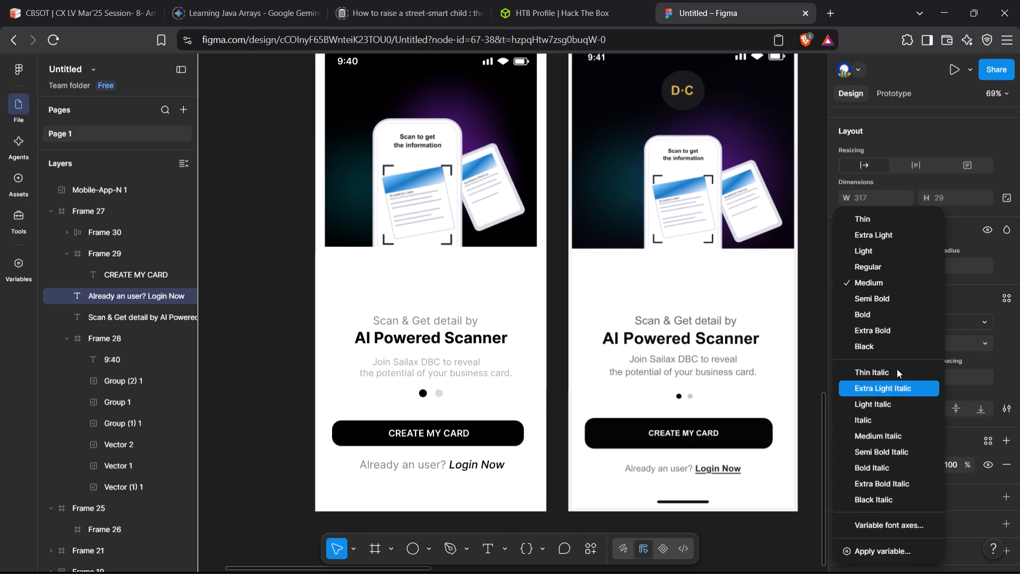
scroll(897, 367, up, 1)
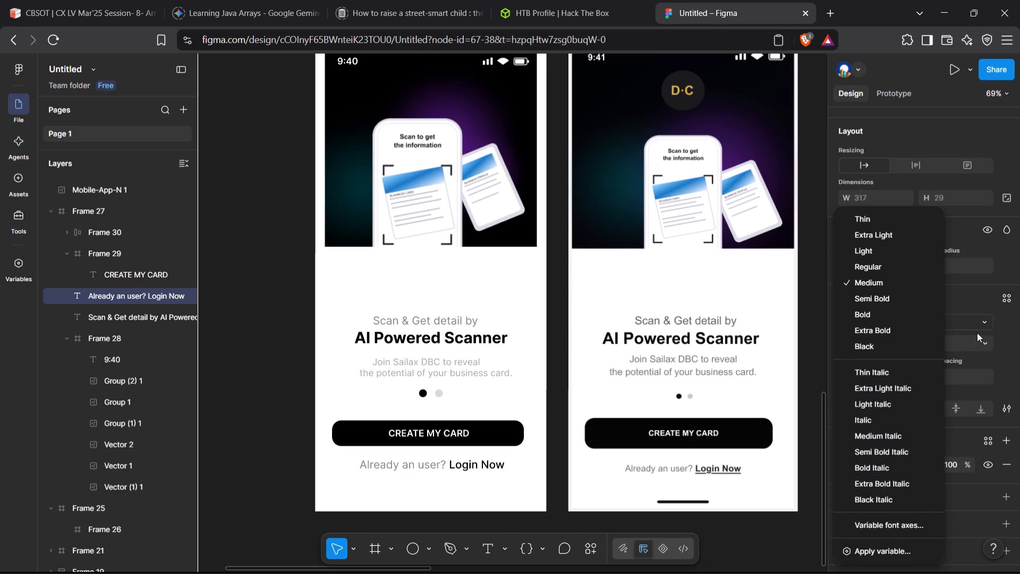
click(1006, 342)
click(989, 322)
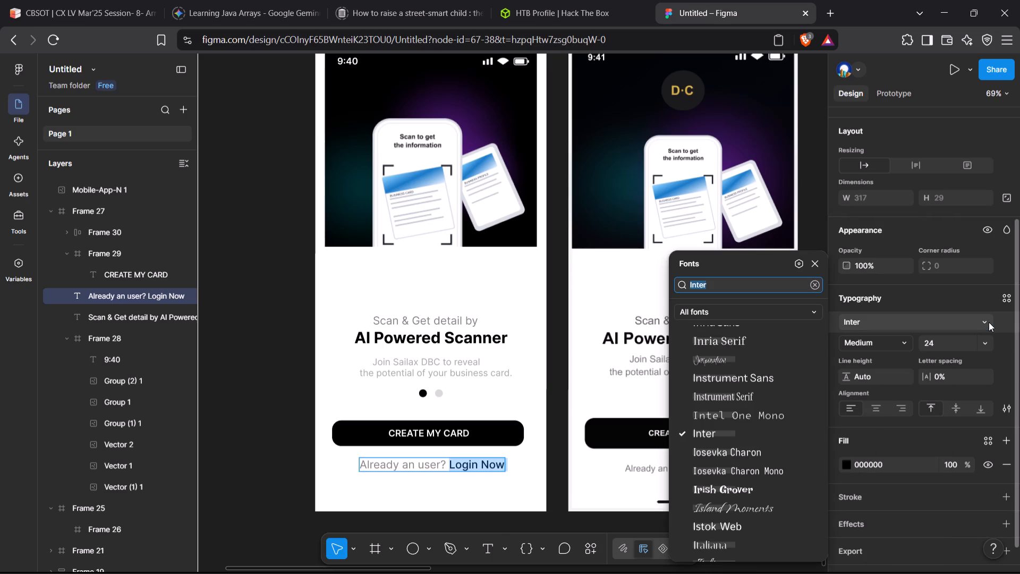
click(1001, 347)
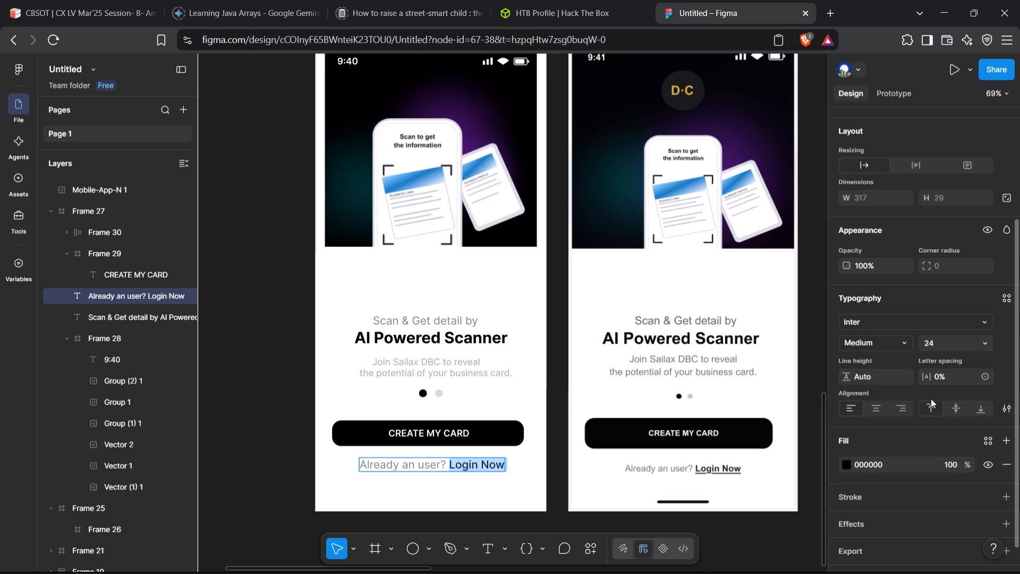
click(1009, 410)
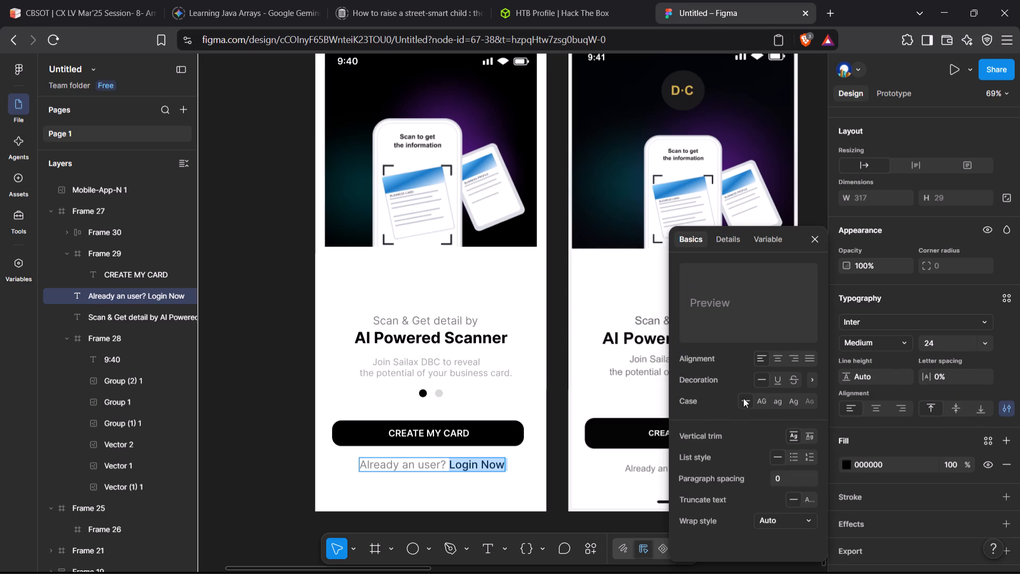
click(780, 382)
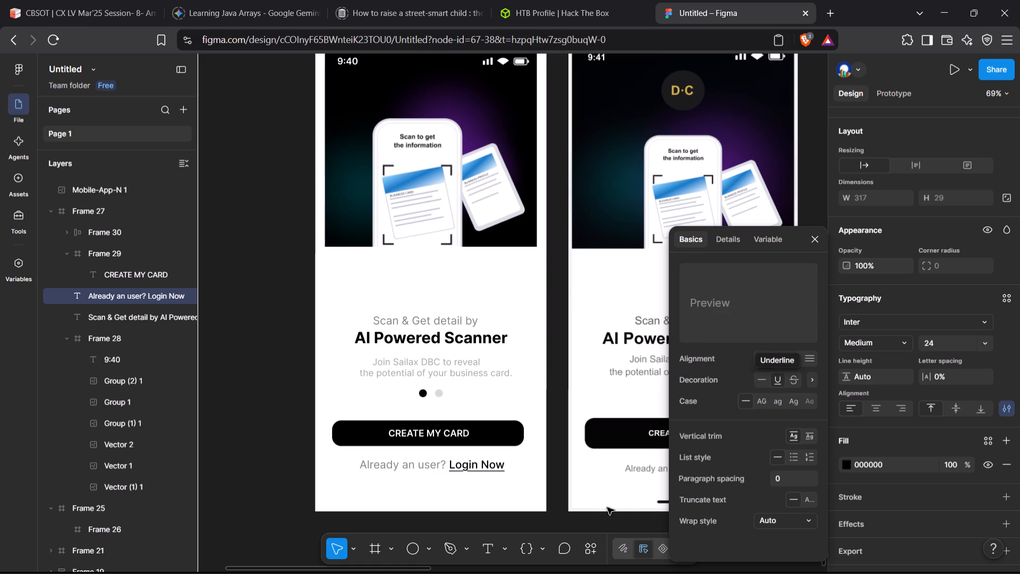
Close the type settings and deselect the login line.
click(641, 522)
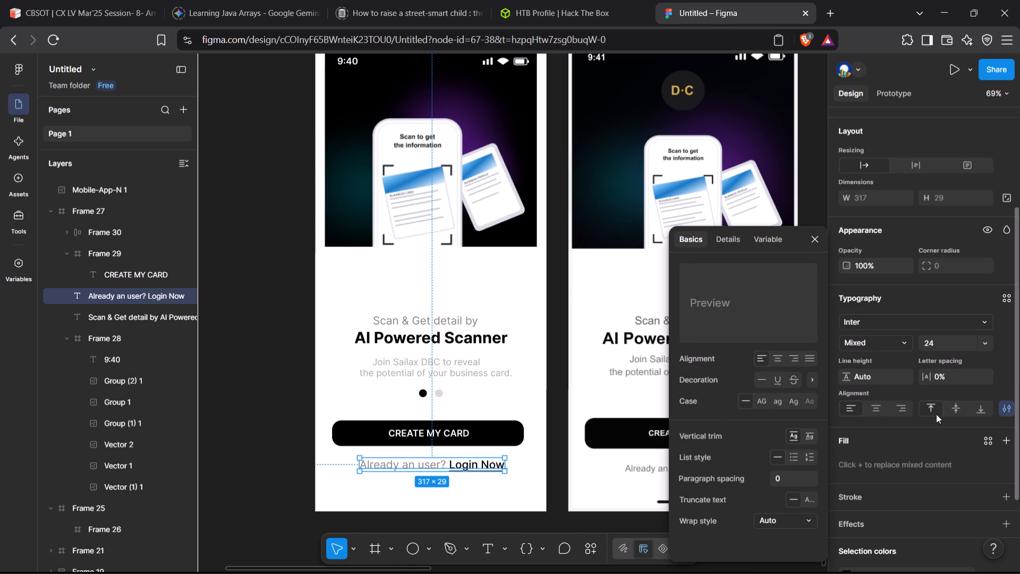
click(1009, 409)
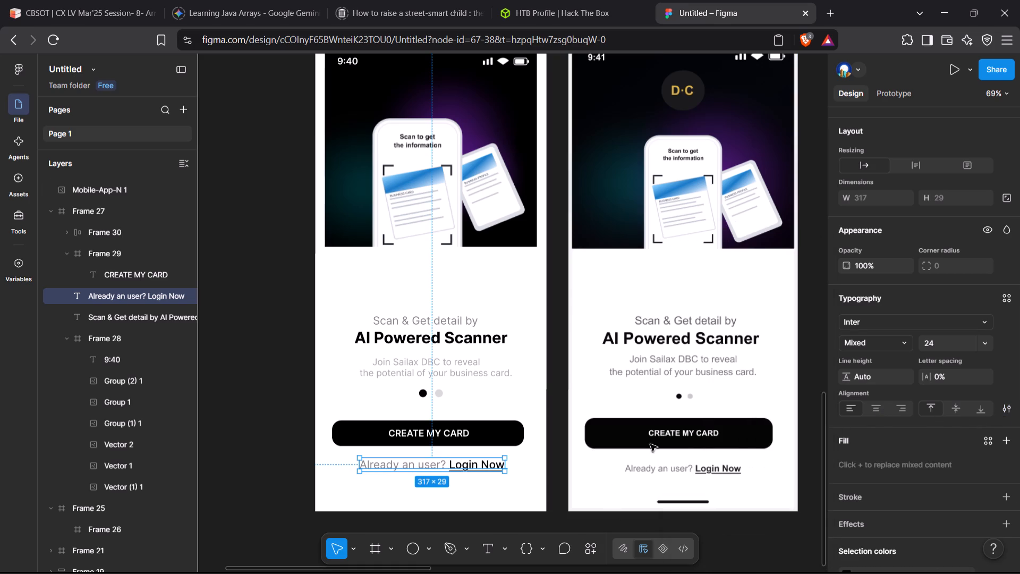
click(509, 524)
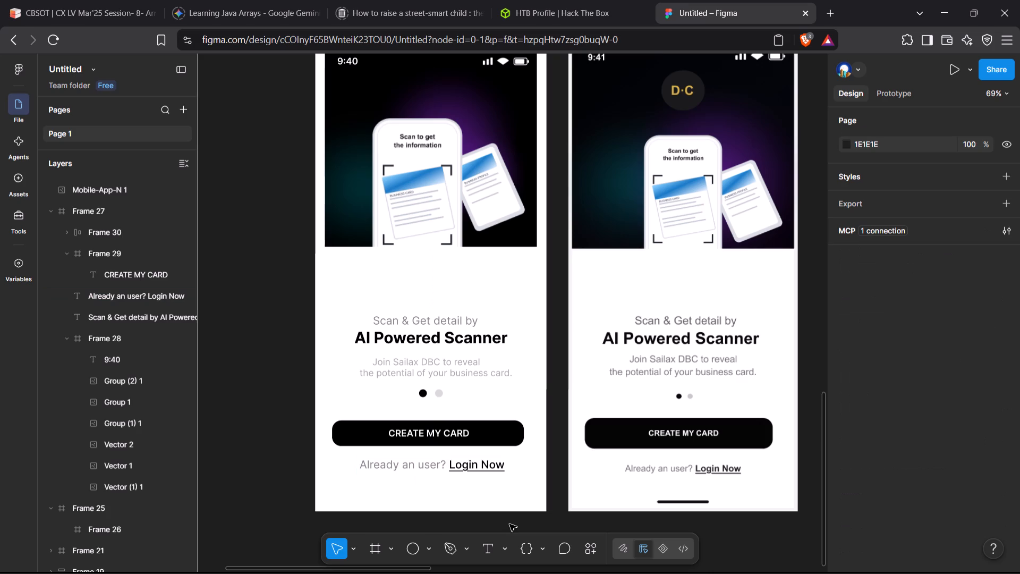
Set the font size of the whole "Already an user? Login Now" line to 20.
click(451, 467)
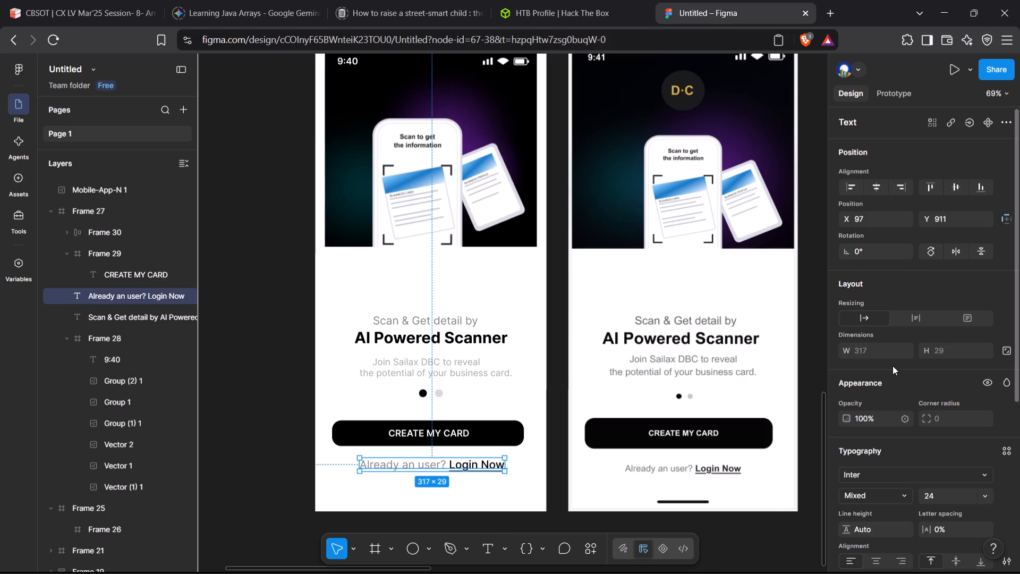
click(870, 351)
double_click(870, 351)
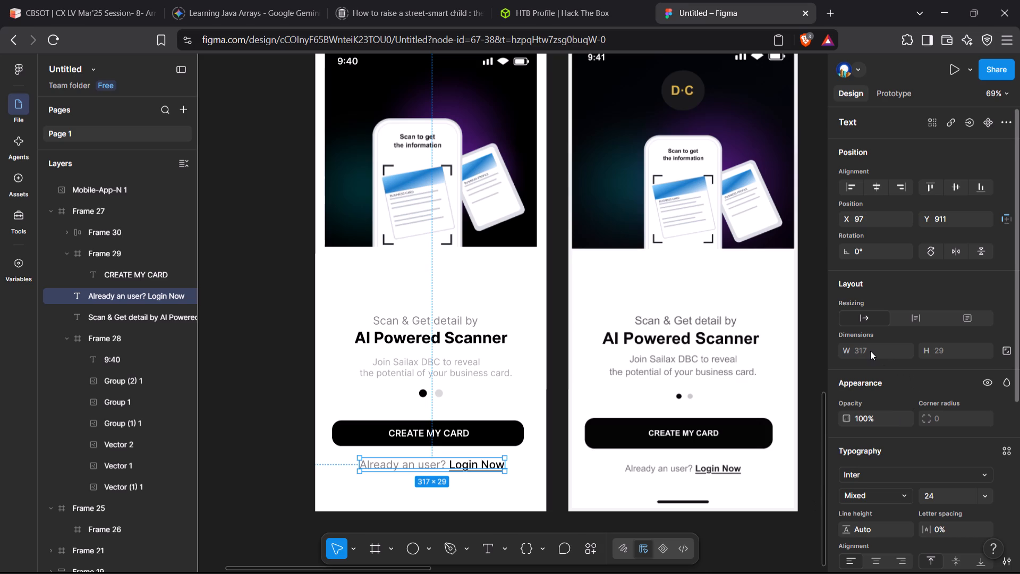
triple_click(870, 351)
double_click(870, 351)
click(478, 466)
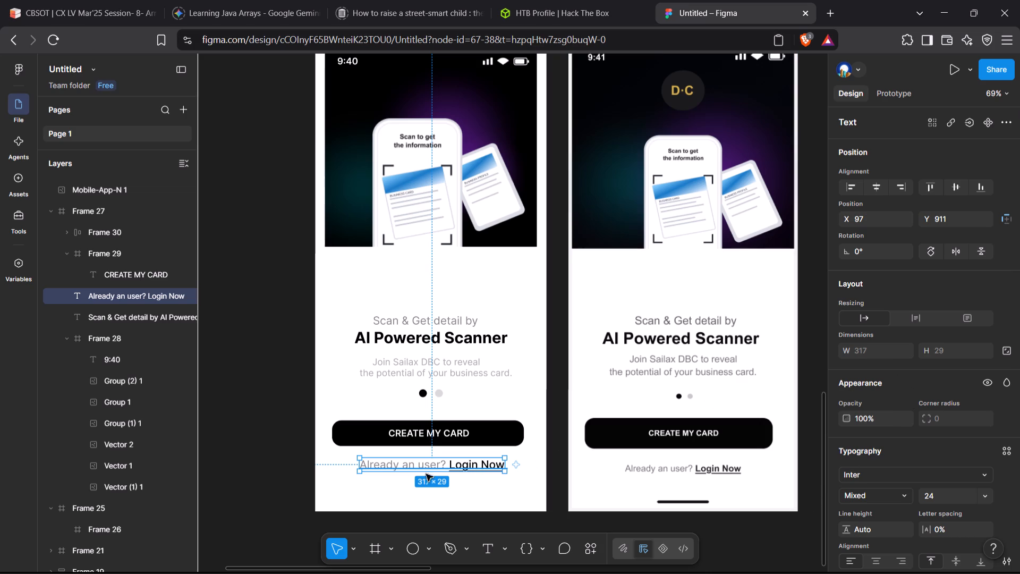
click(130, 297)
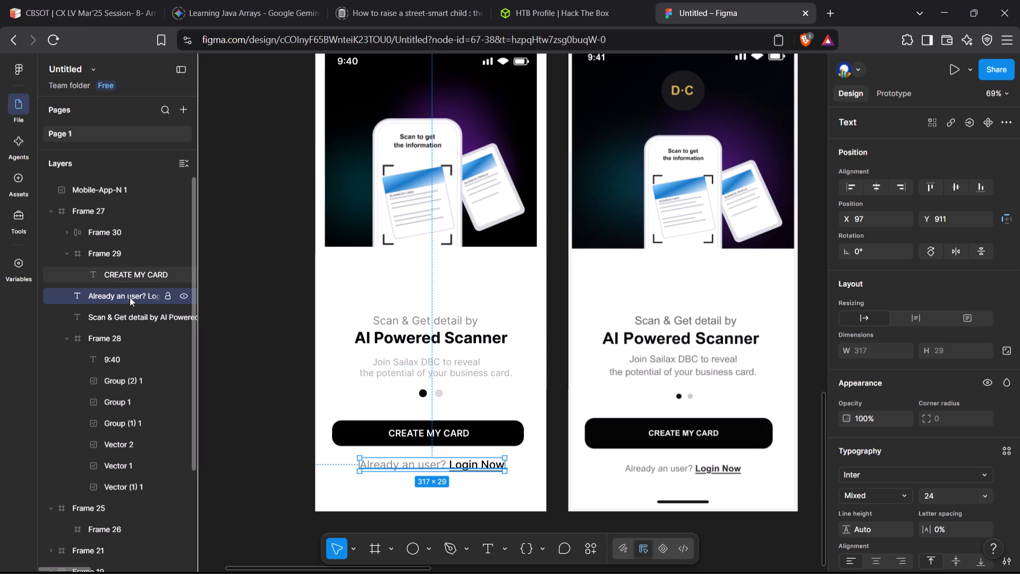
click(437, 457)
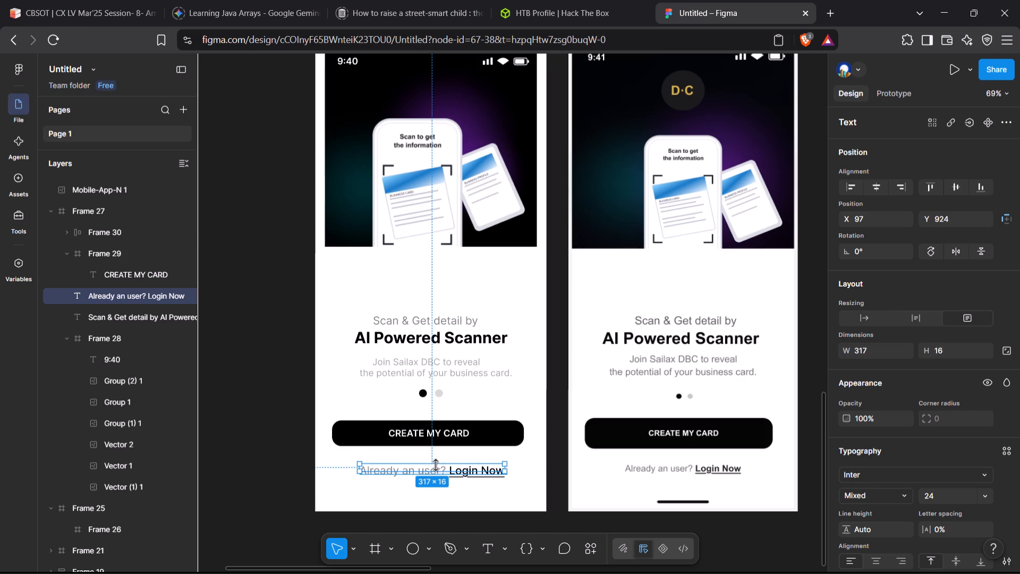
click(497, 467)
double_click(465, 465)
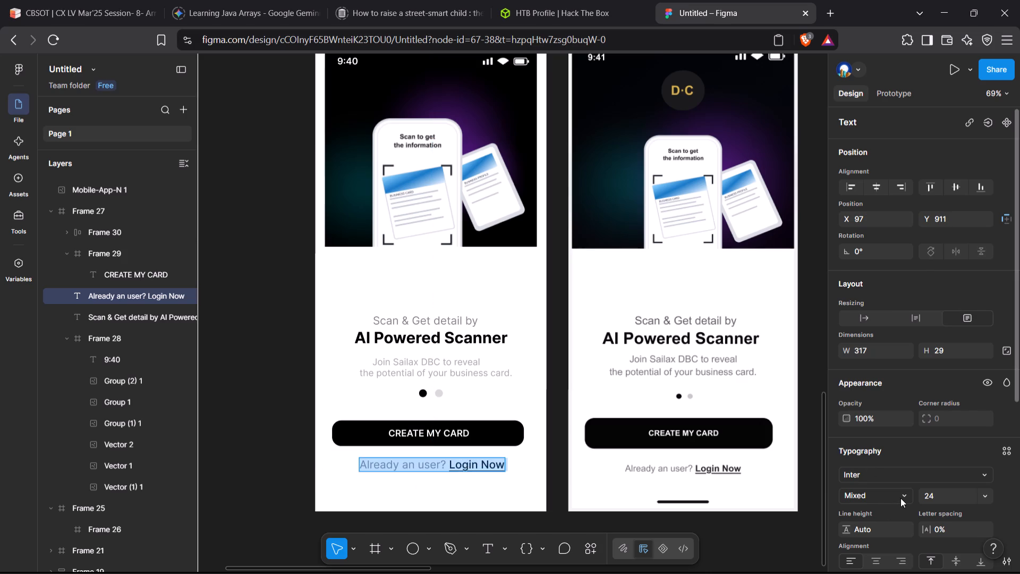
click(982, 494)
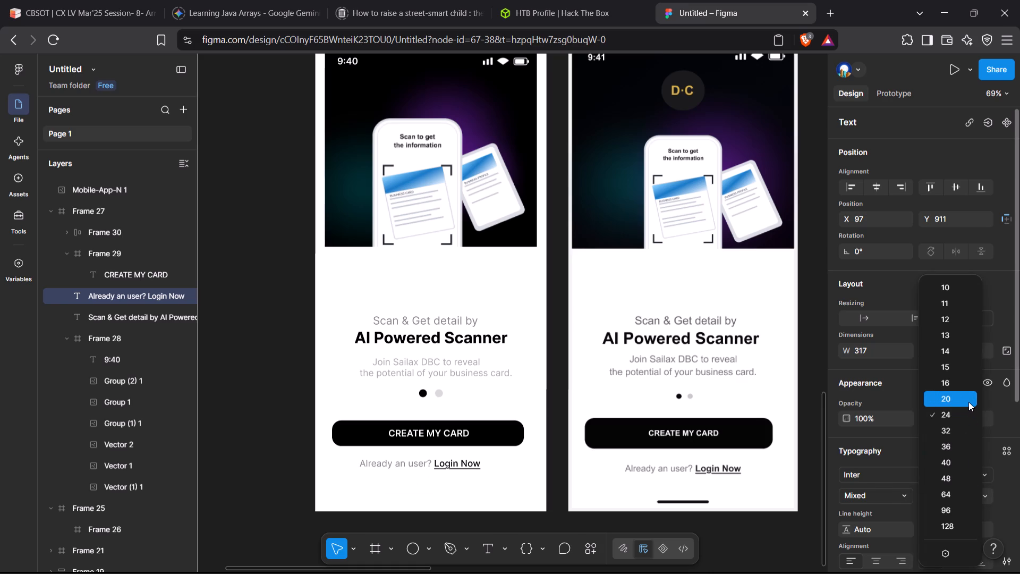
click(968, 402)
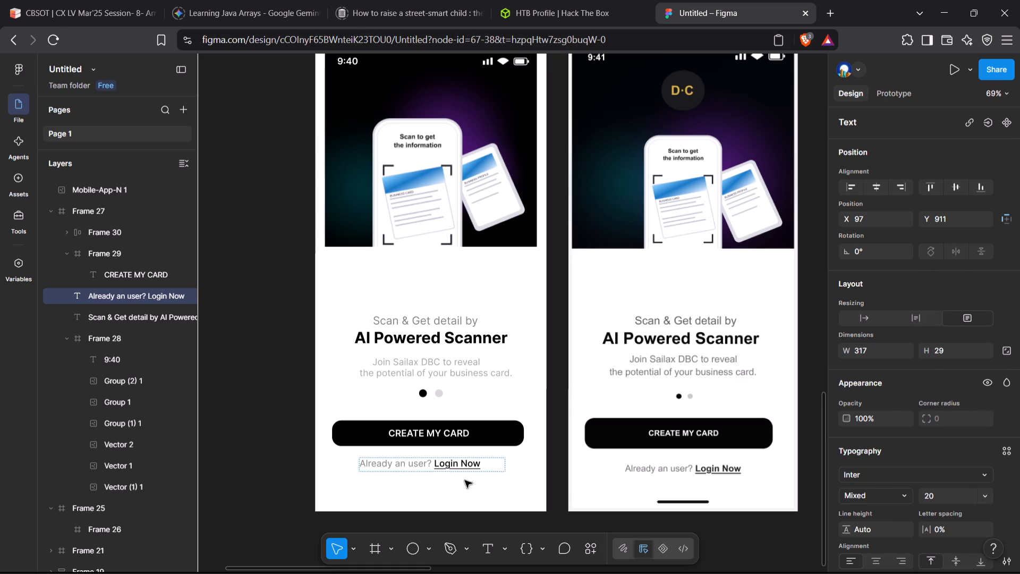
Move the login line to X 117, Y 921 so it sits centred lower beneath the CREATE MY CARD button.
click(464, 473)
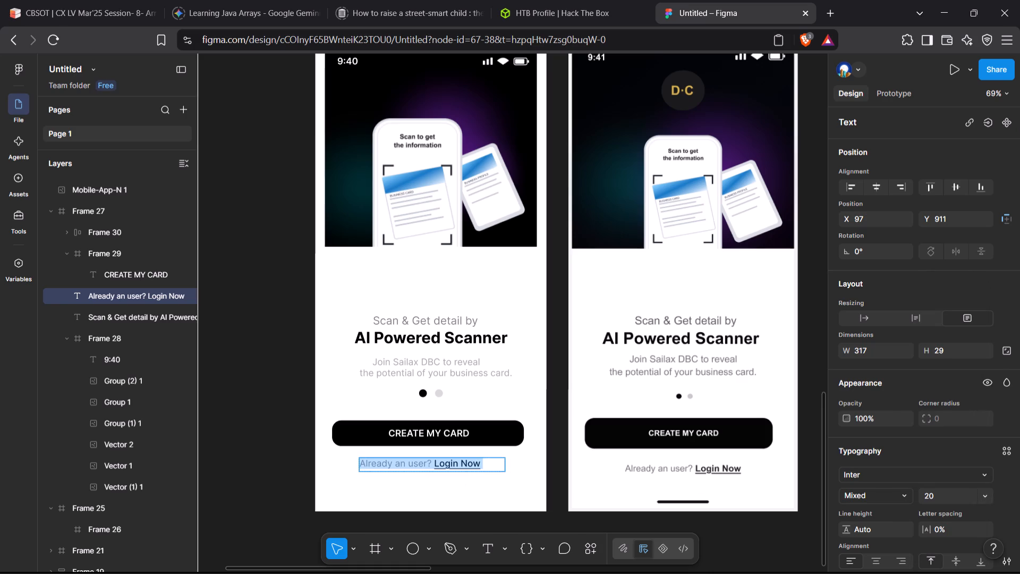
key(shift+Down)
key(shift+Down)
key(shift+Down)
click(233, 333)
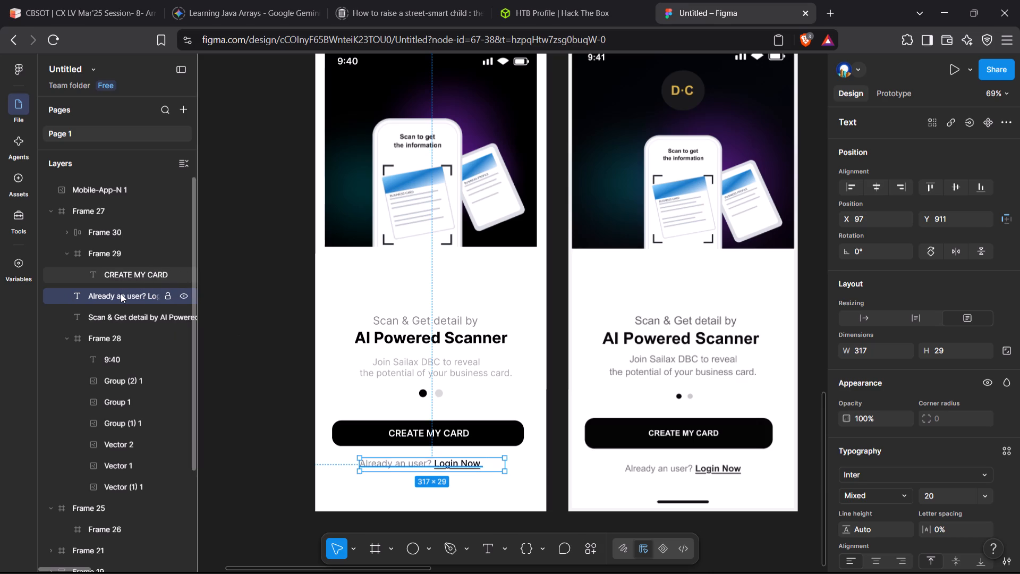
click(121, 293)
key(shift+Down)
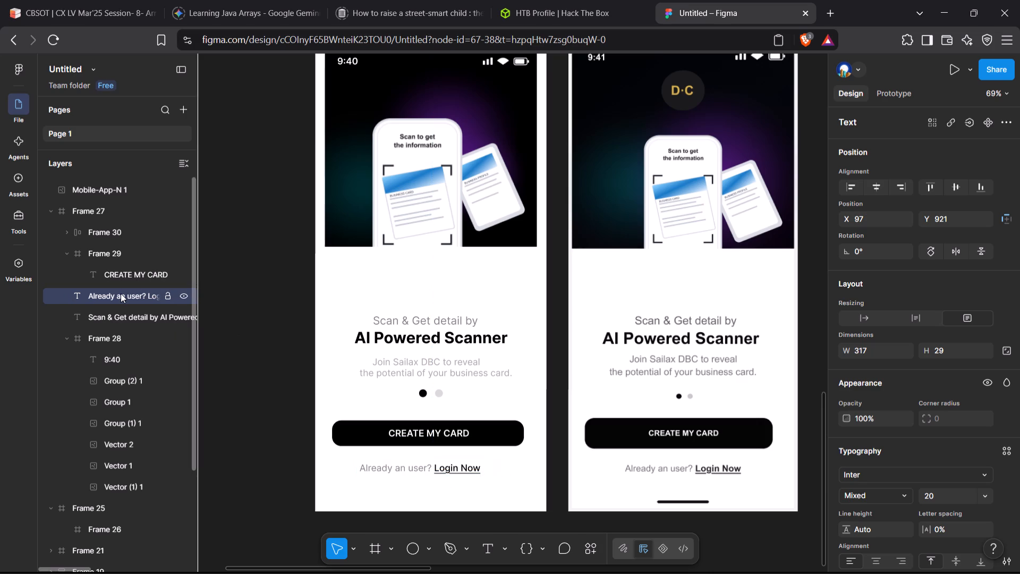
key(shift+Right)
key(shift+Right)
key(shift+Right)
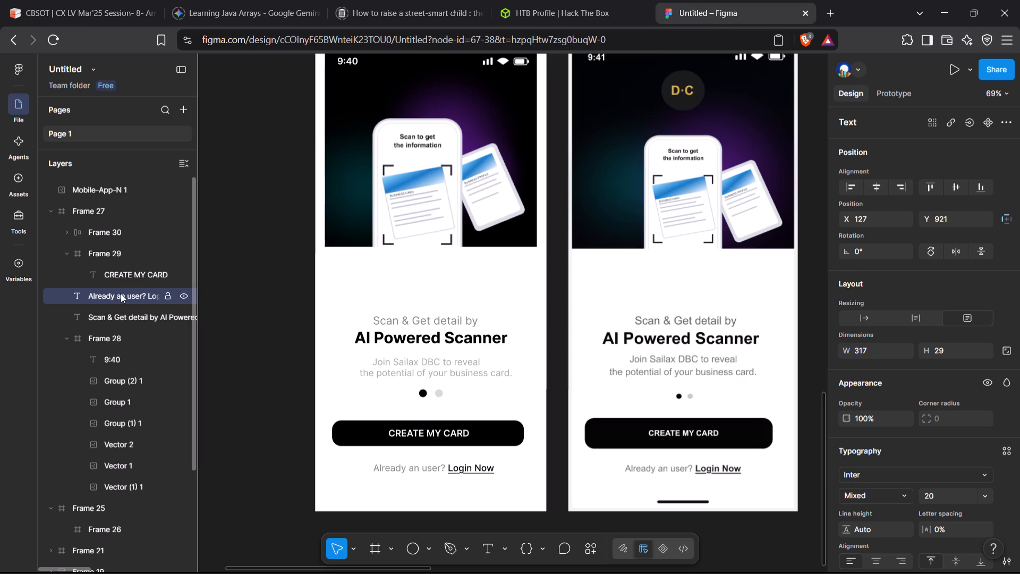
key(shift+Left)
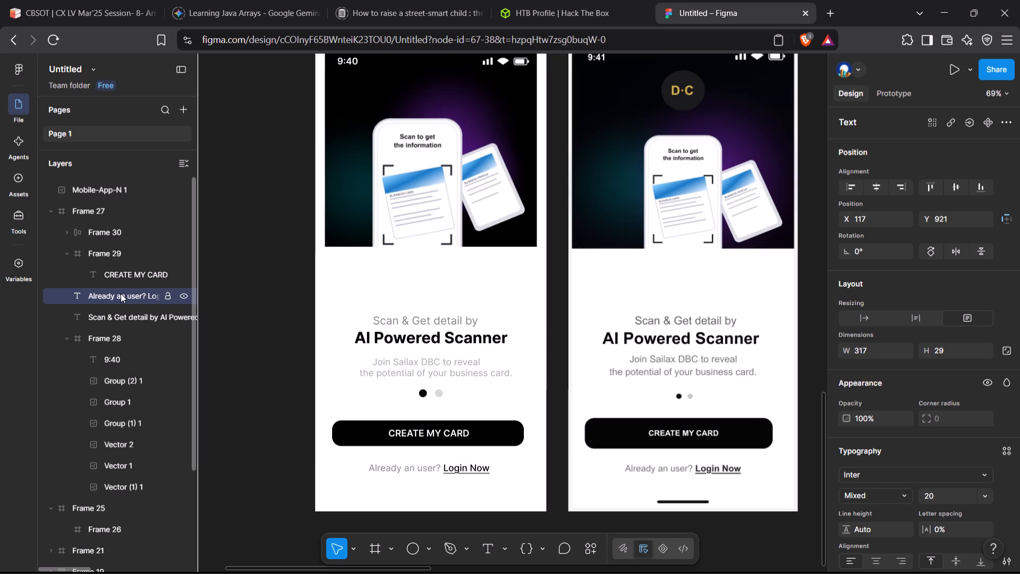
key(shift+Right)
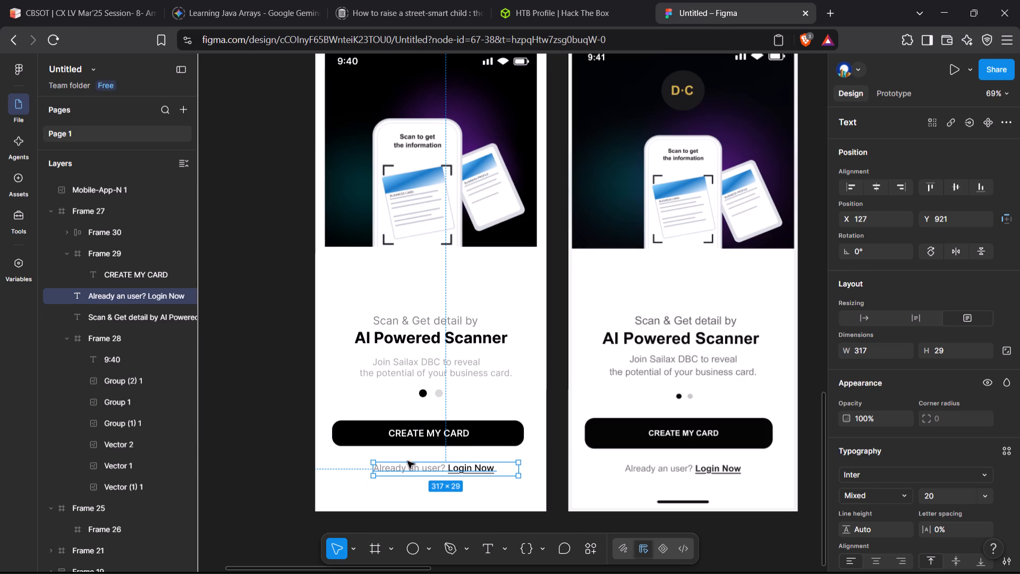
key(shift+Left)
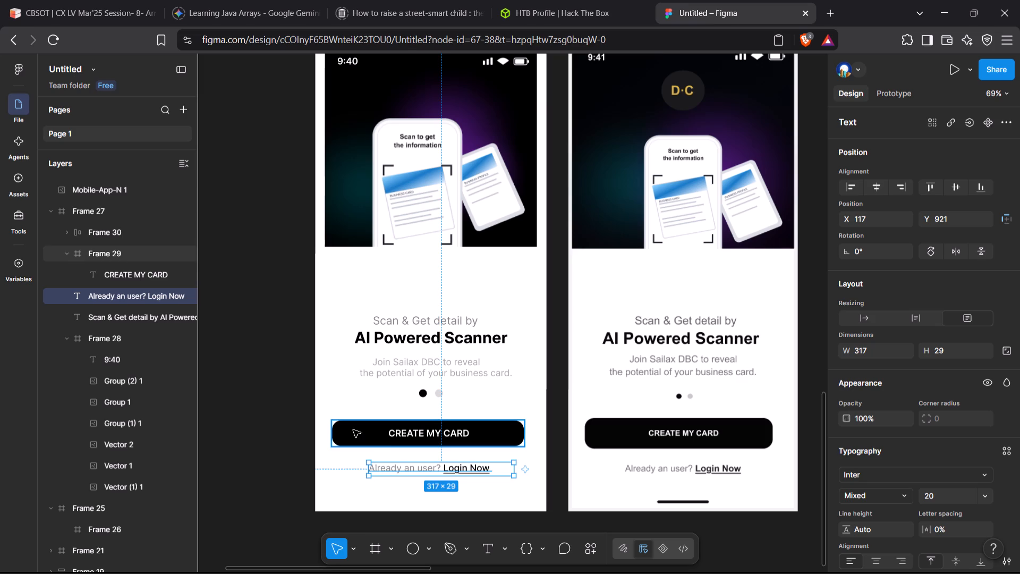
Set the font size of the CREATE MY CARD button label to 19.
click(428, 437)
double_click(428, 437)
click(428, 437)
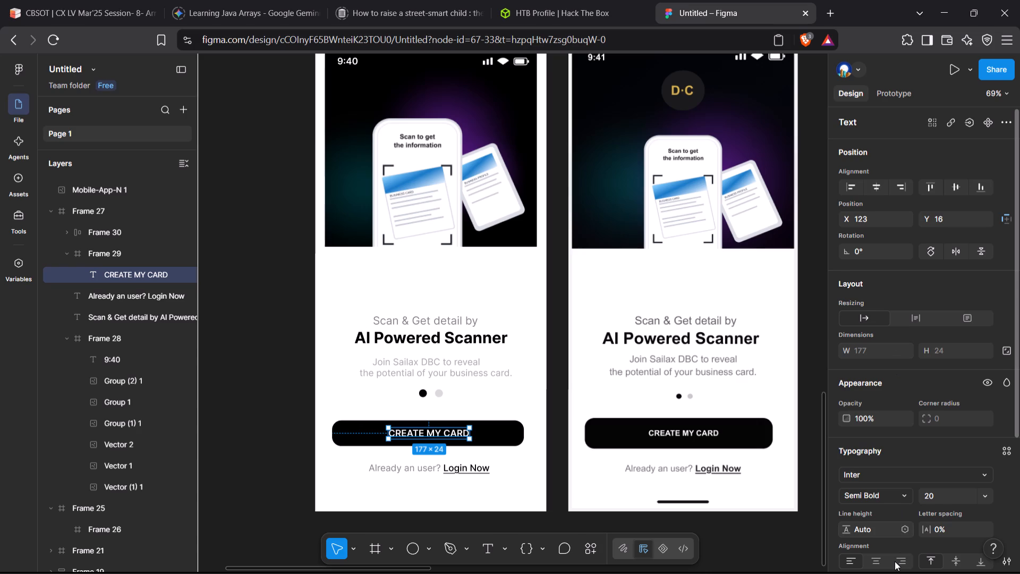
scroll(895, 561, down, 2)
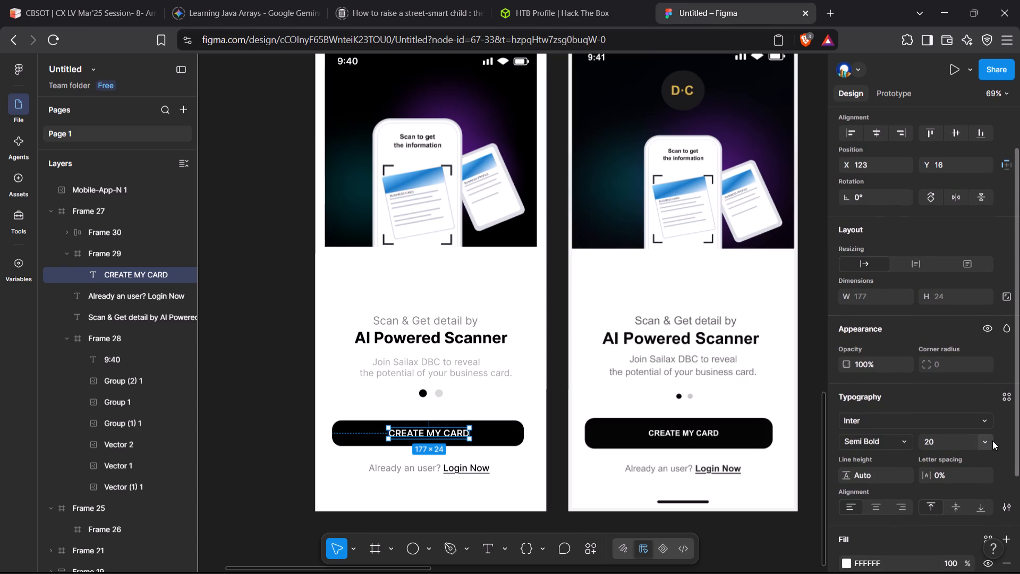
click(992, 441)
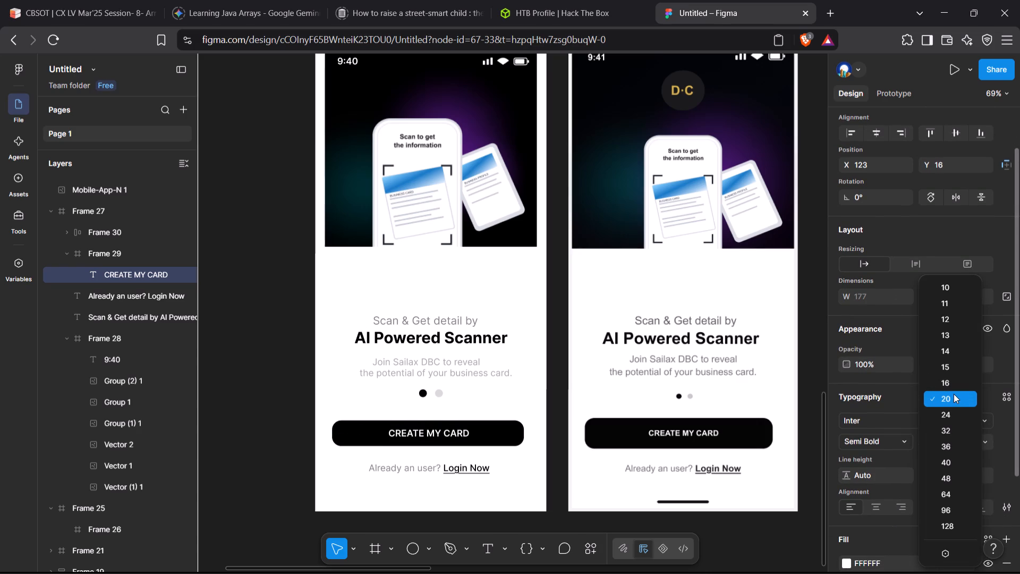
click(983, 444)
double_click(947, 437)
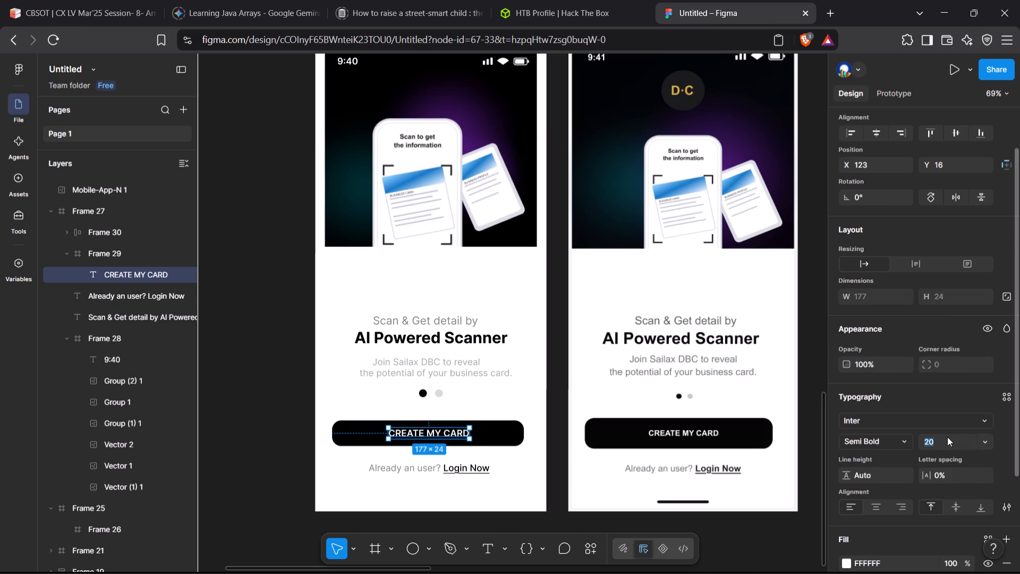
key(BackSpace)
text(19)
key(Return)
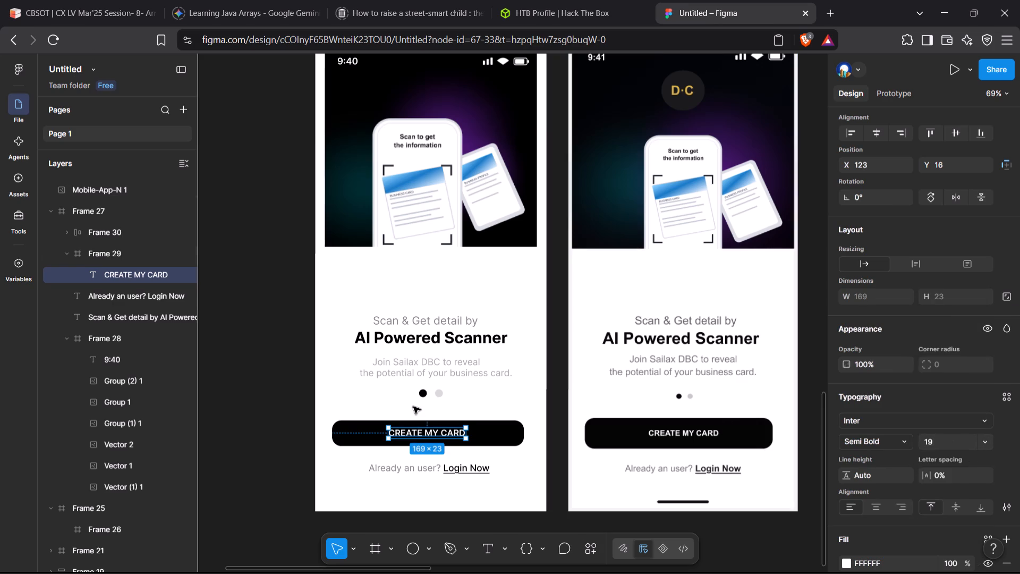
click(240, 387)
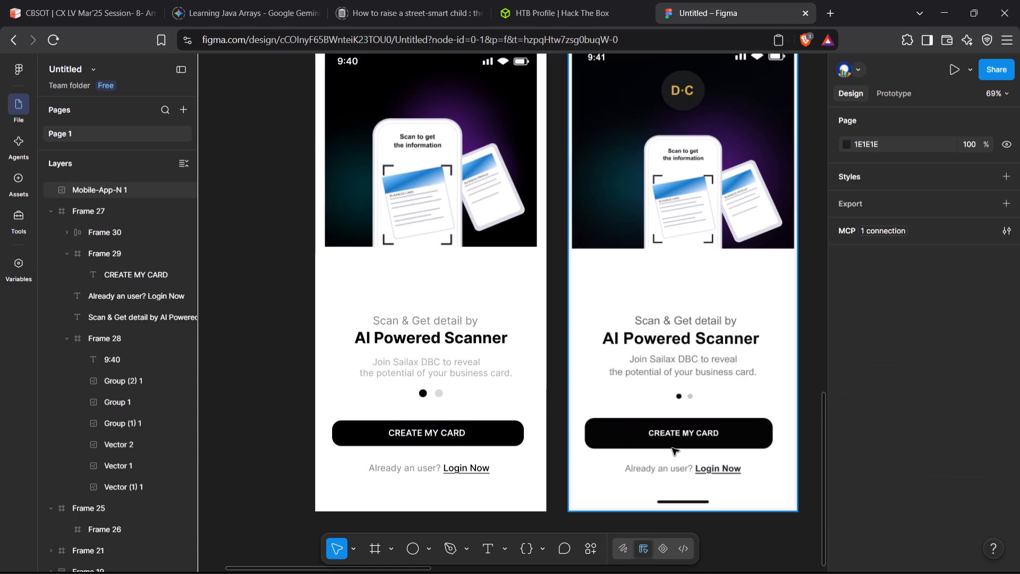
Fill the CREATE MY CARD button frame with the colour sampled from the button in the Mobile-App-N reference image.
click(473, 435)
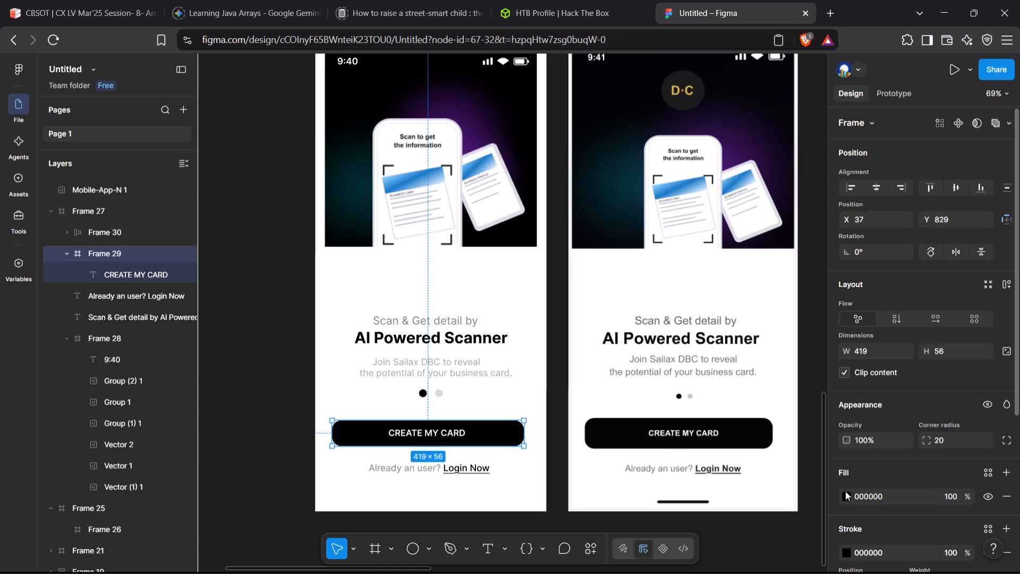
click(852, 496)
click(847, 496)
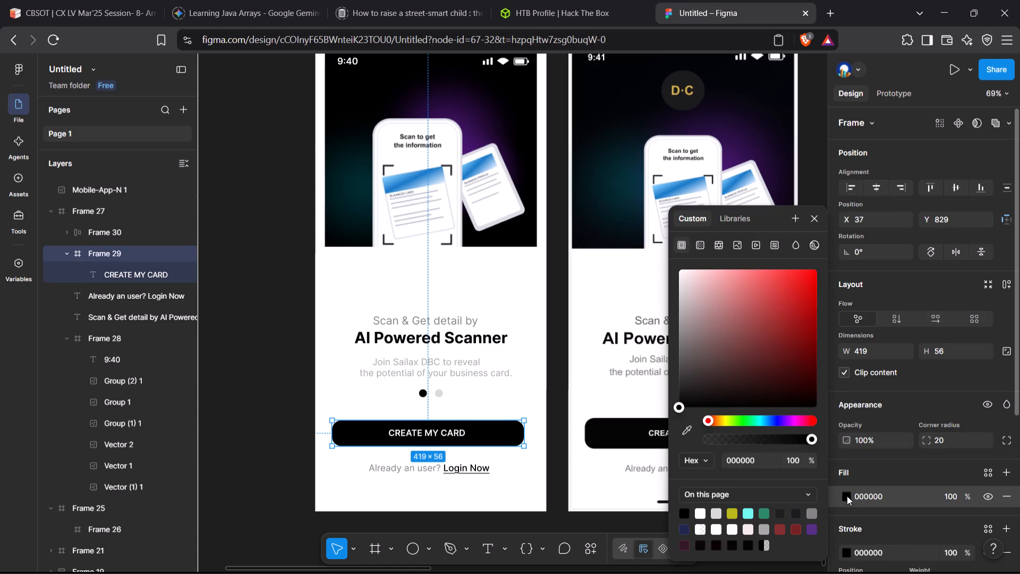
click(685, 430)
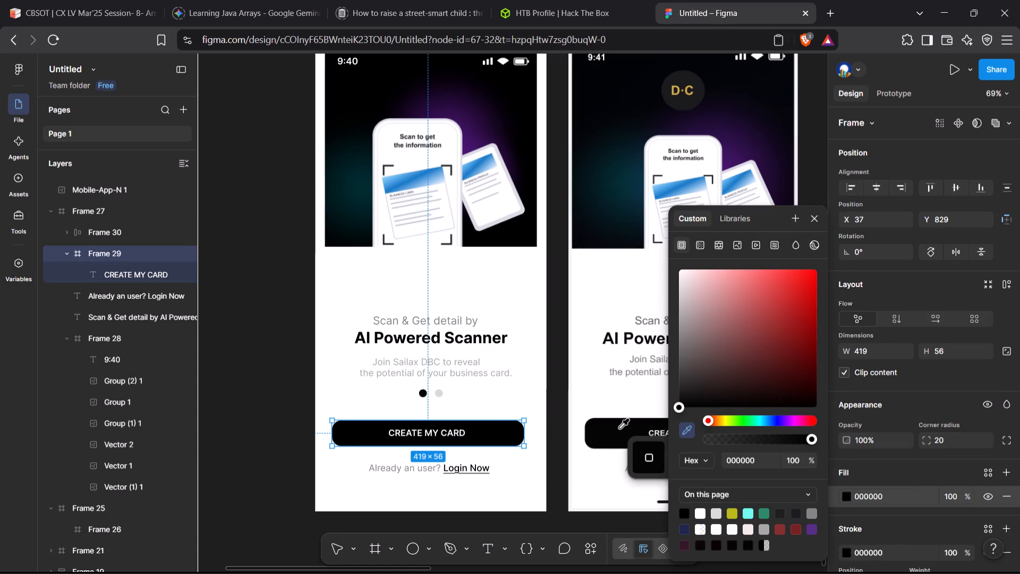
click(619, 429)
click(619, 429)
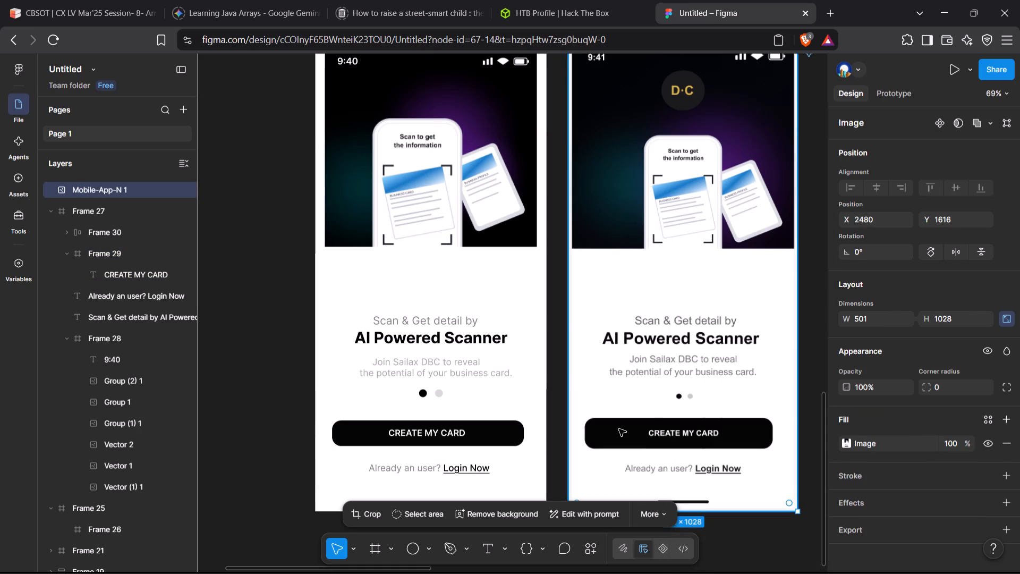
click(250, 428)
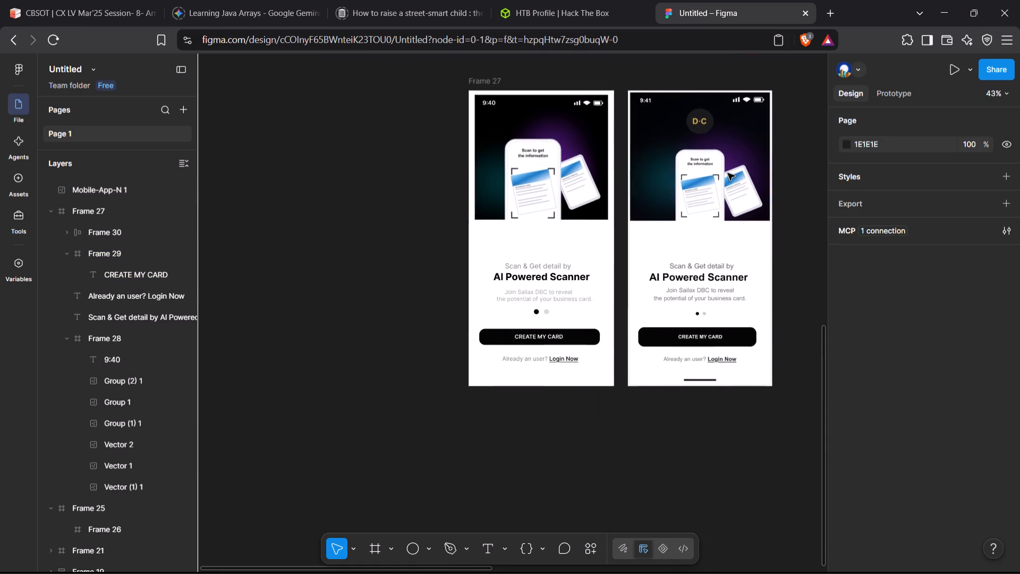
Fill the two "Join Sailax DBC to reveal the potential of your business card." lines with grey sampled from the reference's "Scan & Get detail by" text.
scroll(728, 173, left, 1)
scroll(728, 173, up, 1)
scroll(728, 173, right, 1)
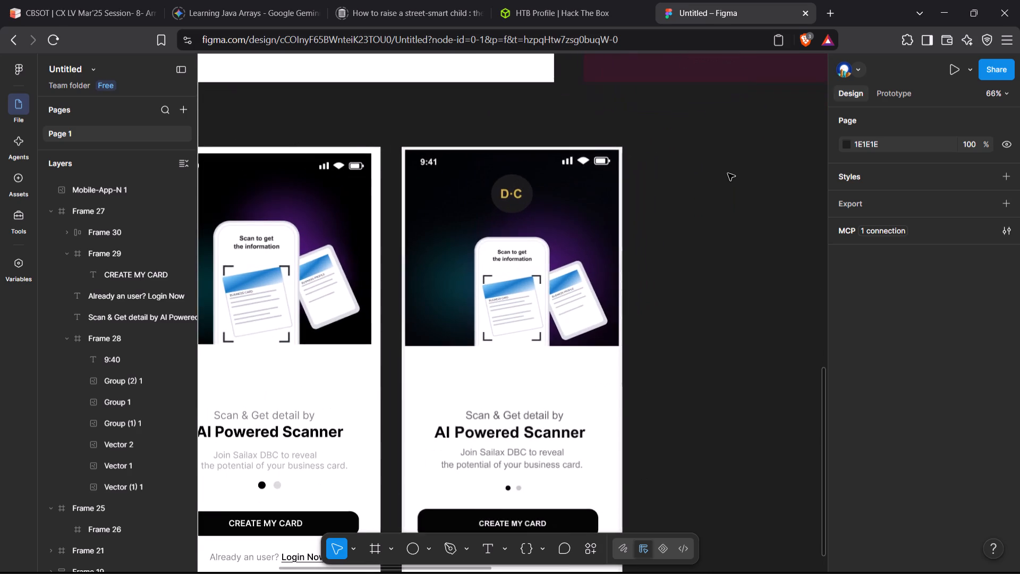
scroll(728, 173, down, 1)
click(404, 361)
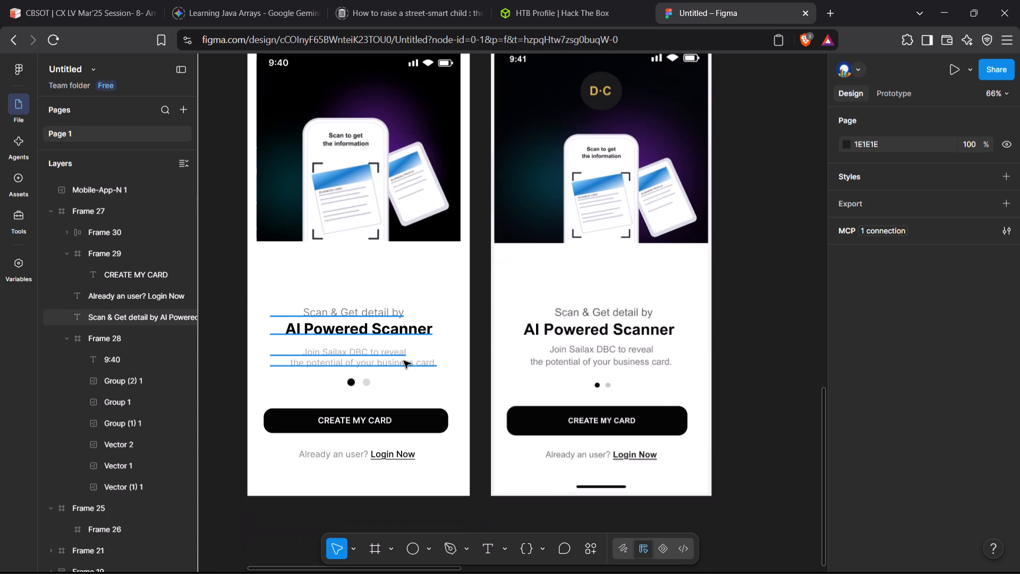
click(404, 361)
double_click(404, 361)
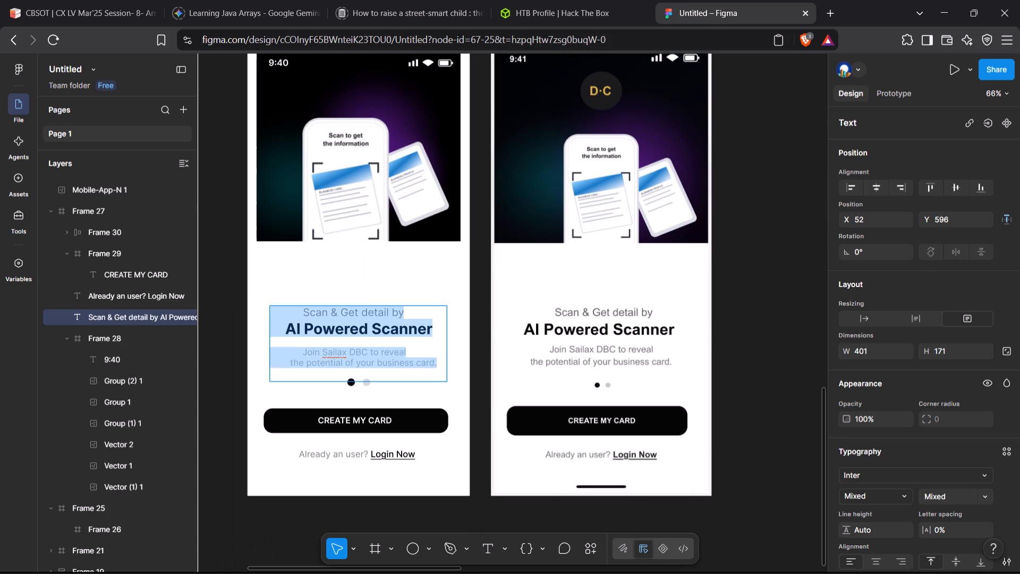
click(295, 350)
drag(295, 350, 433, 357)
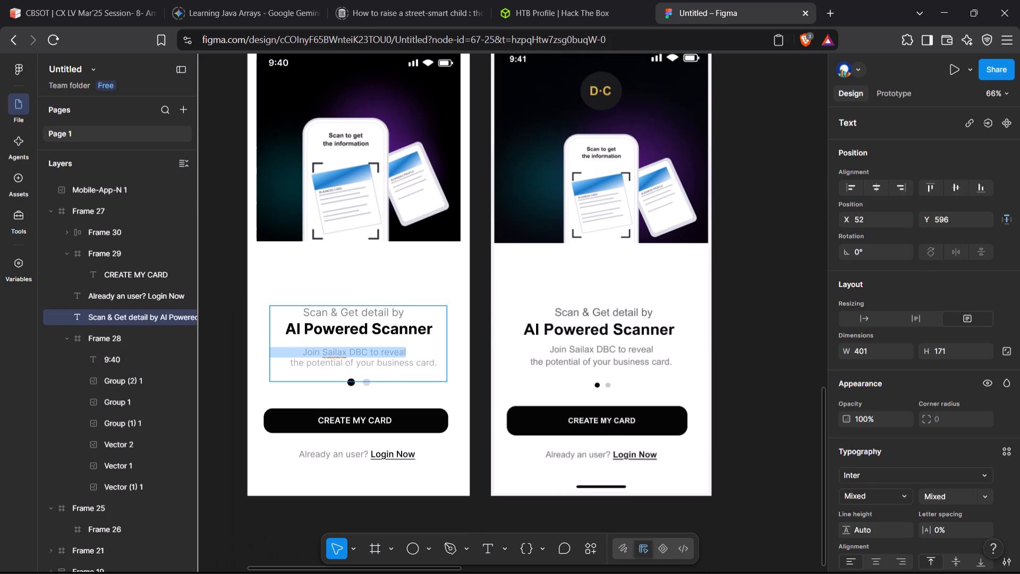
drag(433, 357, 475, 369)
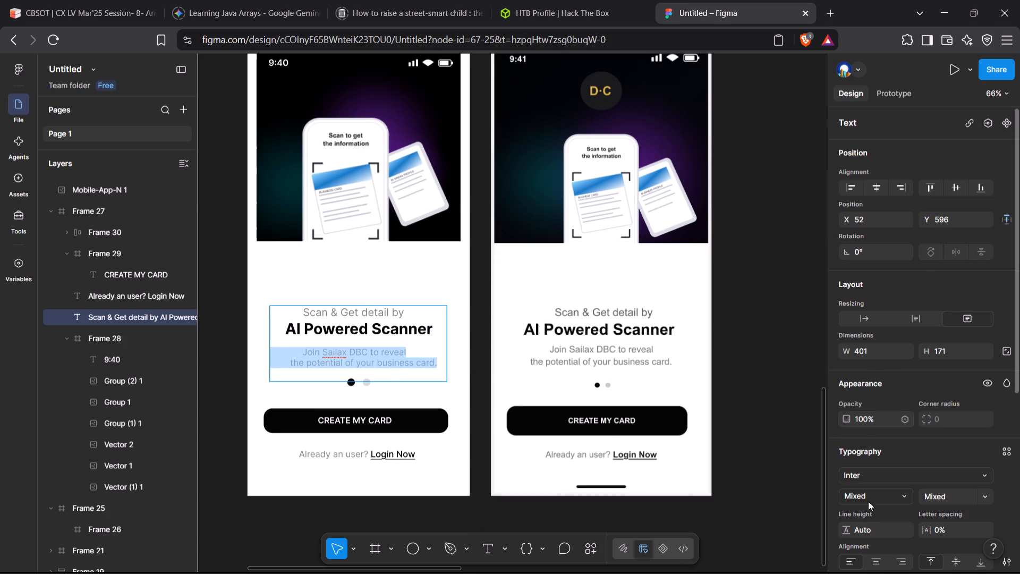
scroll(887, 522, down, 1)
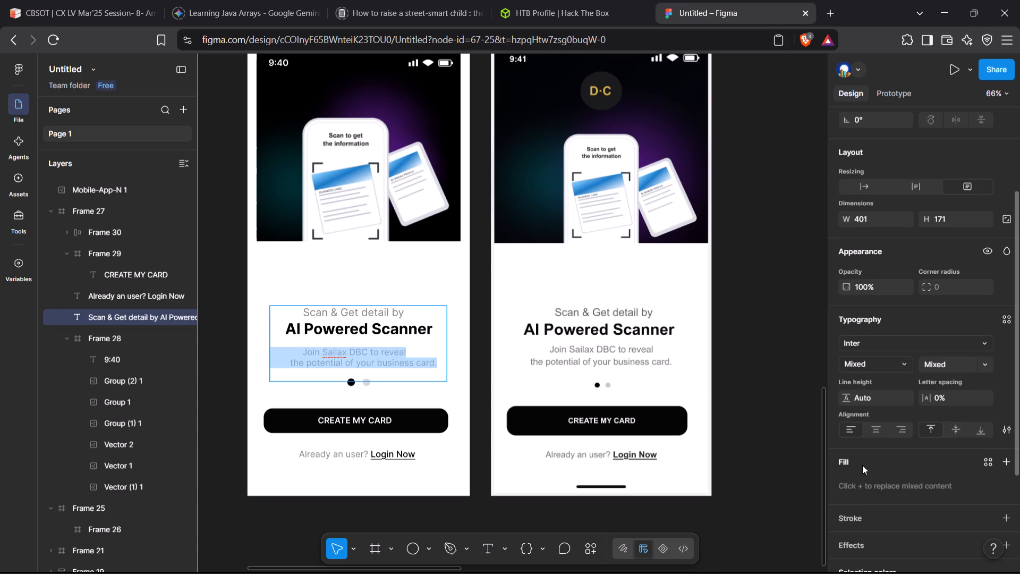
click(985, 466)
click(833, 470)
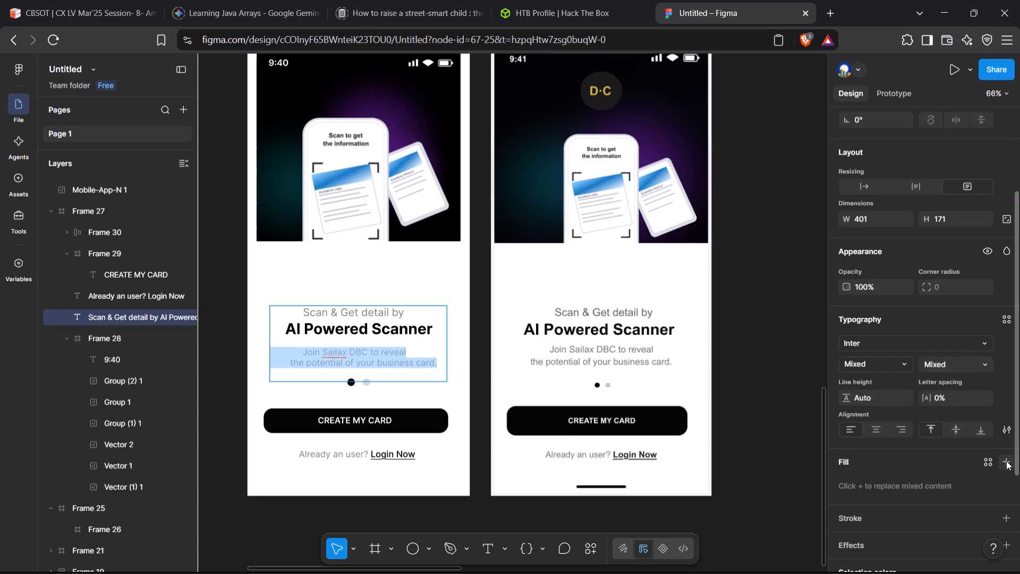
click(1006, 461)
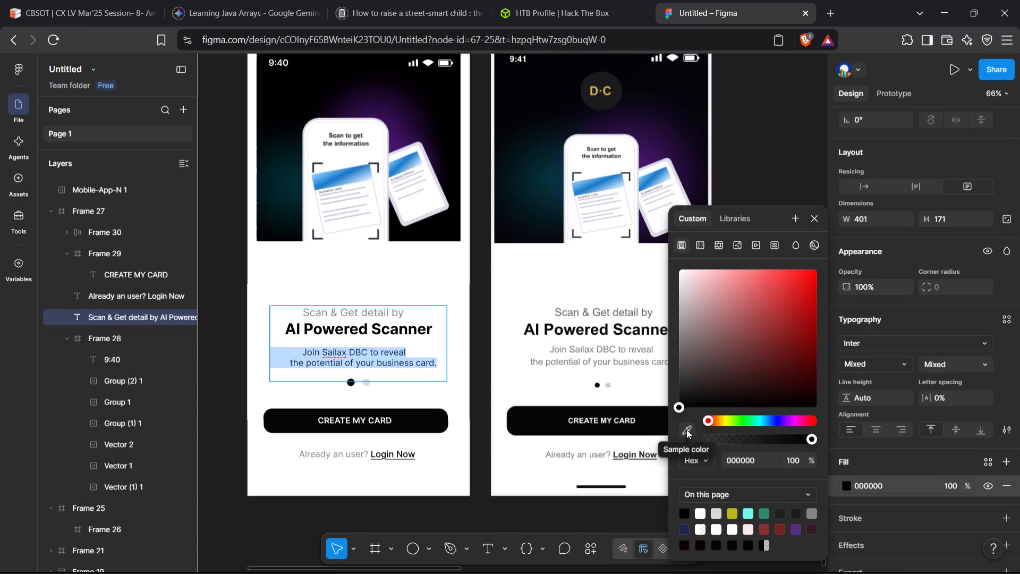
click(686, 429)
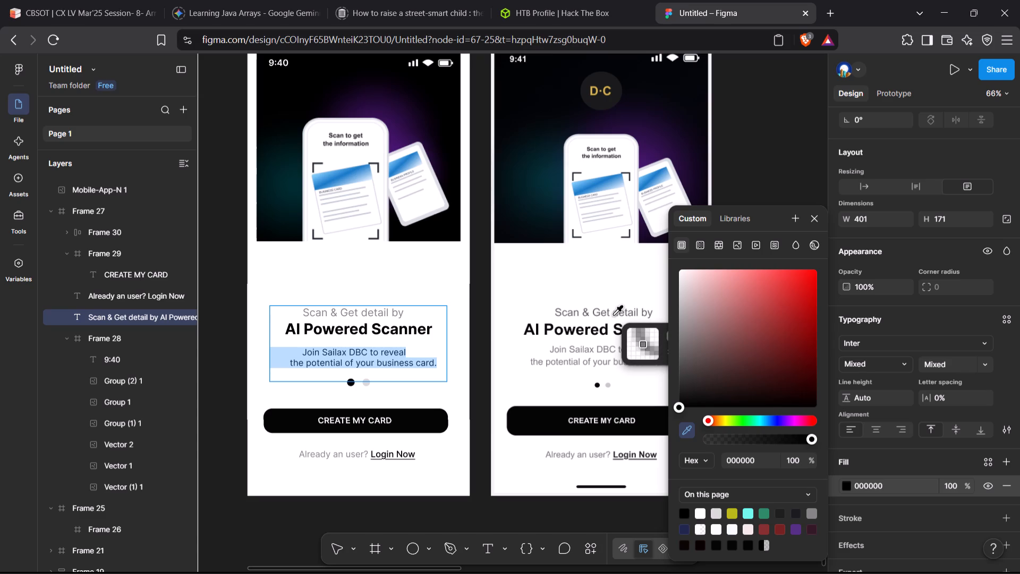
key(Return)
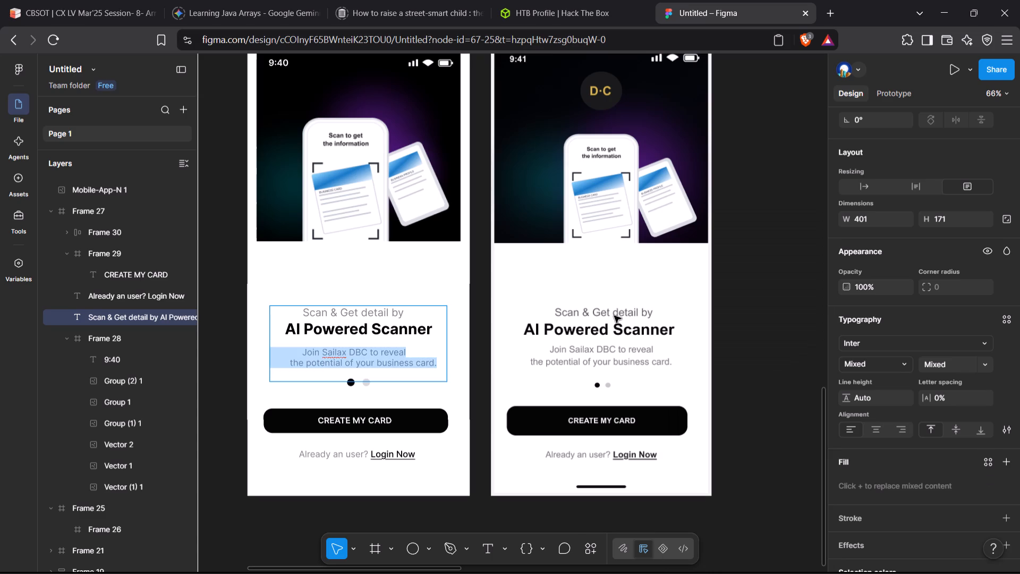
click(722, 335)
click(722, 335)
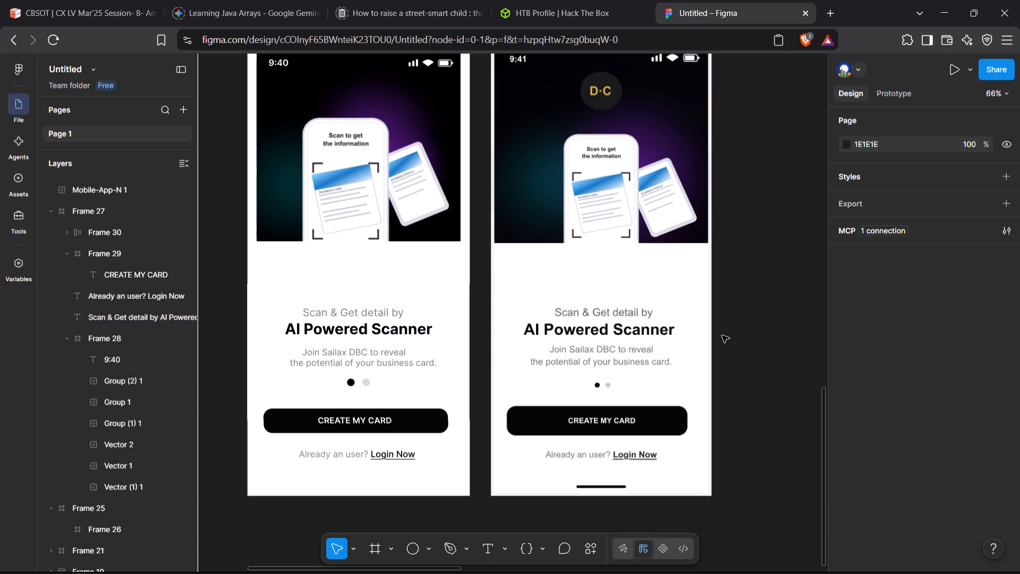
scroll(722, 335, up, 1)
right_click(722, 335)
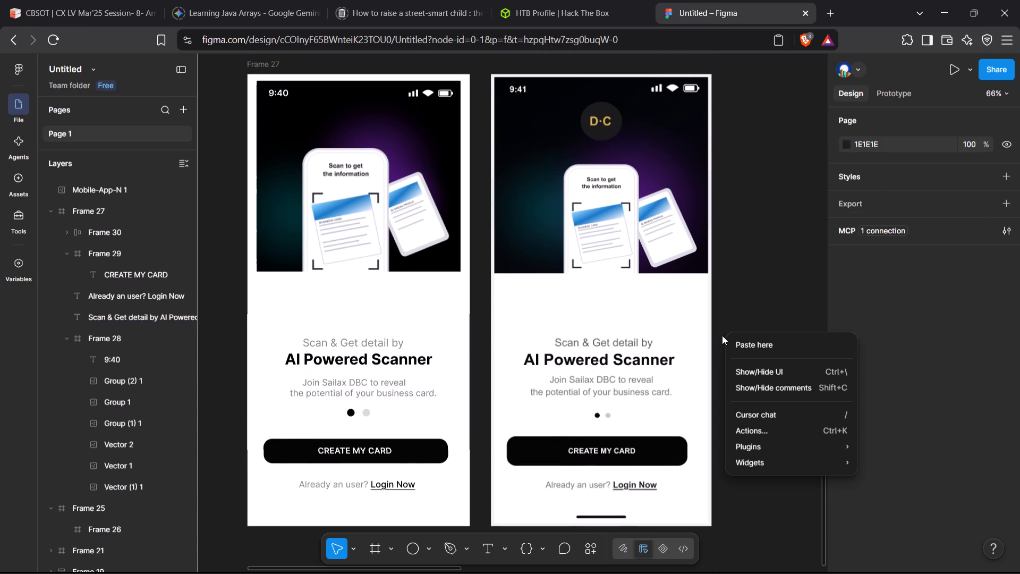
click(783, 274)
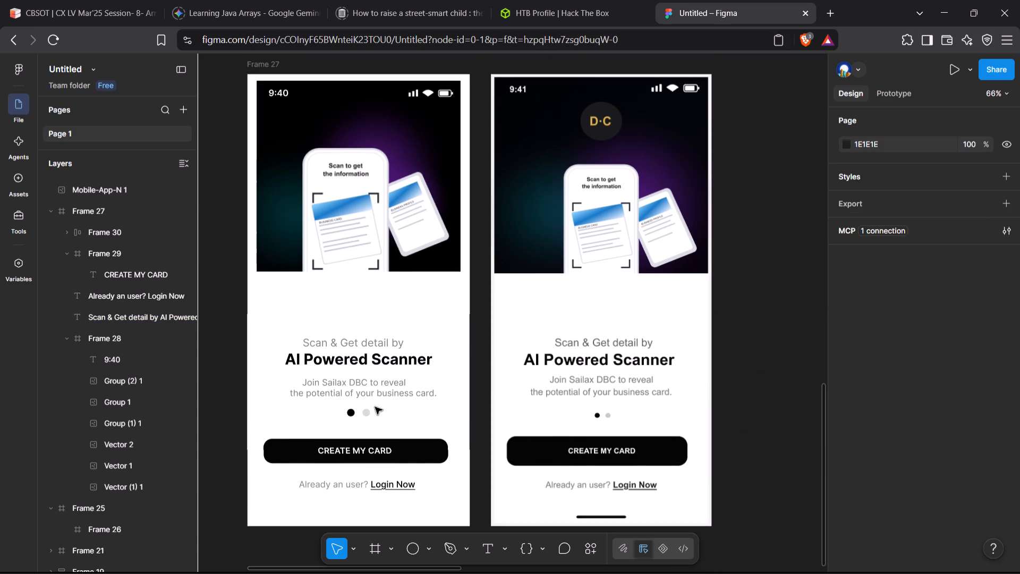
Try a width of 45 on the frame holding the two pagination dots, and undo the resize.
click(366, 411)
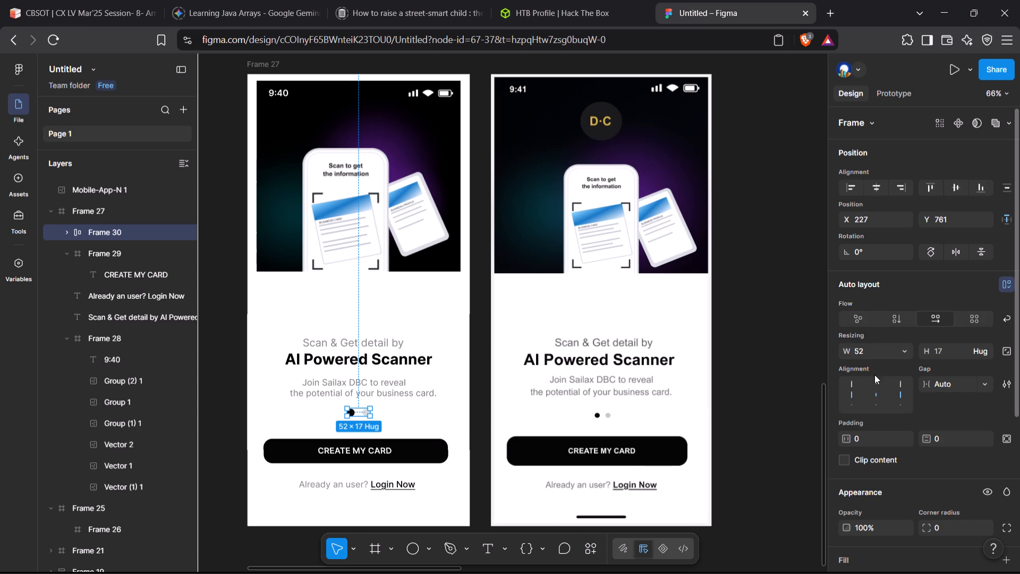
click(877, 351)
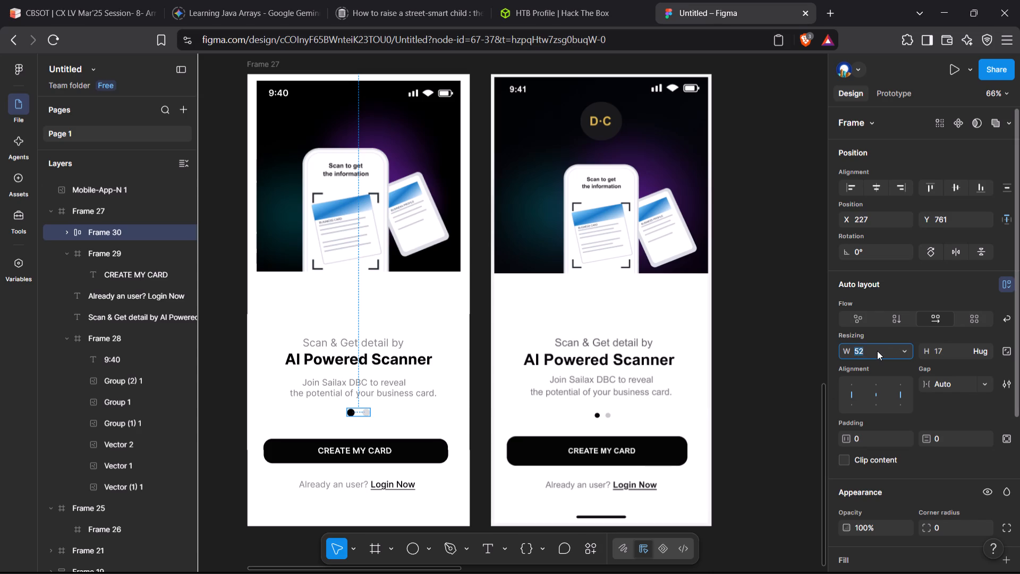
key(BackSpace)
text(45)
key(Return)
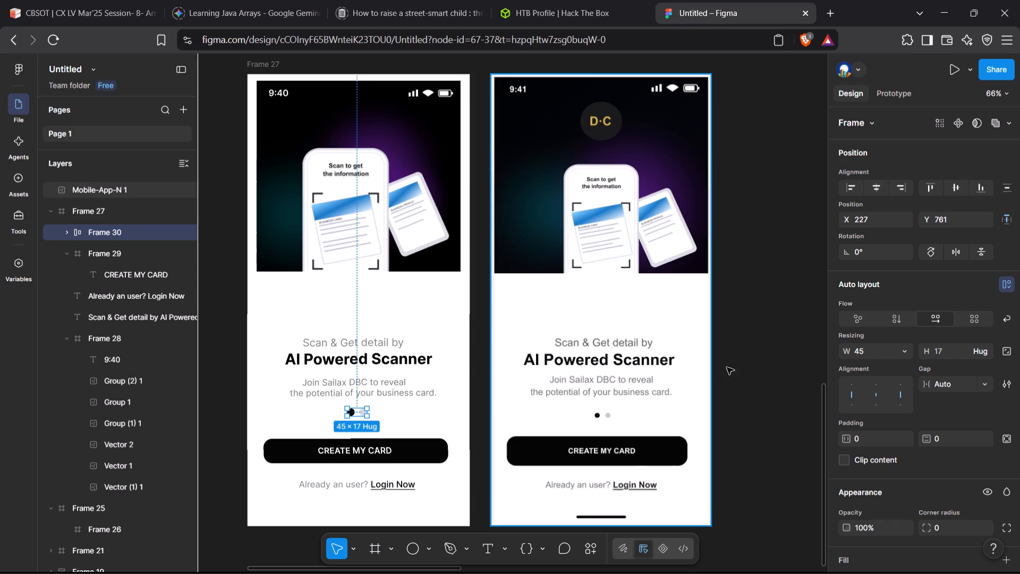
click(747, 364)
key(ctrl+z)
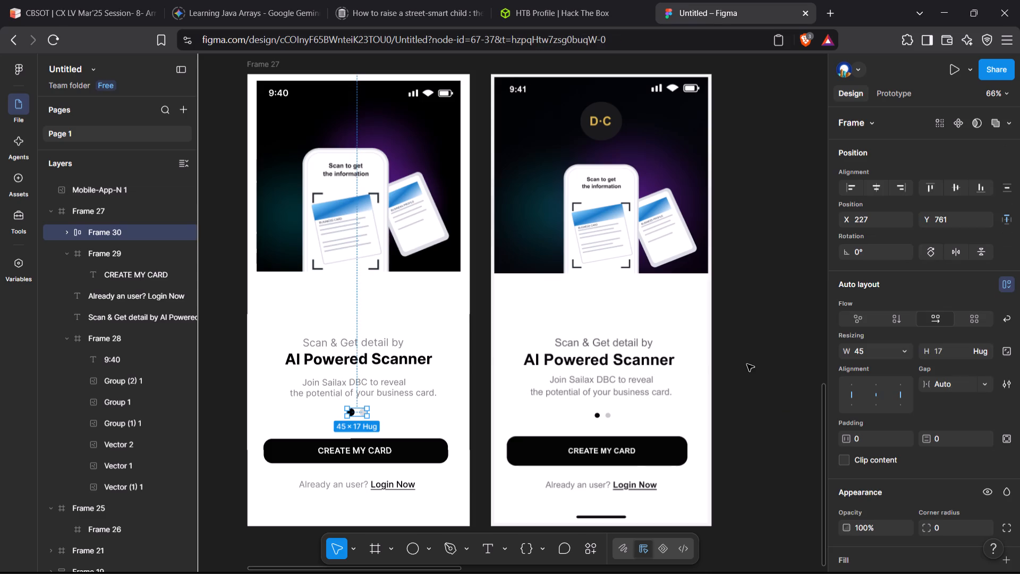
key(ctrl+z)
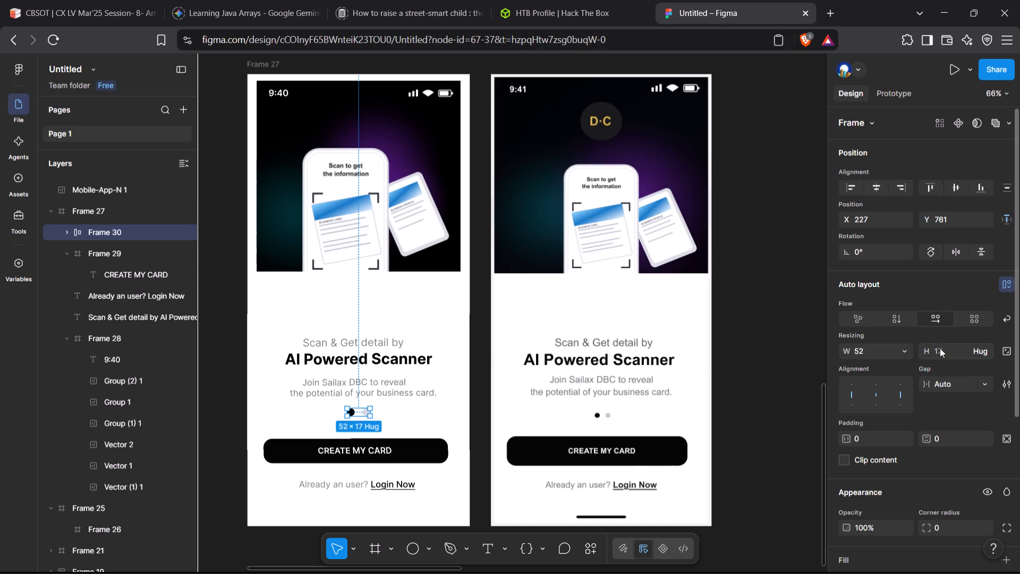
Set the height of the pagination dots frame to 15.
click(954, 349)
key(BackSpace)
key(1)
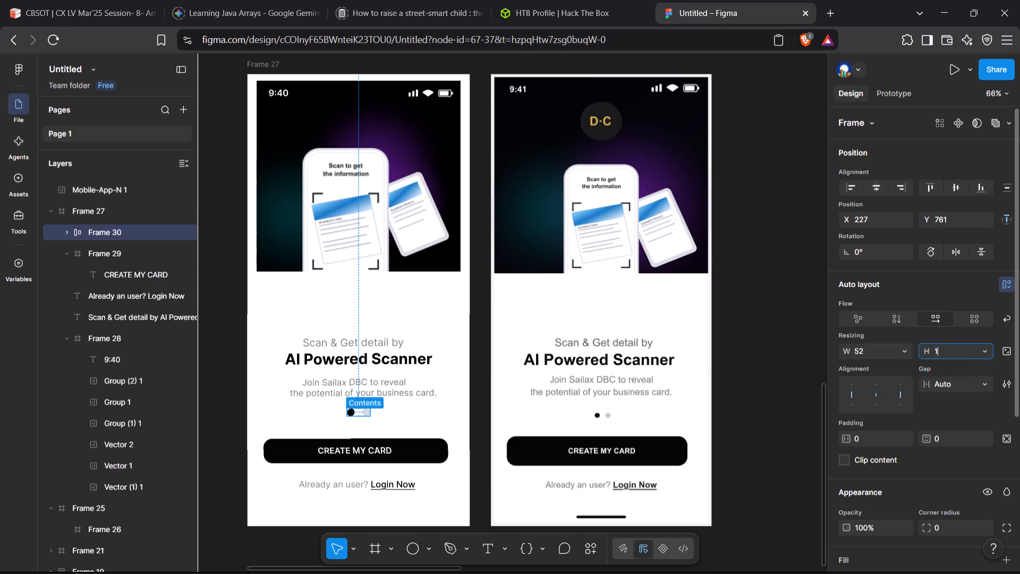
key(5)
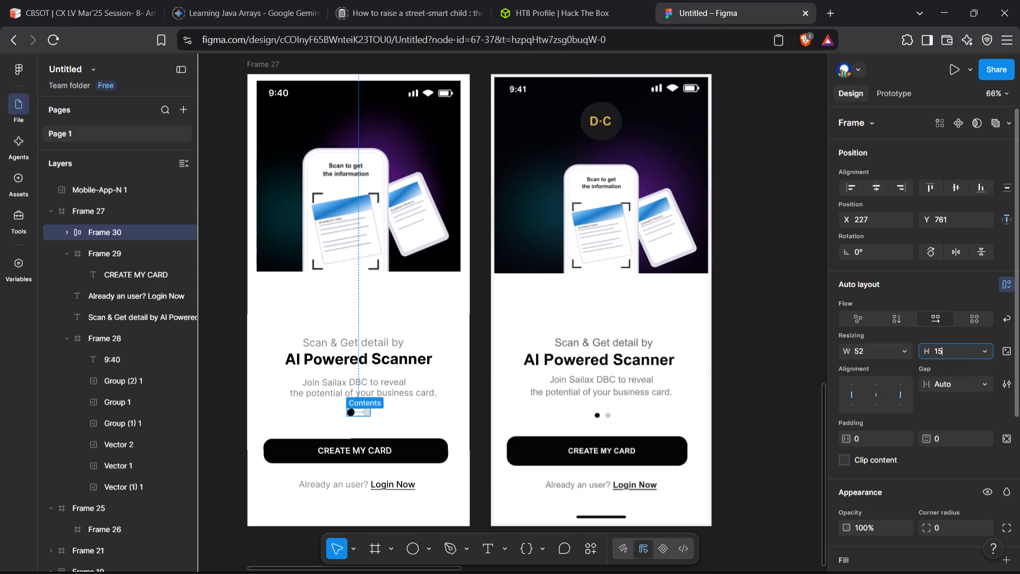
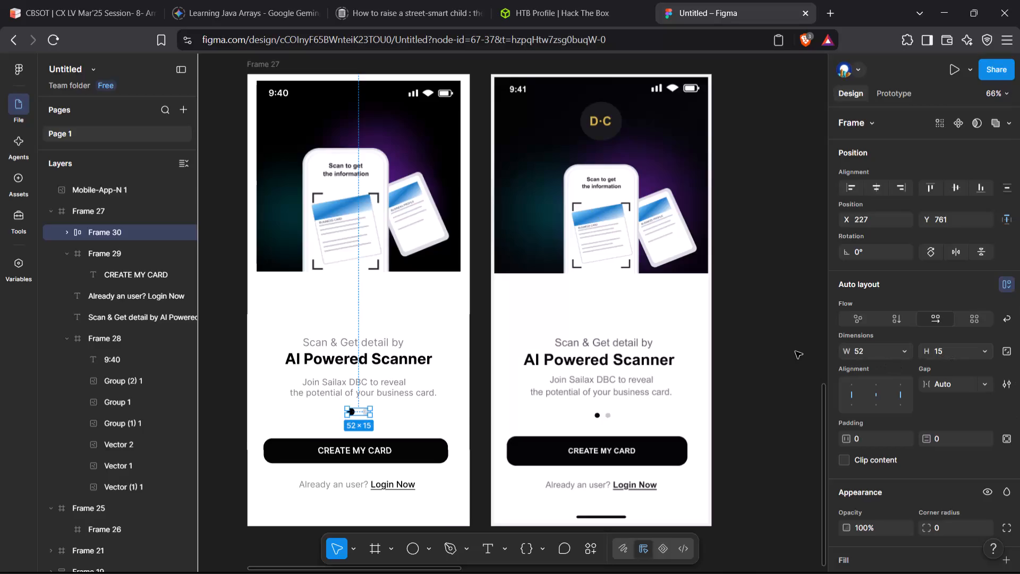
Resize Frame 30, which holds the two pagination dots, to a height of 12 and a width of 45.
click(795, 351)
click(367, 415)
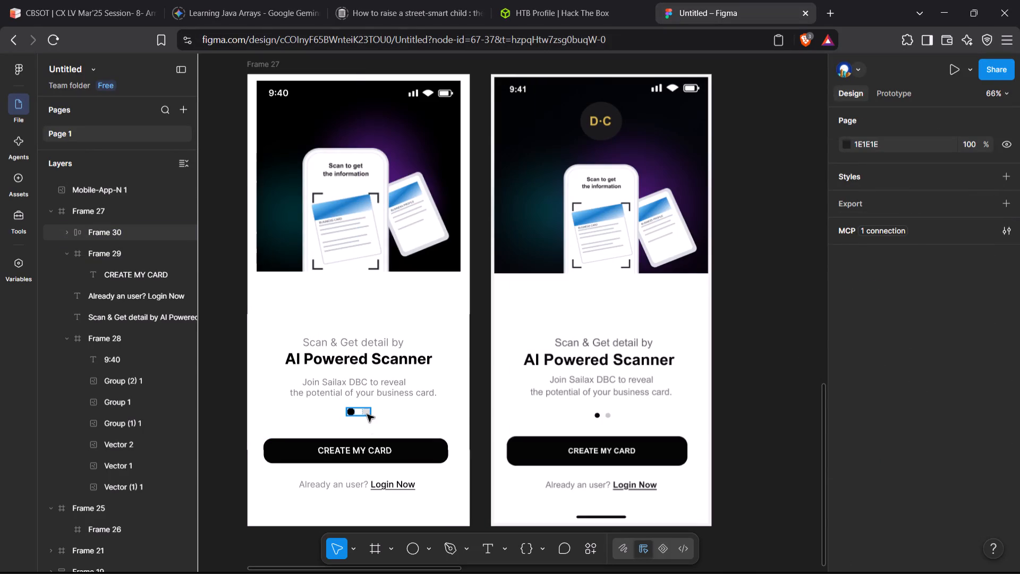
click(959, 349)
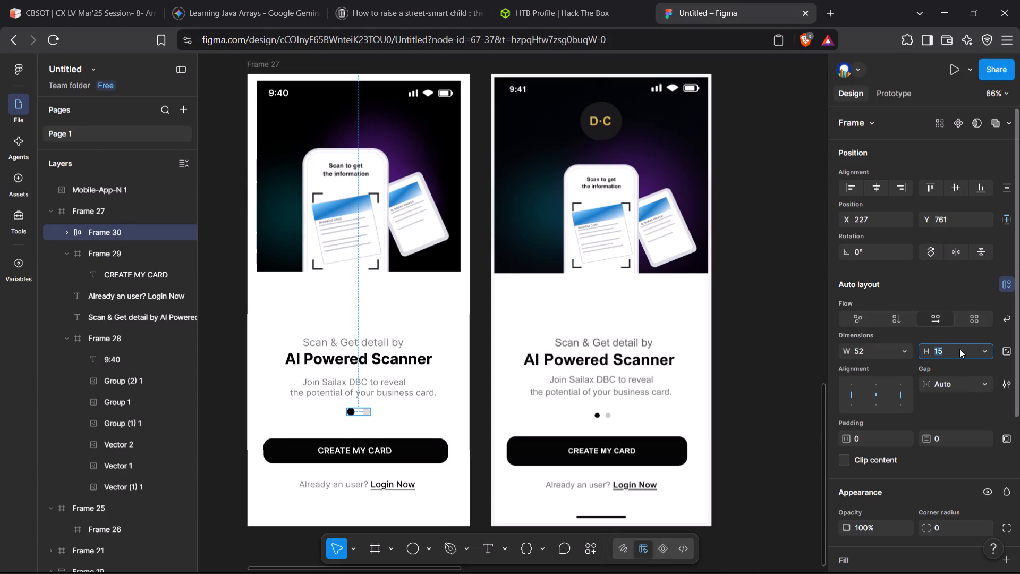
key(BackSpace)
text(12')
key(BackSpace)
key(Return)
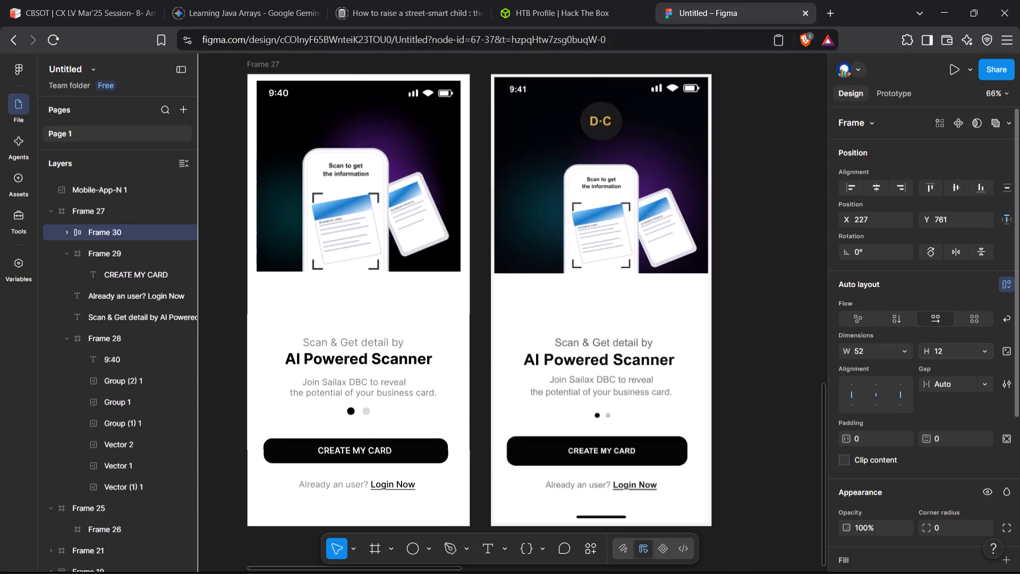
click(865, 348)
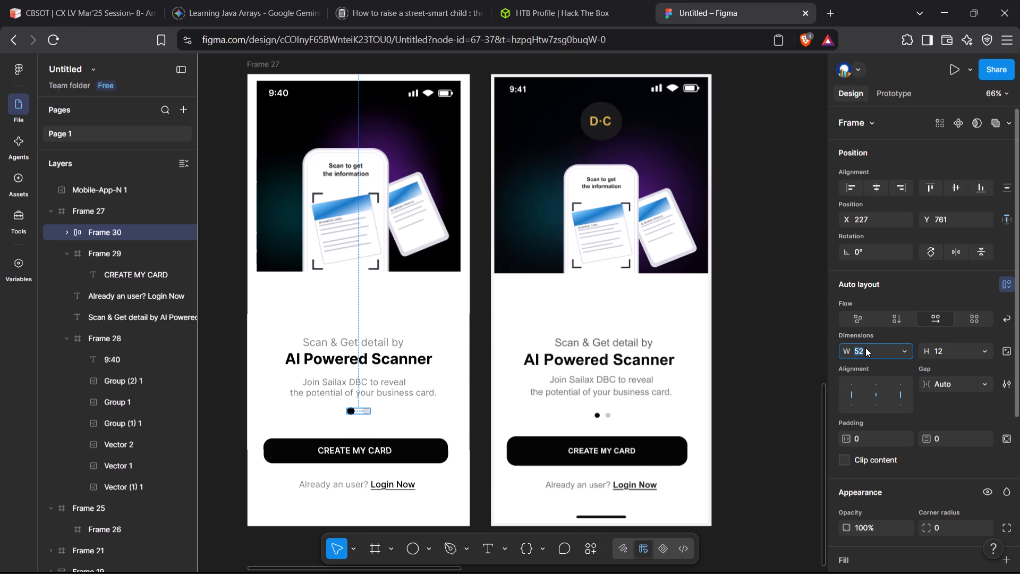
key(BackSpace)
text(455)
key(BackSpace)
key(Return)
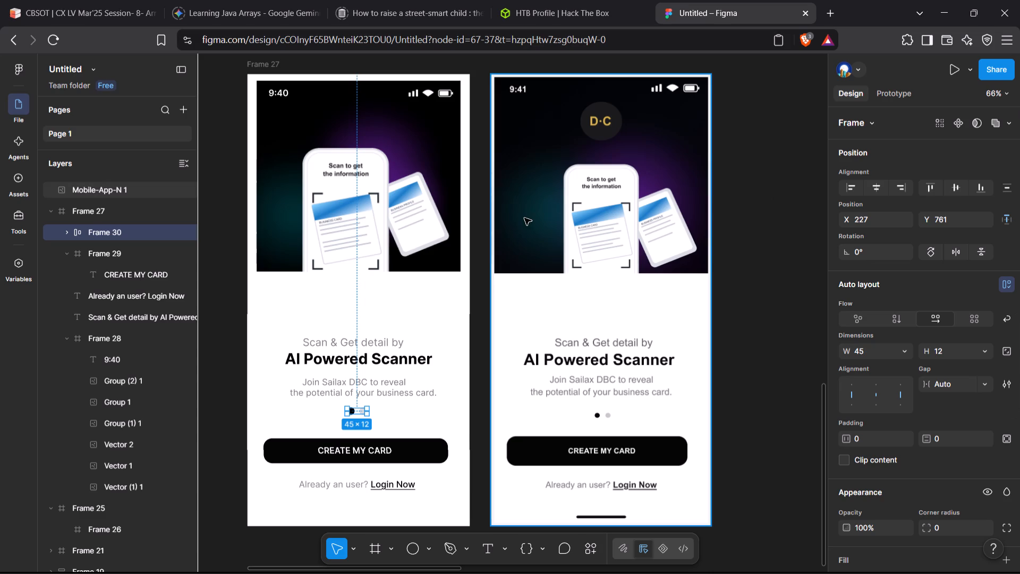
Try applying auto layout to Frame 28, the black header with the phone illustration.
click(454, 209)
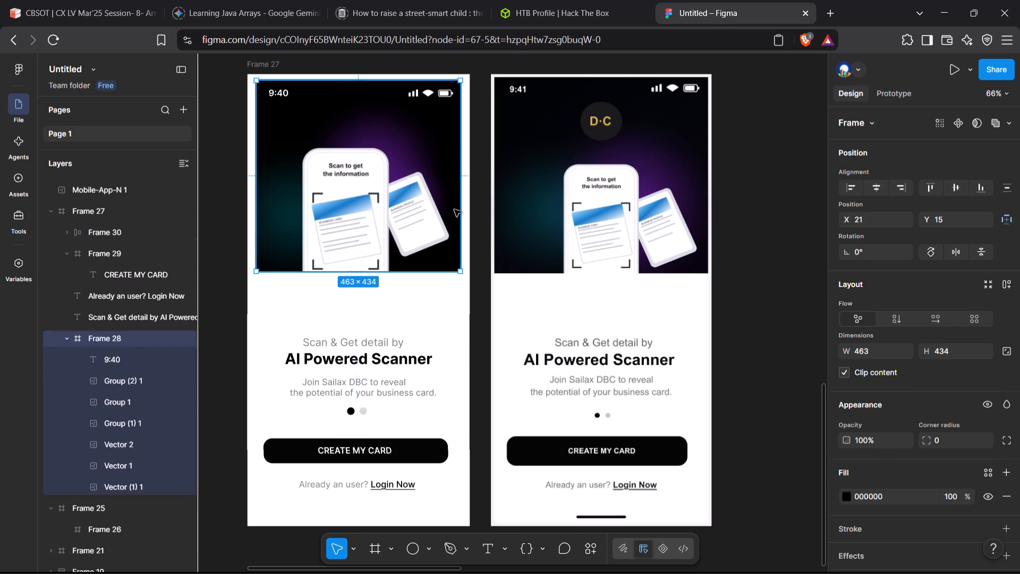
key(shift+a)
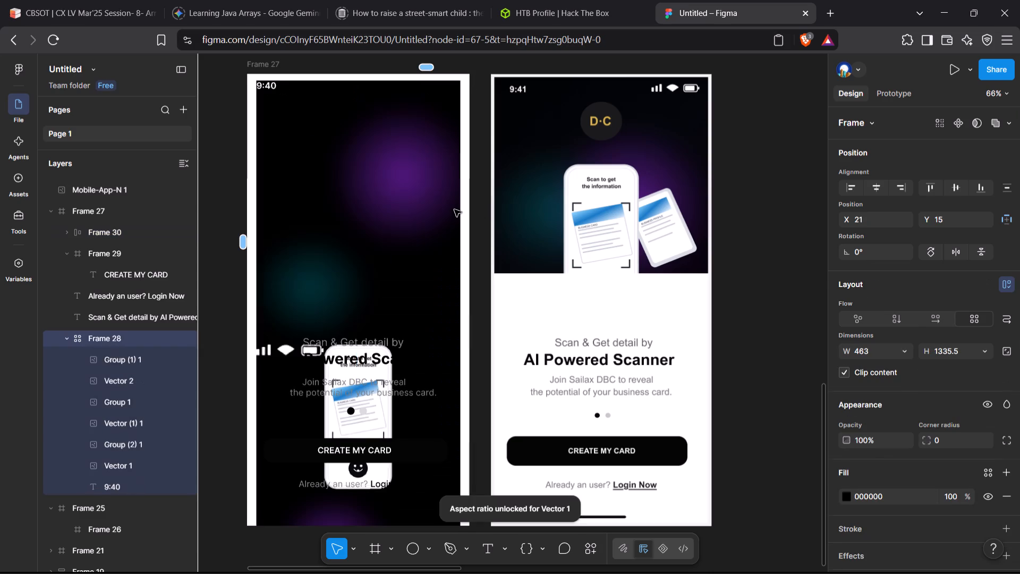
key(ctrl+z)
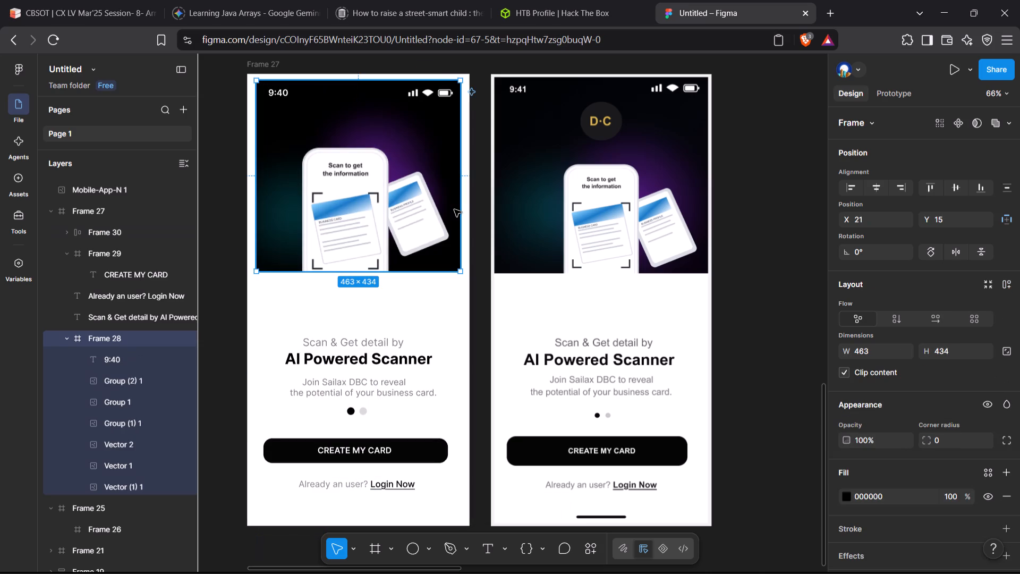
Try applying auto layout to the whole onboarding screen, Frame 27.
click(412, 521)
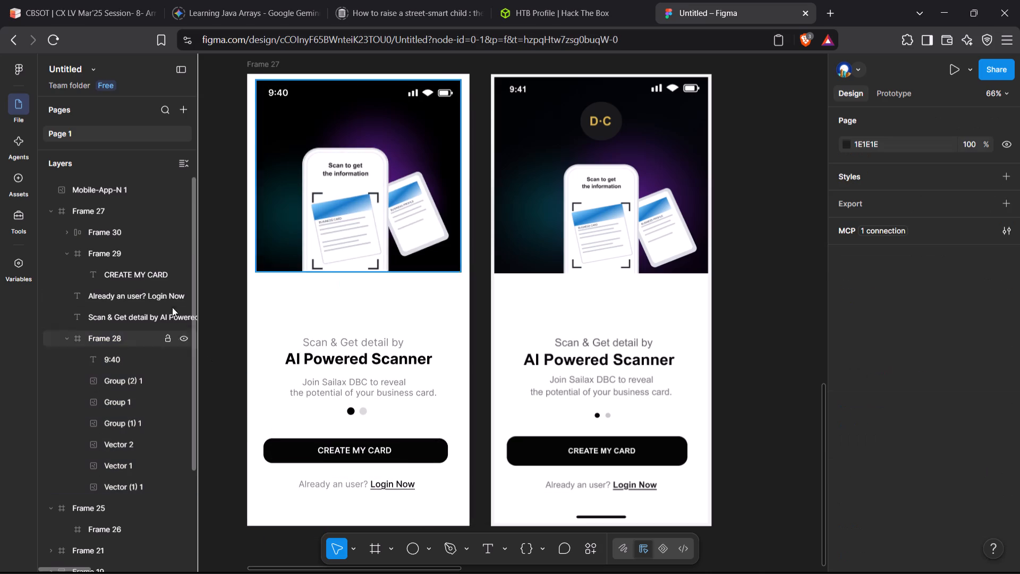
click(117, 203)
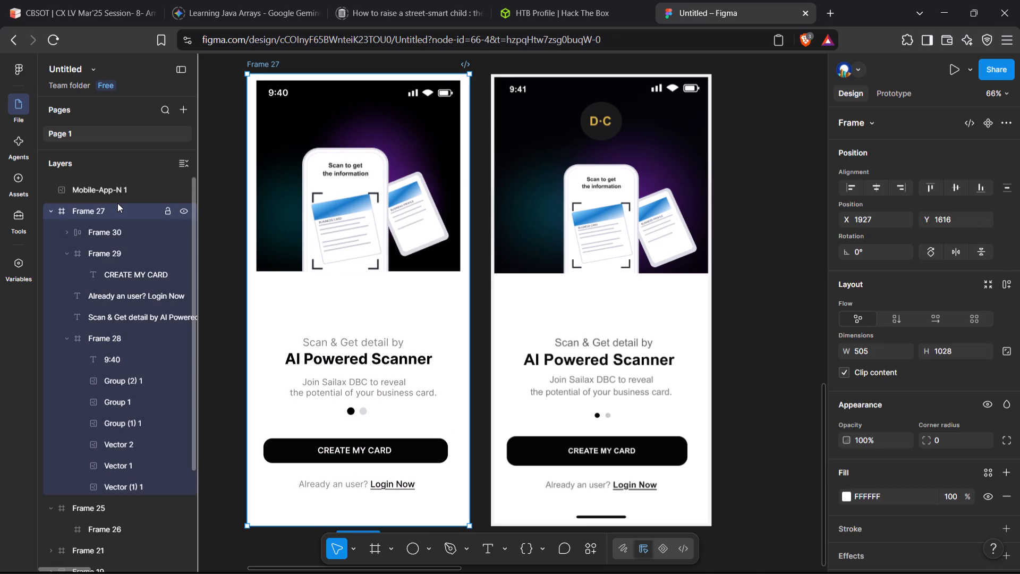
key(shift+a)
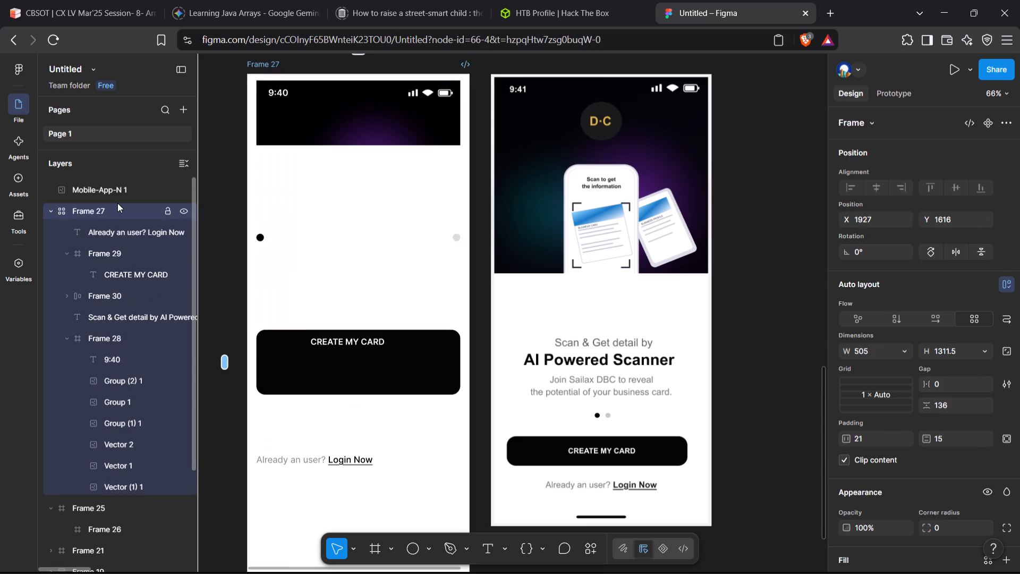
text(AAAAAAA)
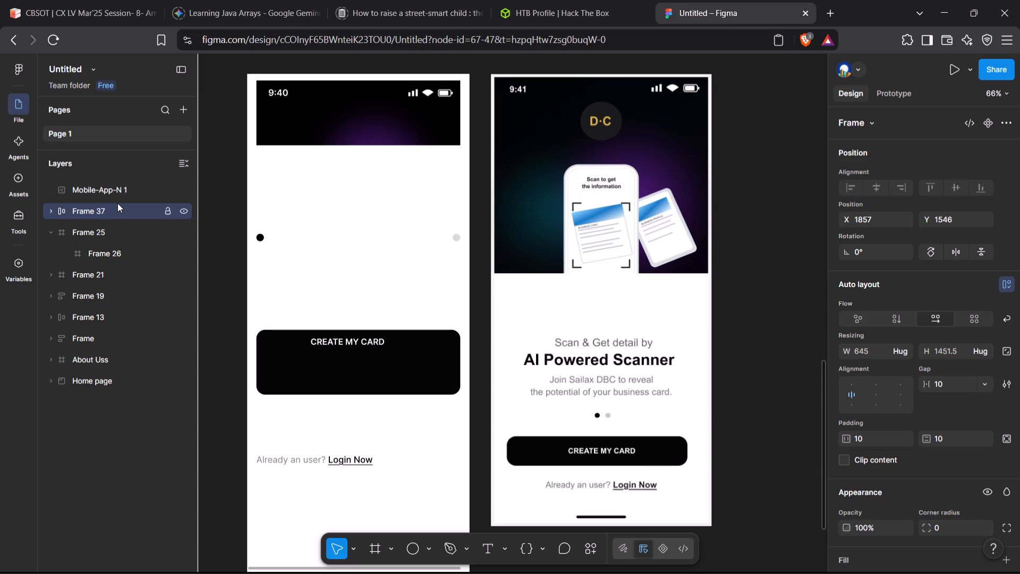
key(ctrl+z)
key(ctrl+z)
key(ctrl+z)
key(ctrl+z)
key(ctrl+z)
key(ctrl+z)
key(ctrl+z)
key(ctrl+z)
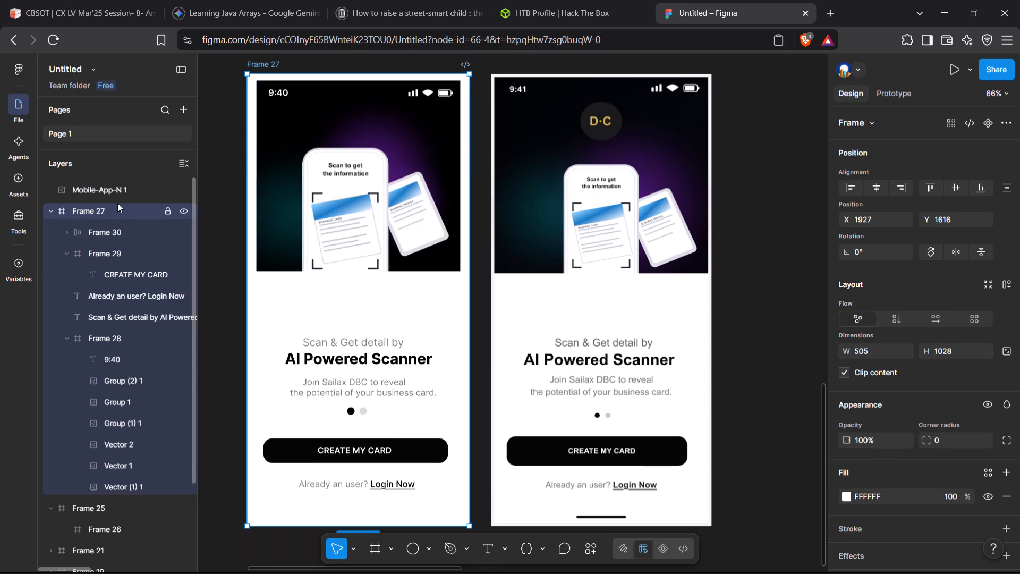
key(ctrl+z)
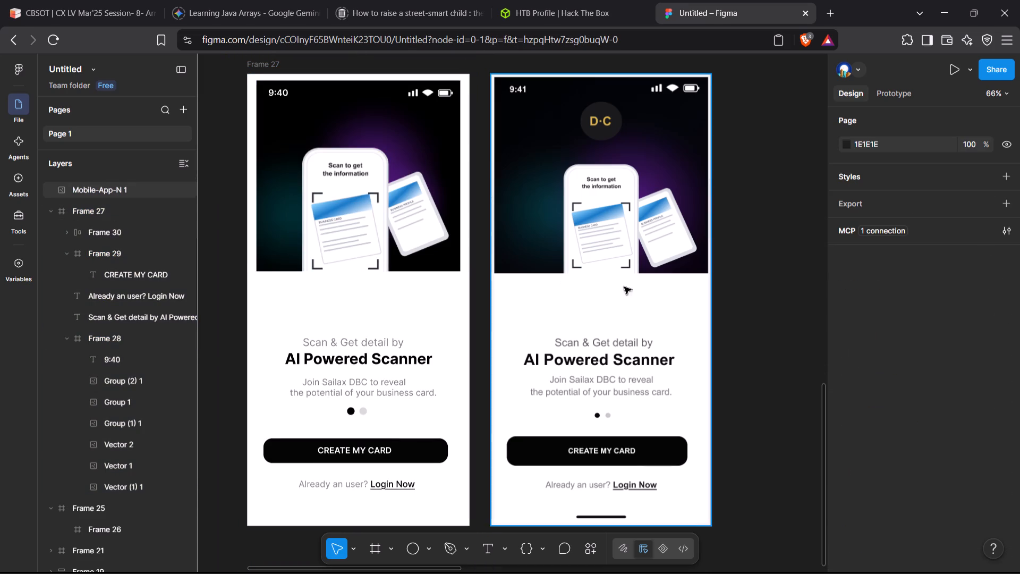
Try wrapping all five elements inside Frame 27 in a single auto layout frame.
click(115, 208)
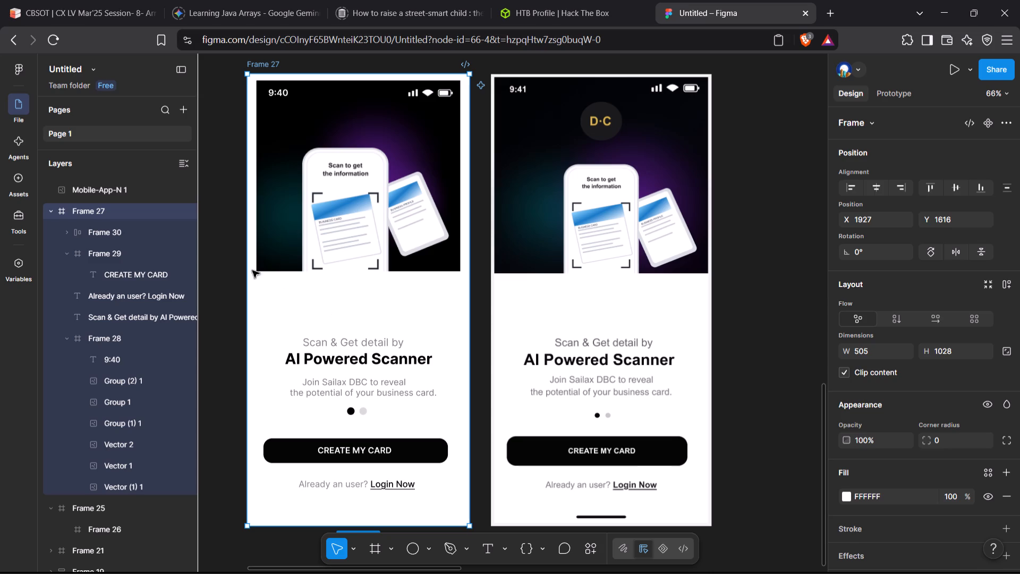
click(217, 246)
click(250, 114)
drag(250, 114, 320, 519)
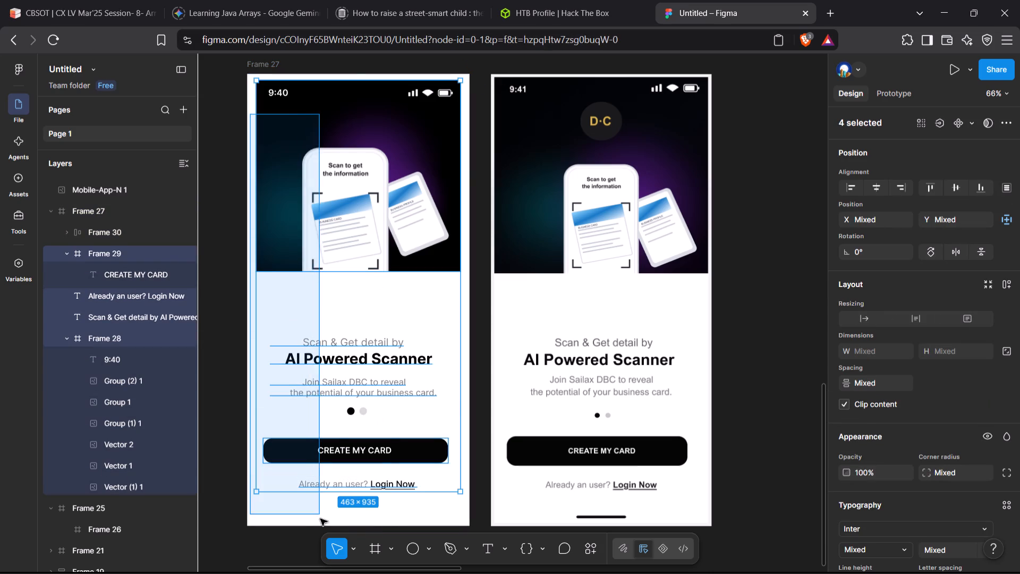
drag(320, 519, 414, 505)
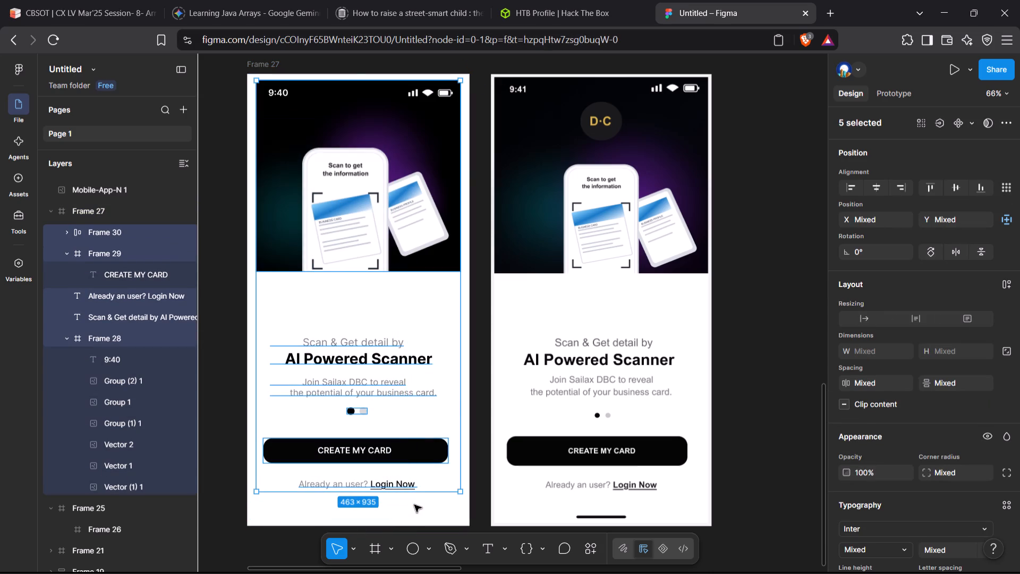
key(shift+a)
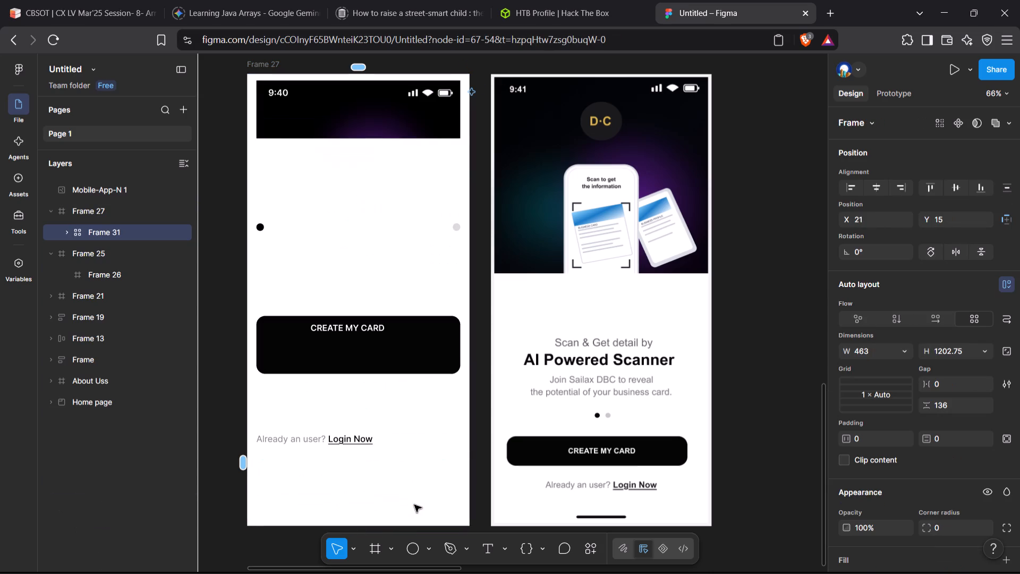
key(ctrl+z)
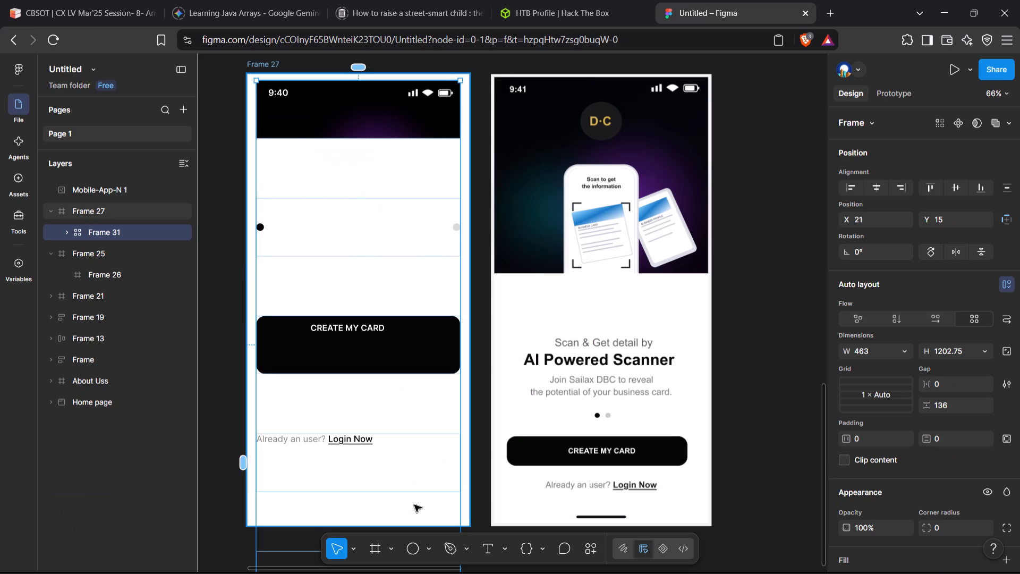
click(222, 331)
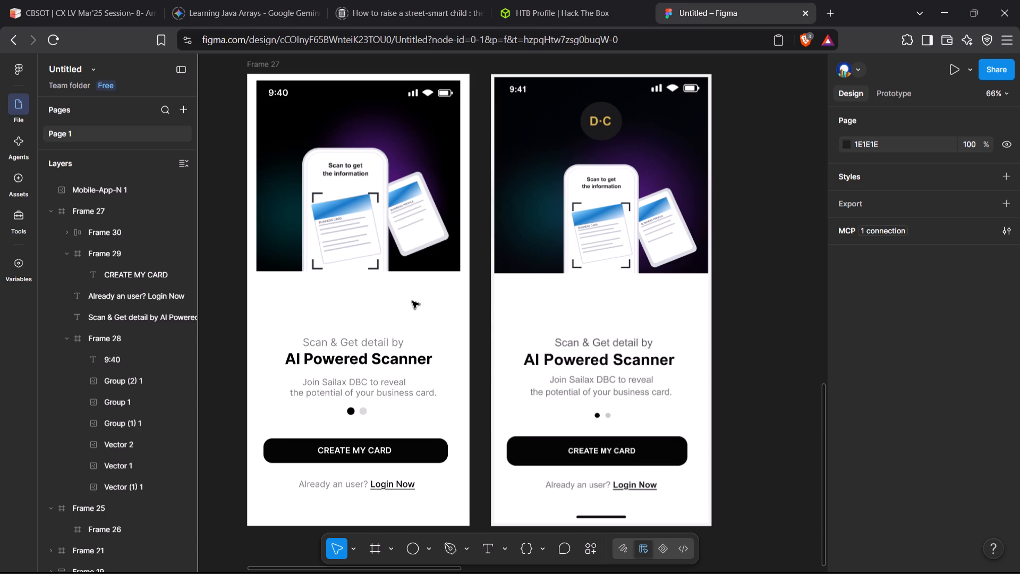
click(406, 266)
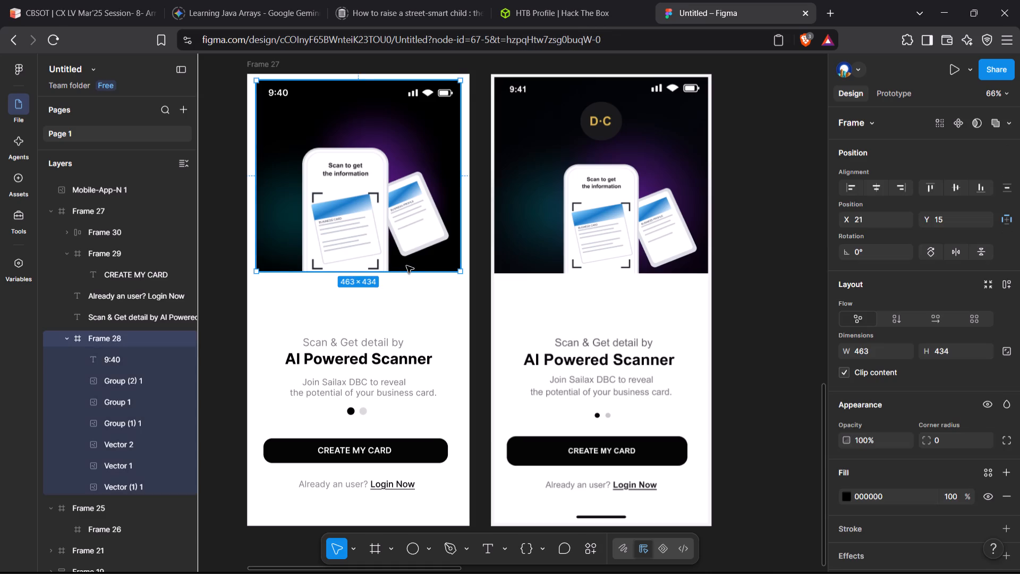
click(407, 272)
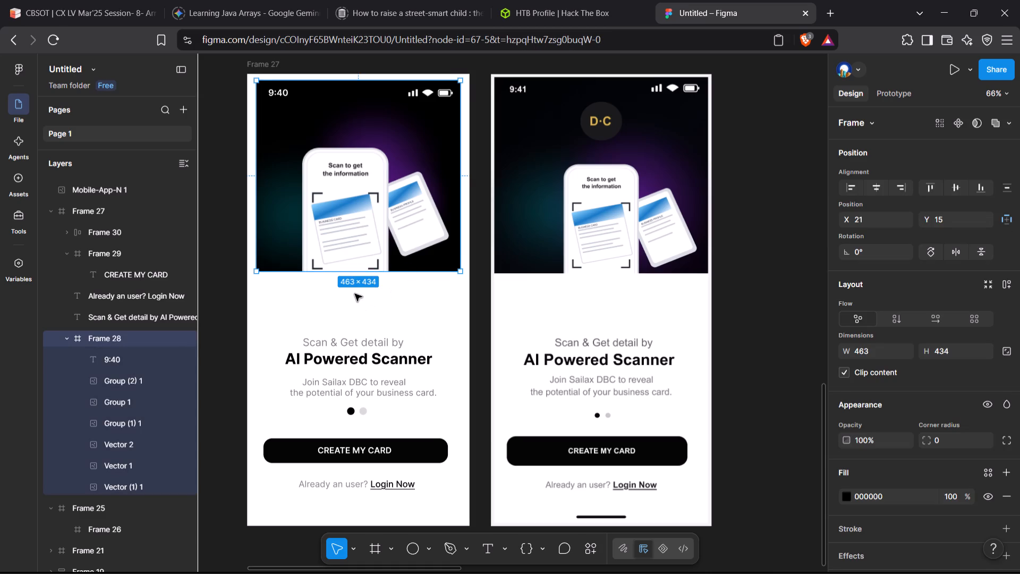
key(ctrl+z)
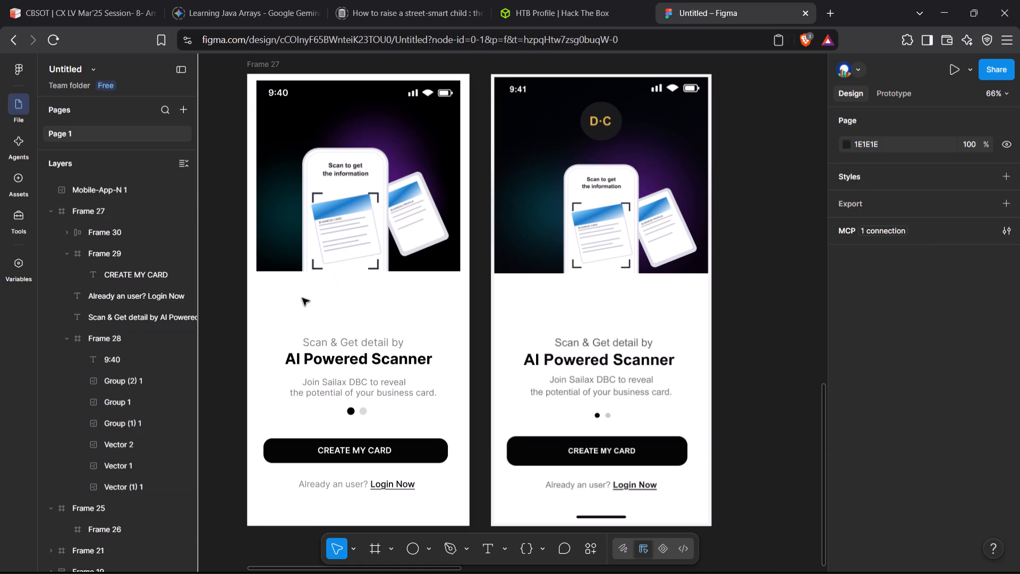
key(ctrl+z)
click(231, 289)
Widen the black header Frame 28 to about 474 and reposition it at about X 16, Y 14 within Frame 27.
click(461, 150)
click(460, 150)
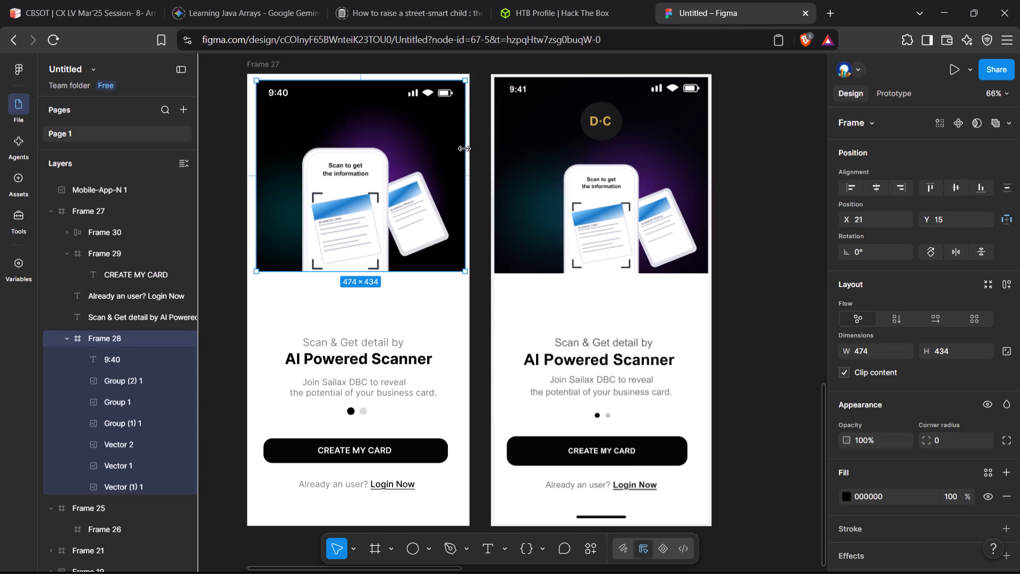
click(324, 121)
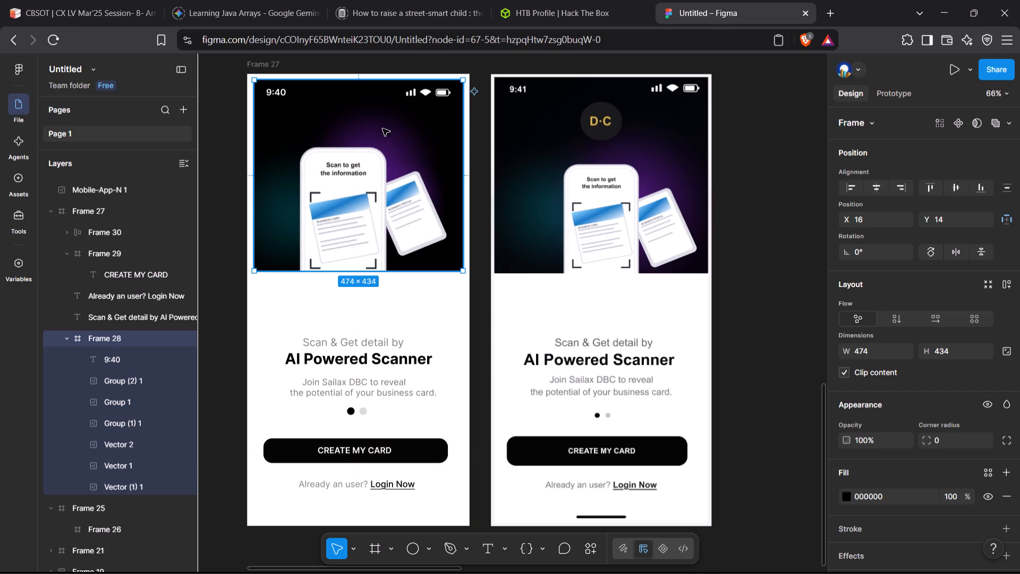
click(758, 247)
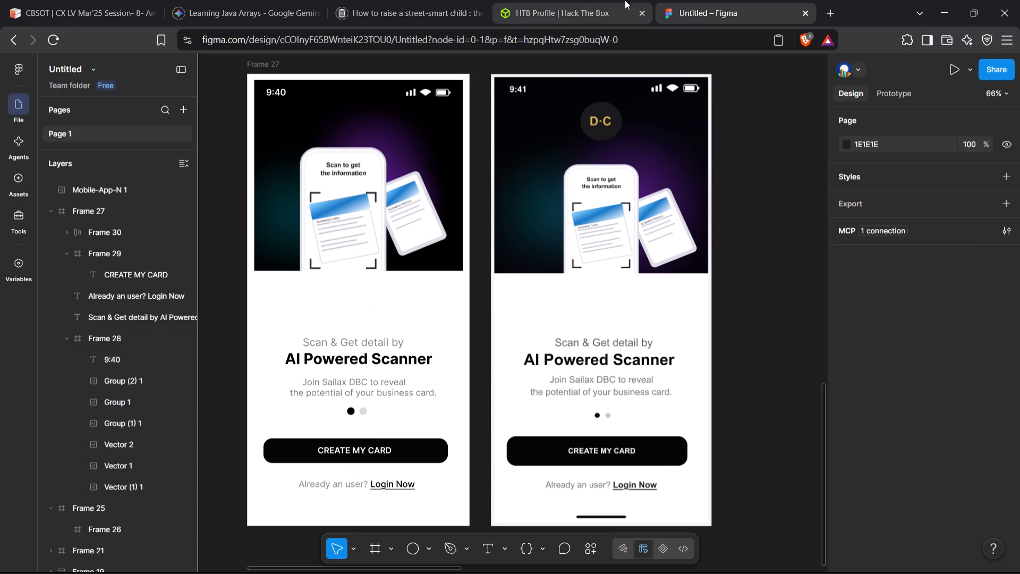
Start the Kalyani music mix on YouTube in a new tab and return to the Figma design.
click(837, 5)
click(119, 57)
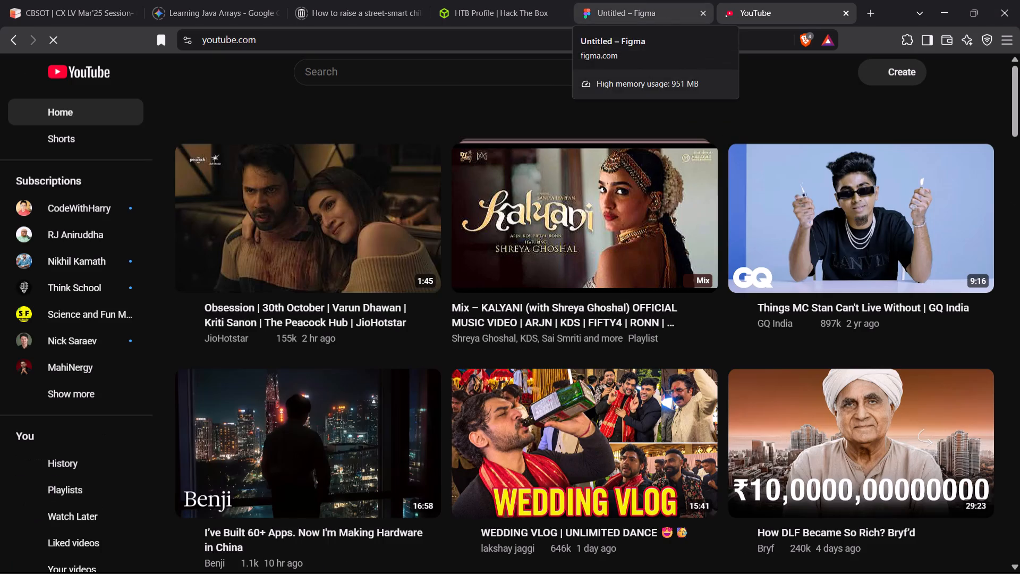
click(569, 233)
click(610, 0)
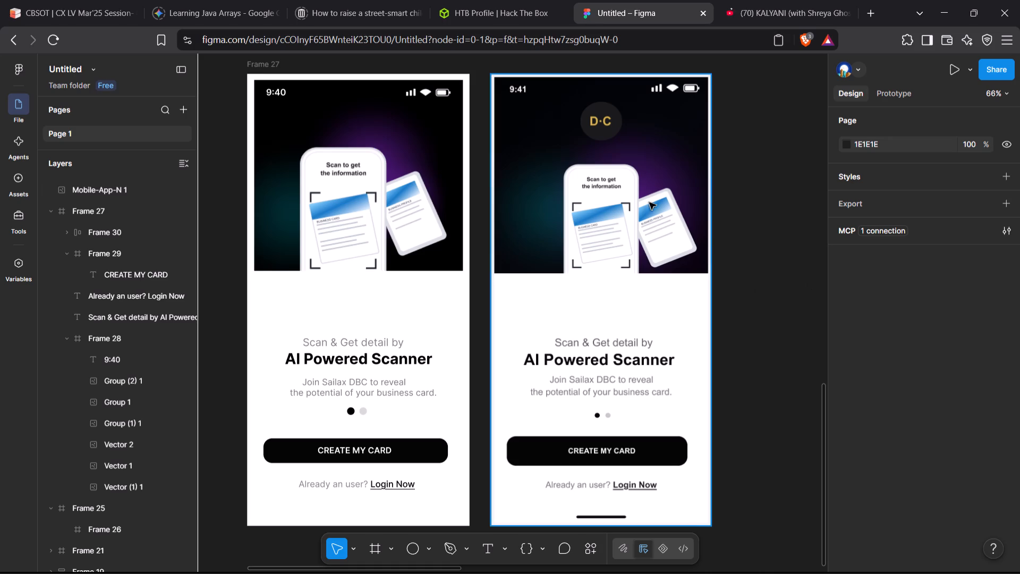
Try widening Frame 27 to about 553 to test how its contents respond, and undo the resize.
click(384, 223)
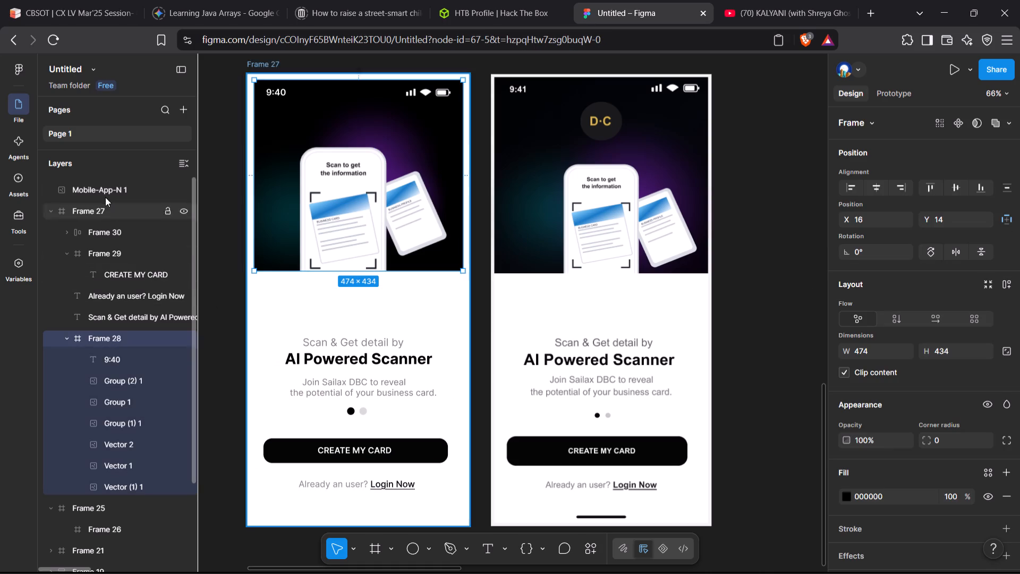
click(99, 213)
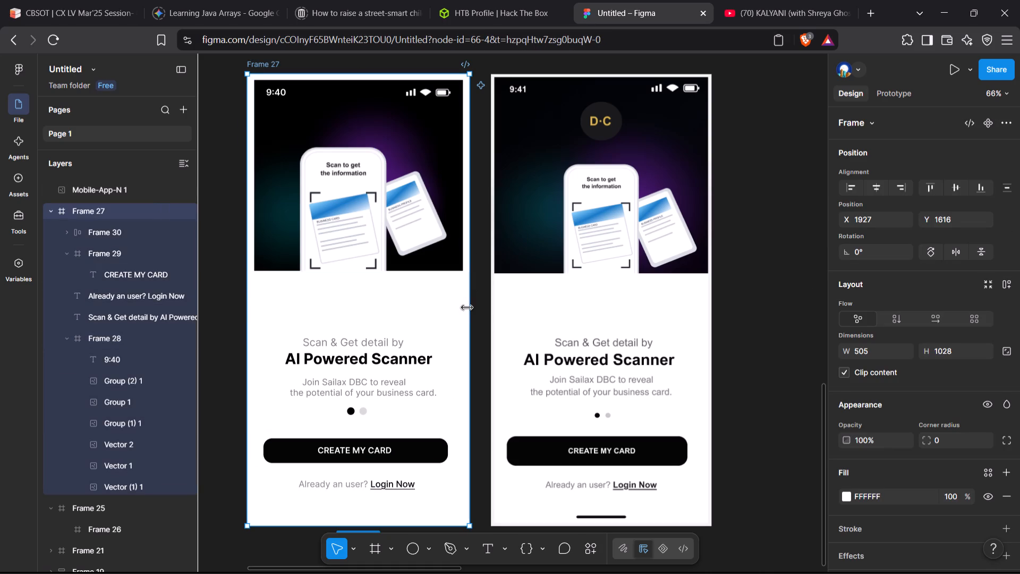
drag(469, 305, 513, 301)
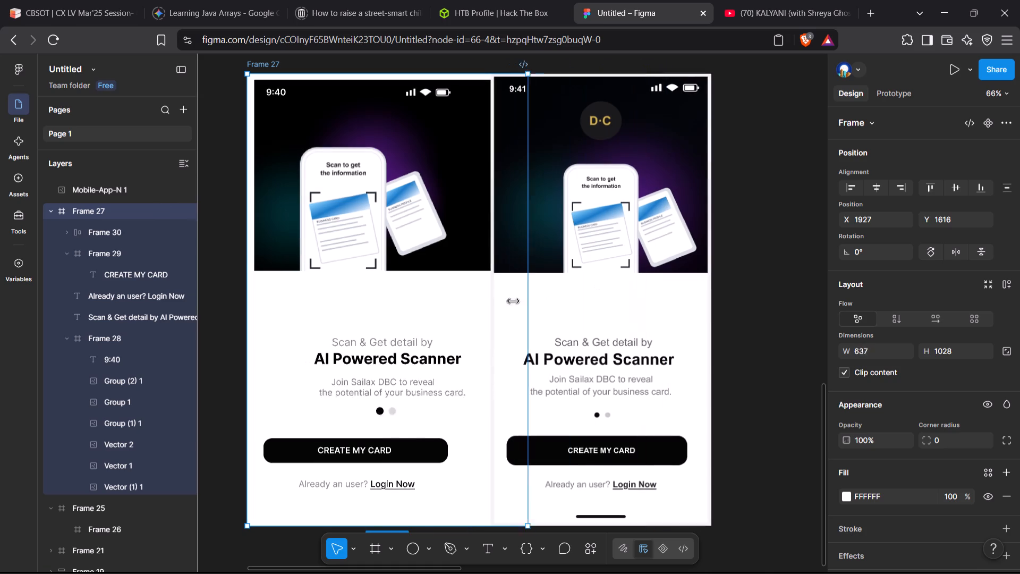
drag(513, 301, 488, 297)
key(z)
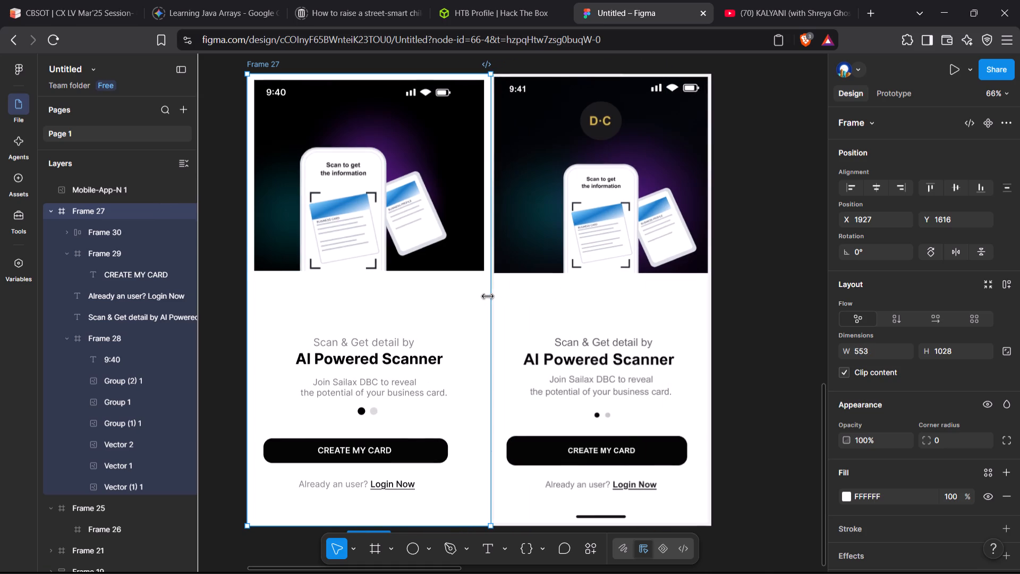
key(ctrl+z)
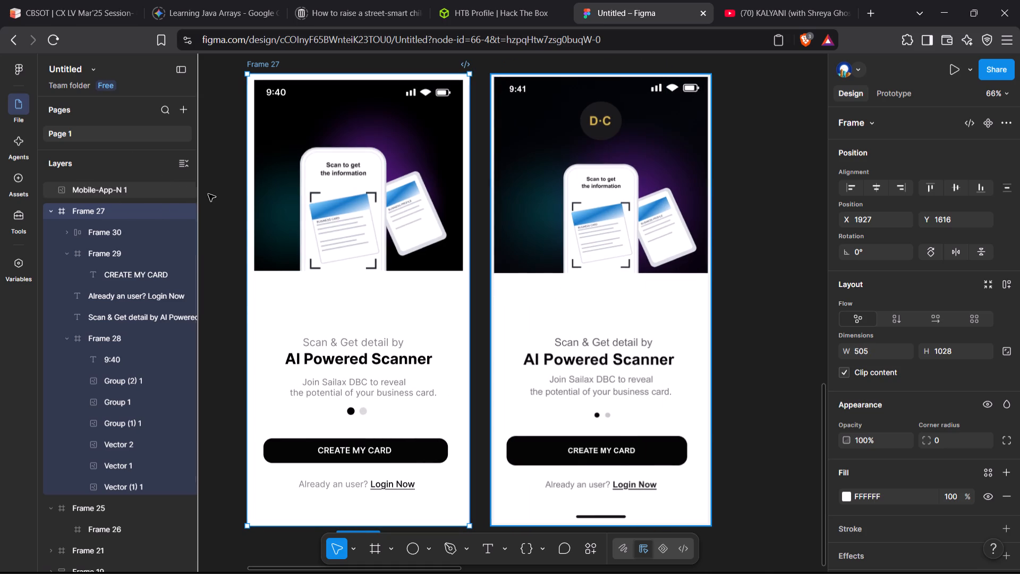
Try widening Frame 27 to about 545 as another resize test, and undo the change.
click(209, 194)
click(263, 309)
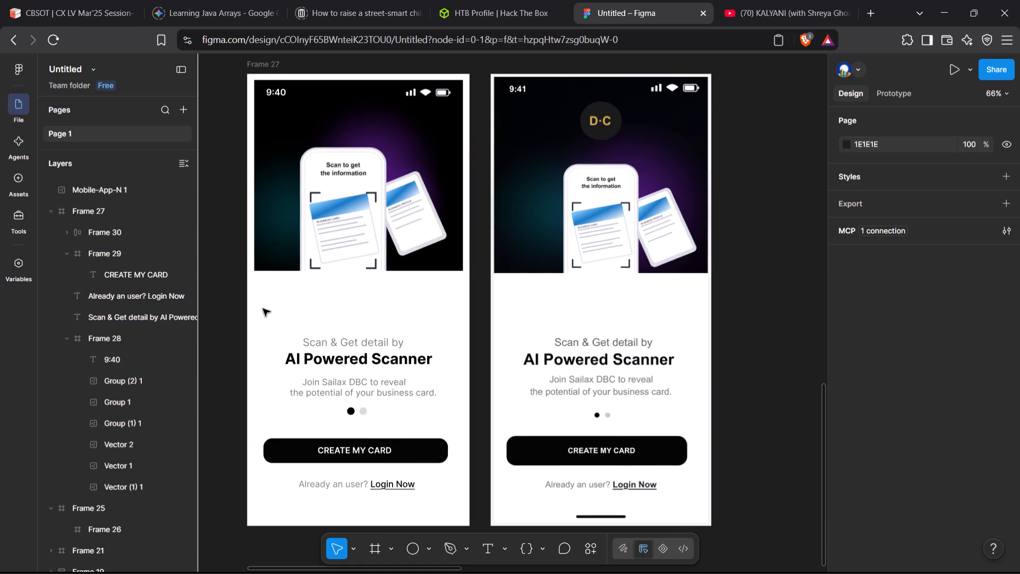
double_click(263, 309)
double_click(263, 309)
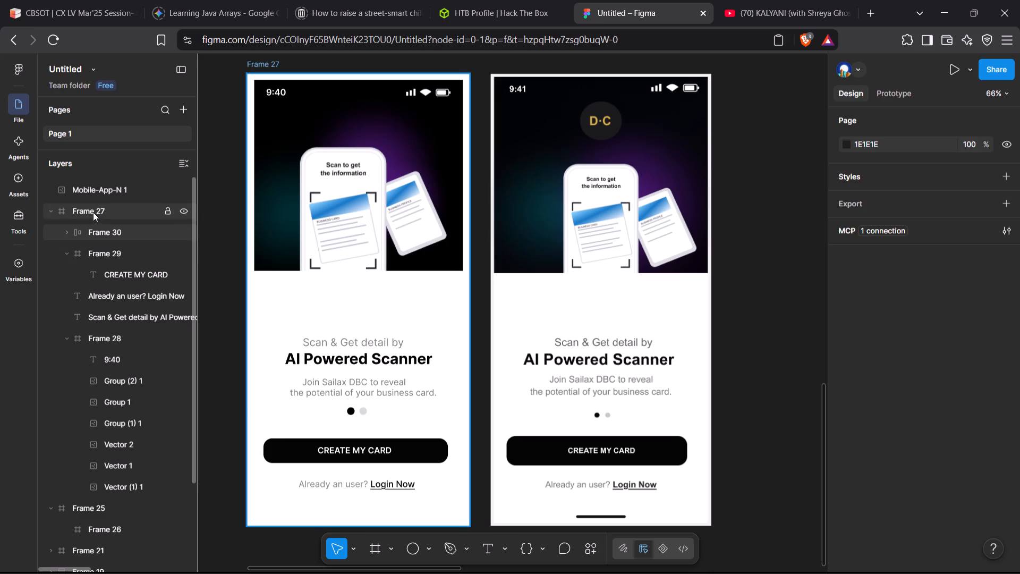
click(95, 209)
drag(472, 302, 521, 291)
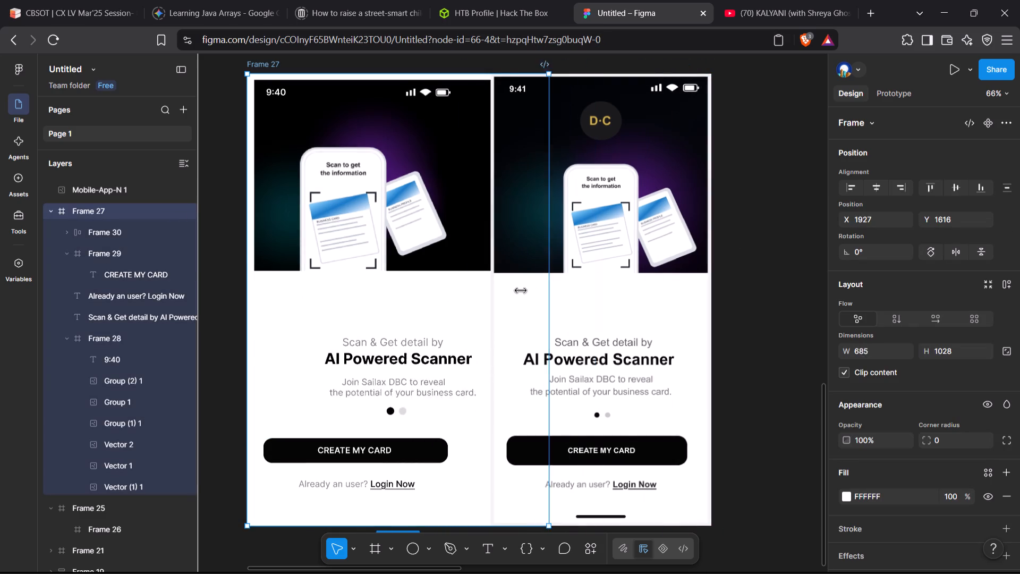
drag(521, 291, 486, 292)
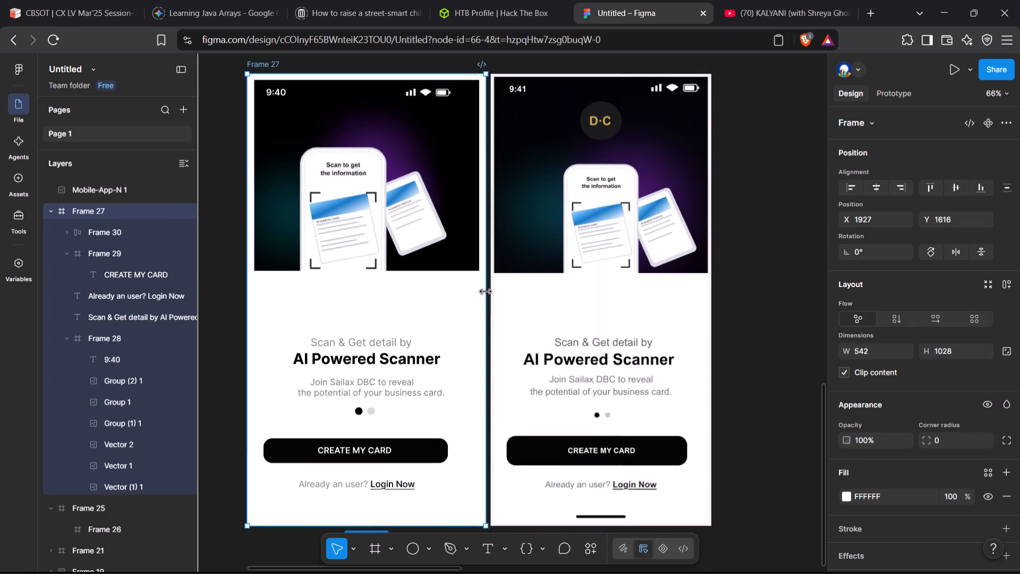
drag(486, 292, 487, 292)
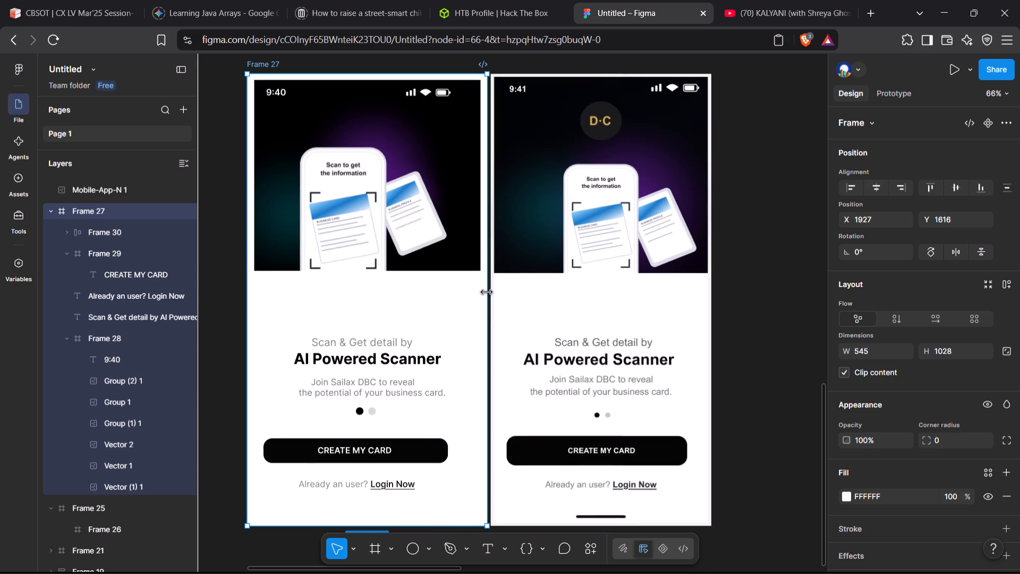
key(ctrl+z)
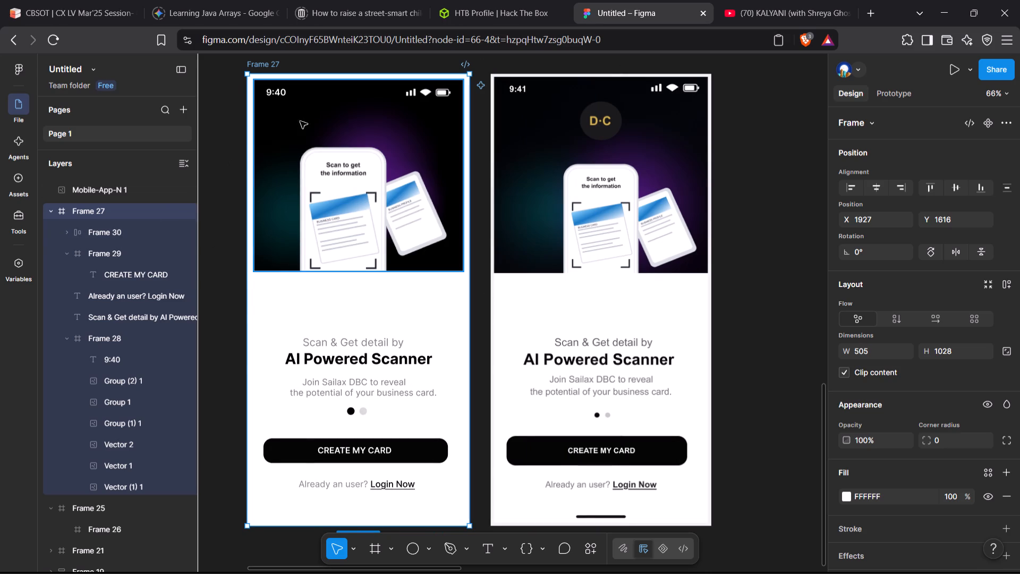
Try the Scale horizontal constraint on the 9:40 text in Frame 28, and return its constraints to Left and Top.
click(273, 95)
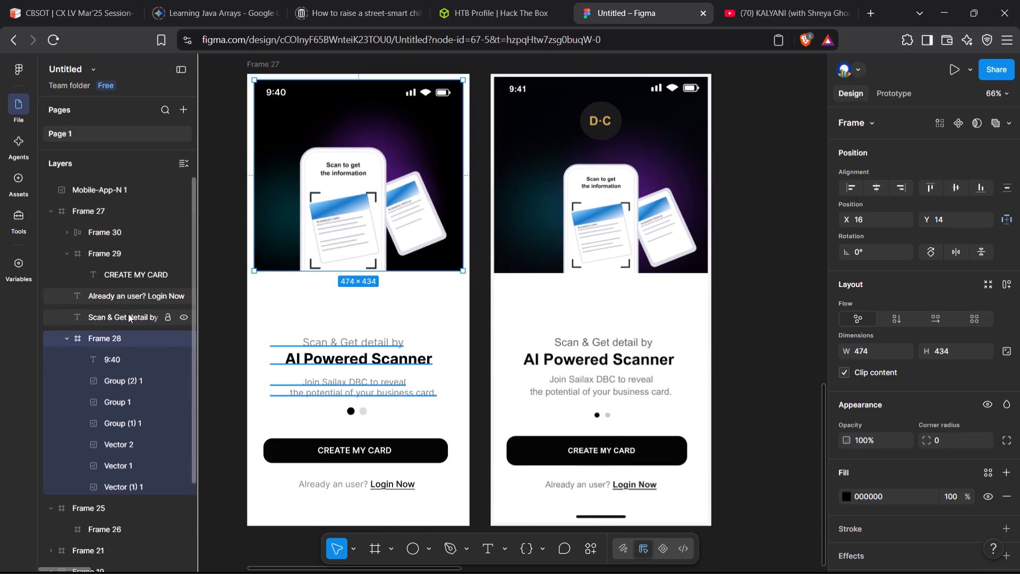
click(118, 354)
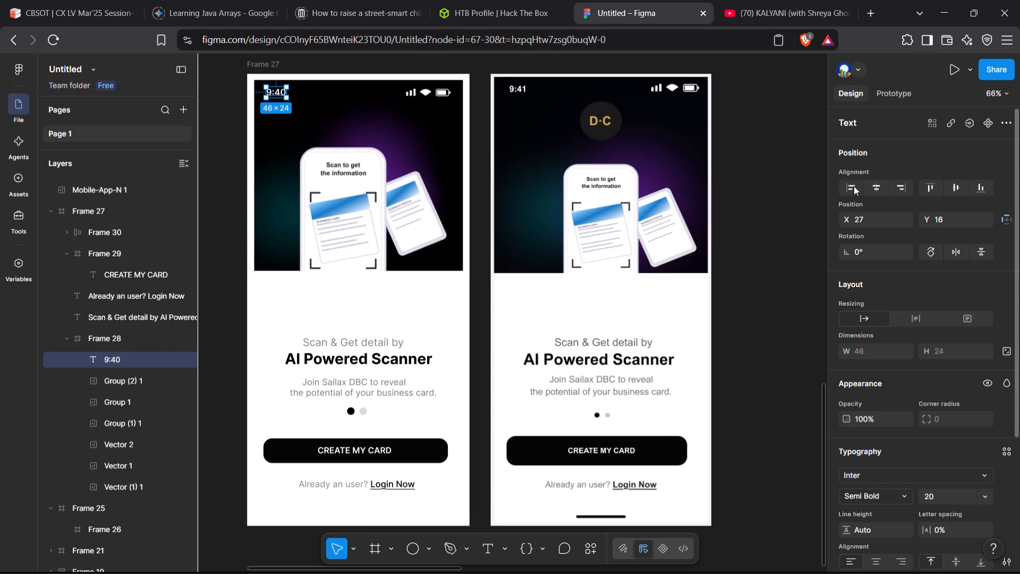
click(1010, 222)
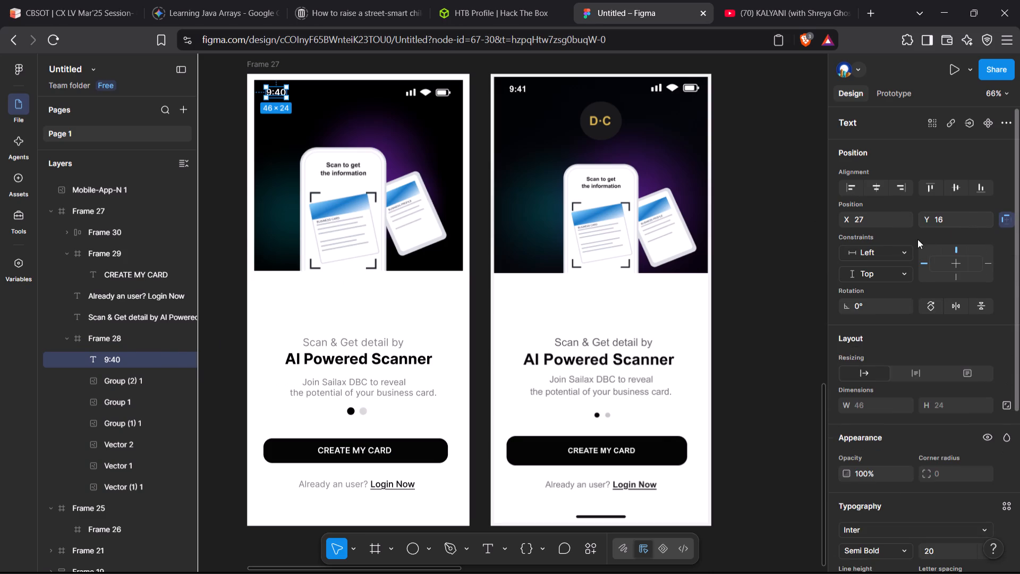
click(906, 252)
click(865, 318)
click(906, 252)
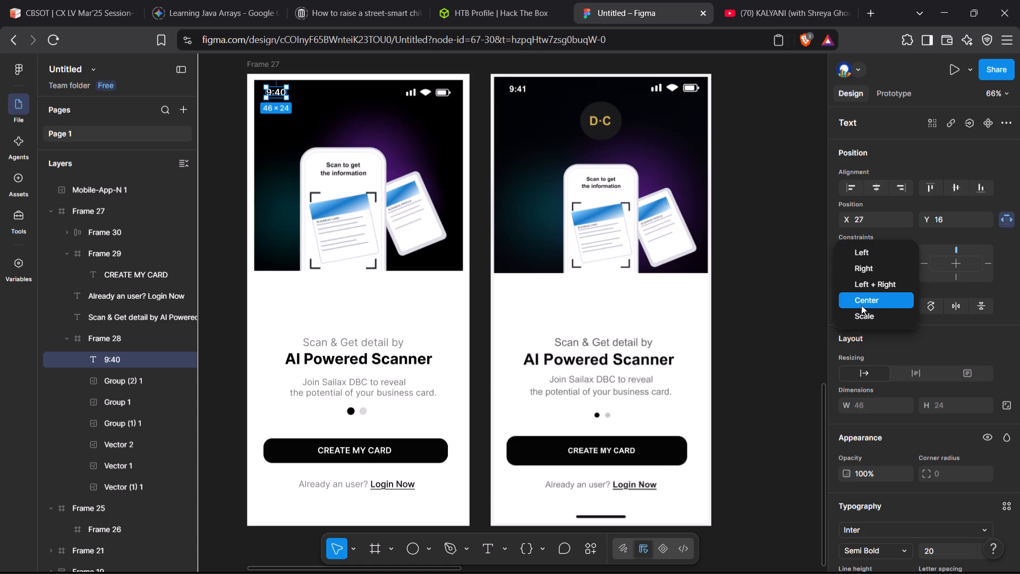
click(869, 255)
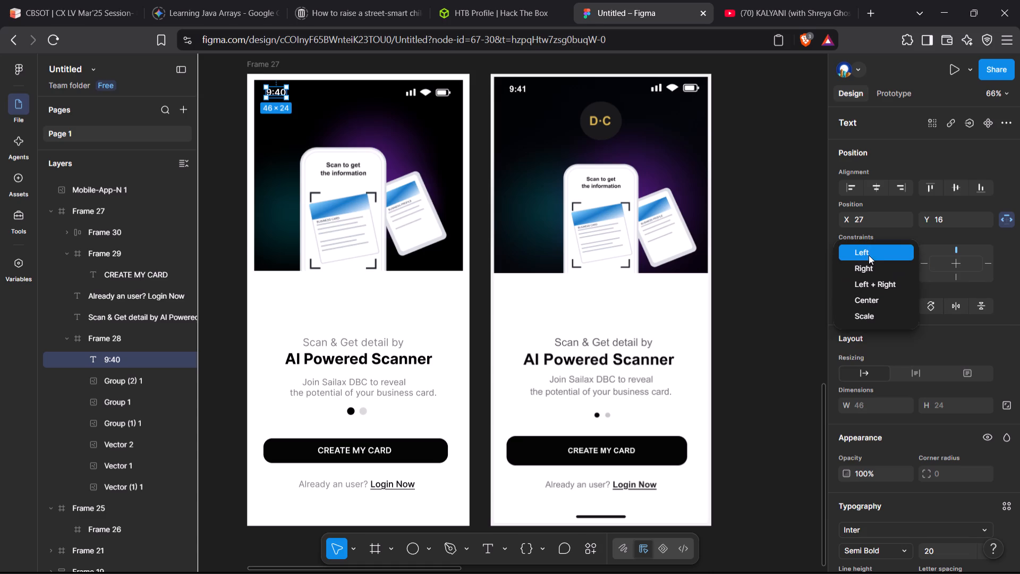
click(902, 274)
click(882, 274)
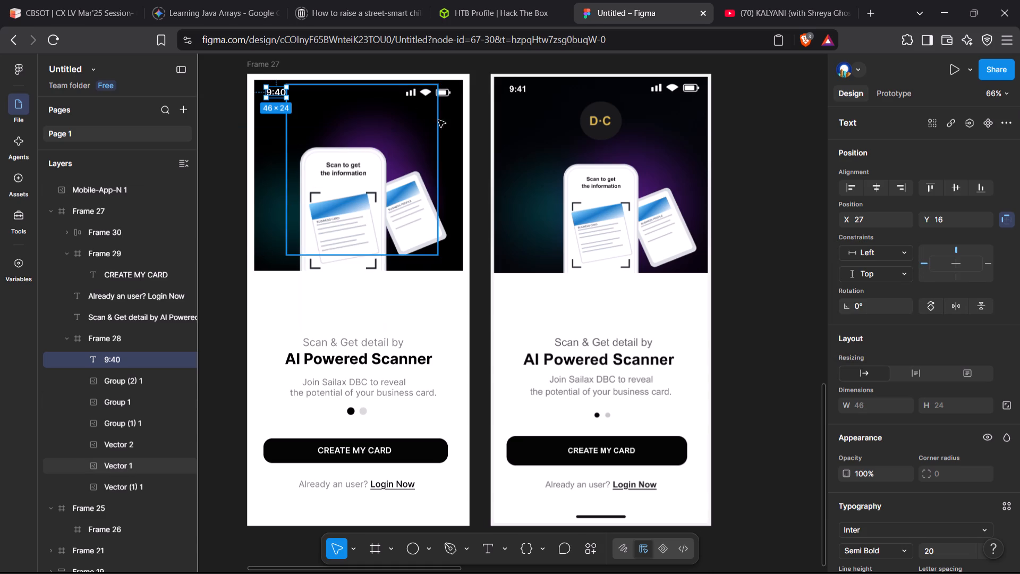
Set the constraints of the status icons image, Group (2) 1, to Scale horizontally and Center vertically.
click(442, 92)
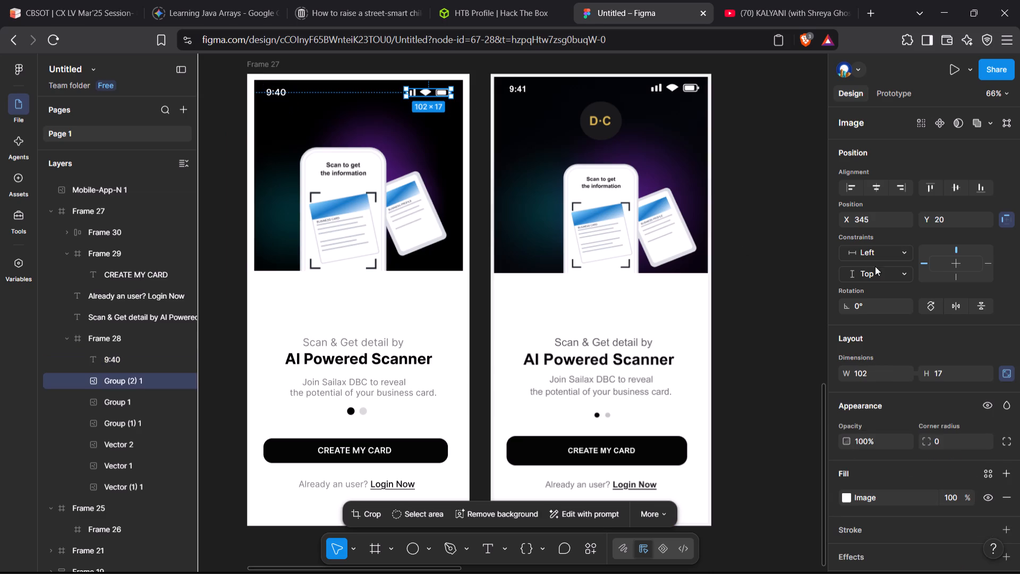
click(905, 251)
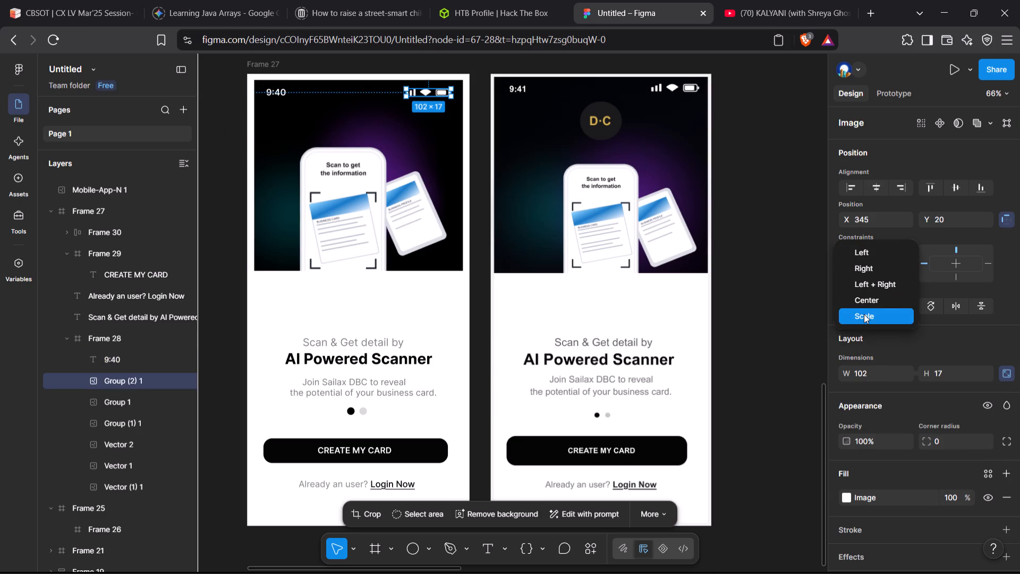
click(864, 314)
click(910, 273)
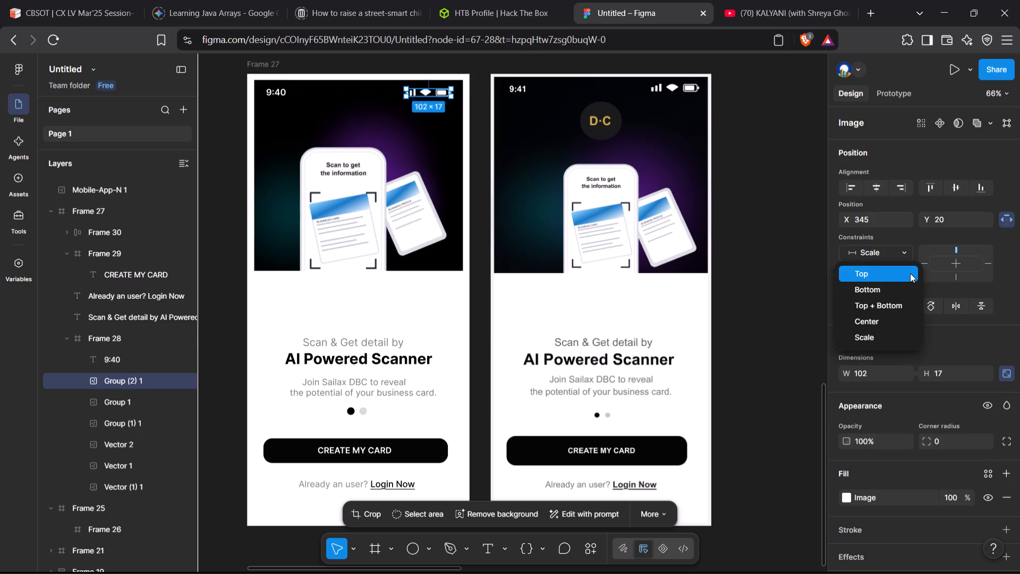
click(869, 331)
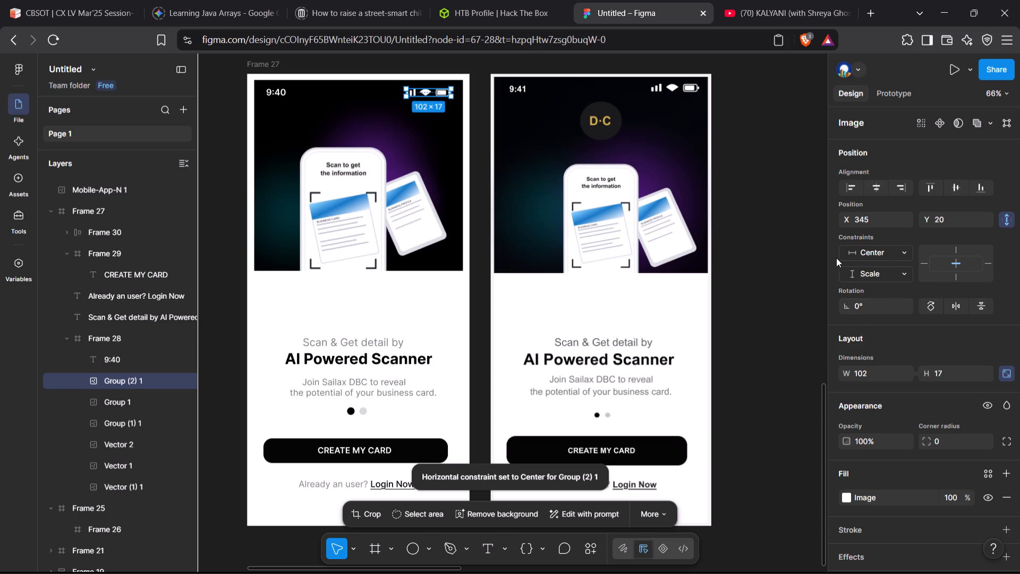
click(905, 254)
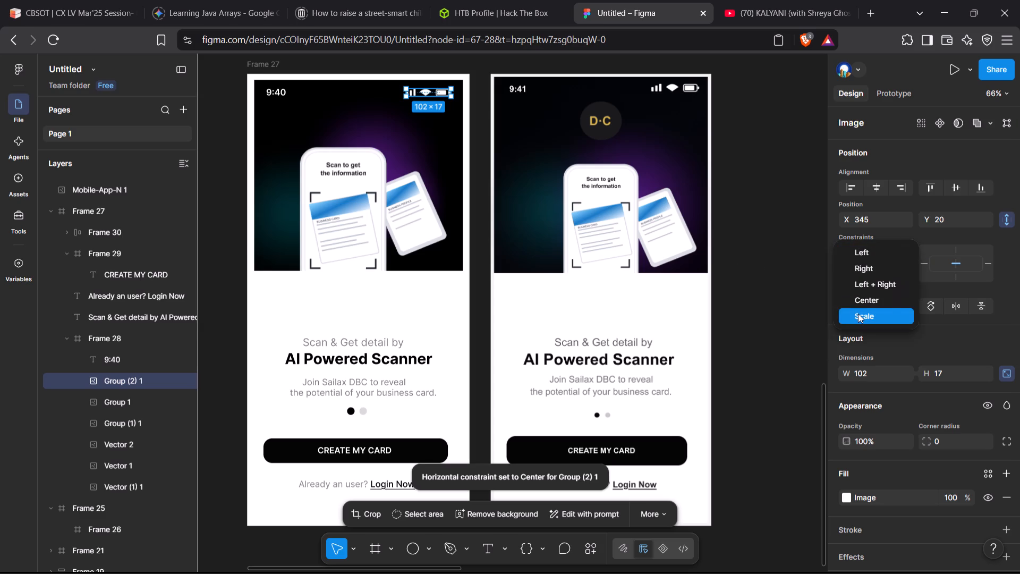
click(858, 314)
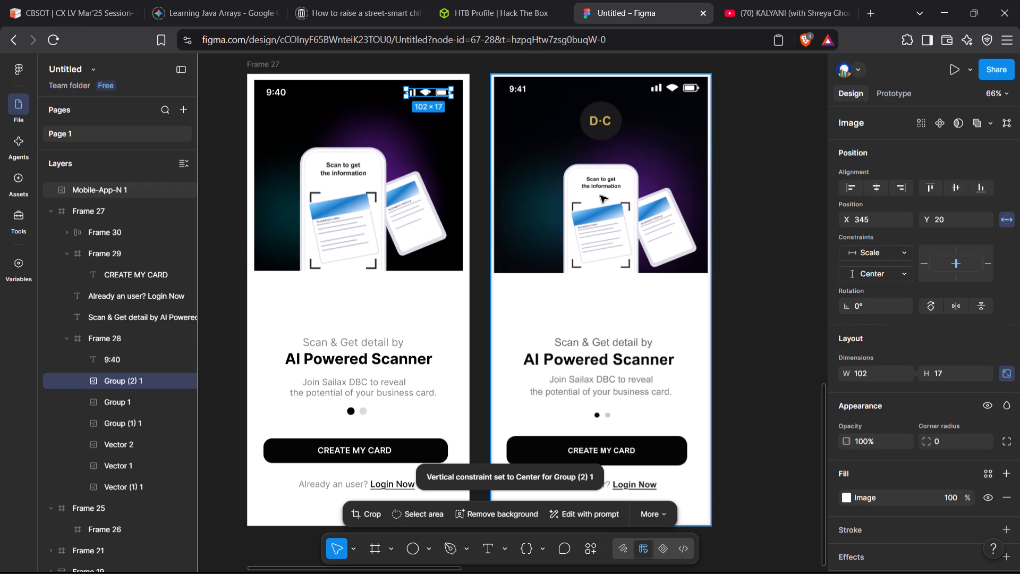
Set the constraints of the tilted business card image, Group (1) 1, to Scale horizontally and Center vertically.
click(407, 209)
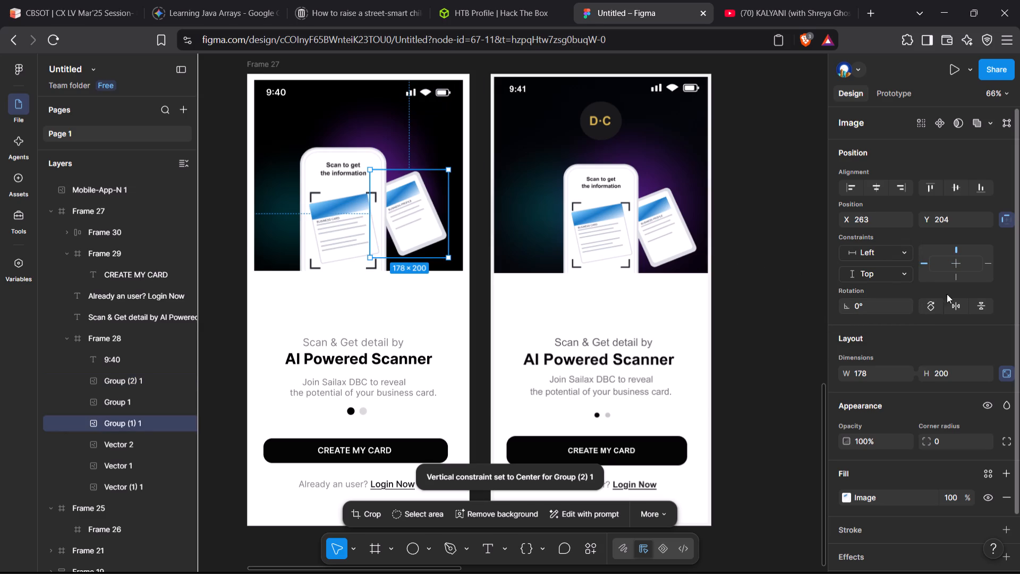
drag(907, 251, 858, 319)
click(858, 319)
click(907, 272)
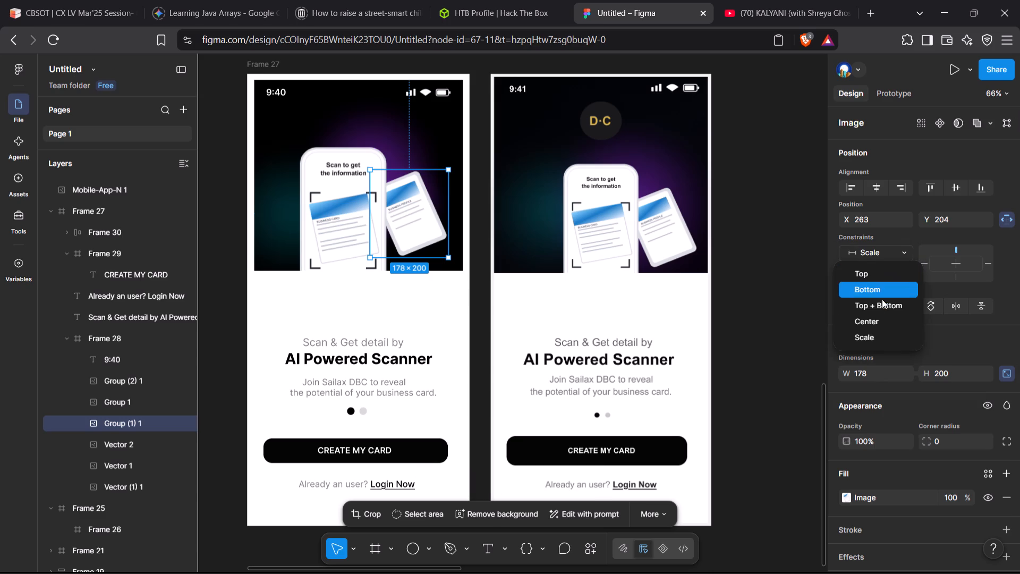
click(862, 332)
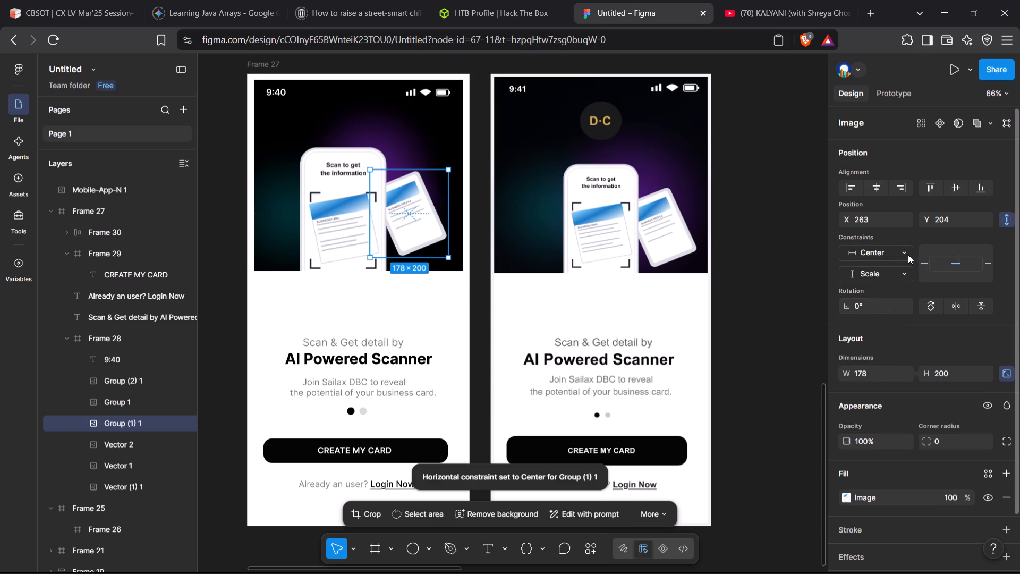
drag(908, 255, 873, 318)
click(873, 318)
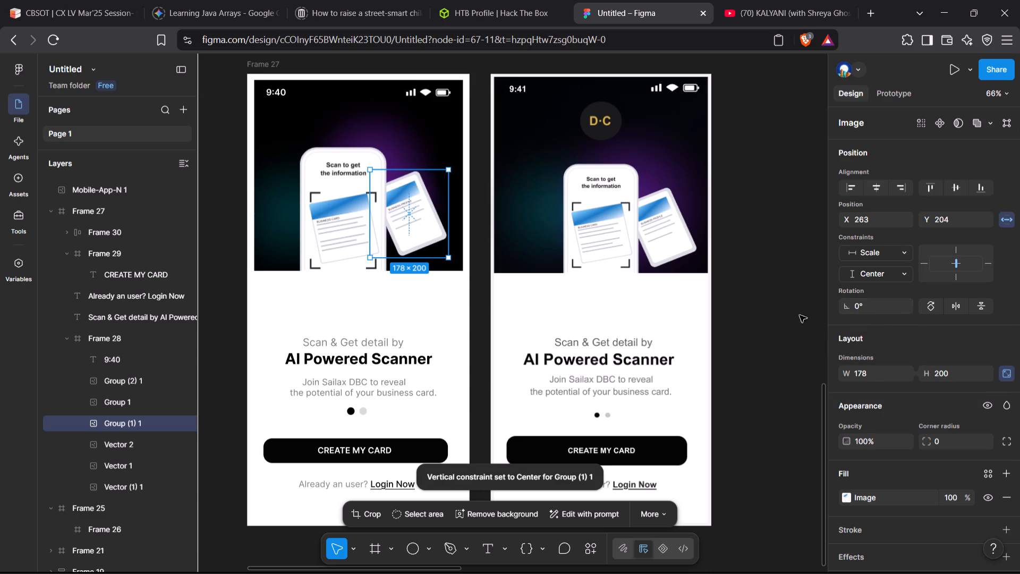
Set the constraints of the phone scan image, Group 1, to Scale horizontally and Center vertically.
click(343, 204)
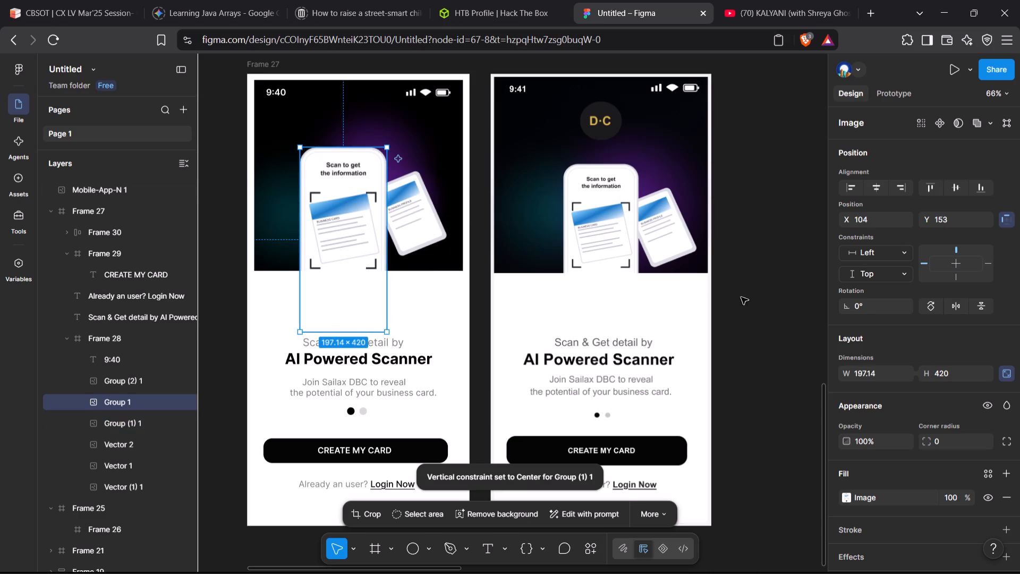
click(906, 251)
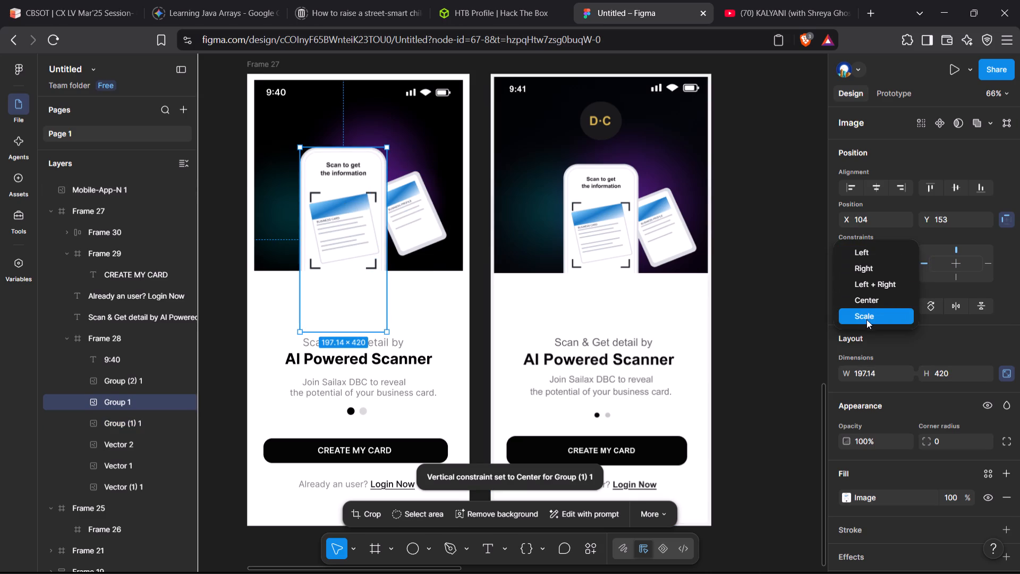
click(866, 319)
click(906, 273)
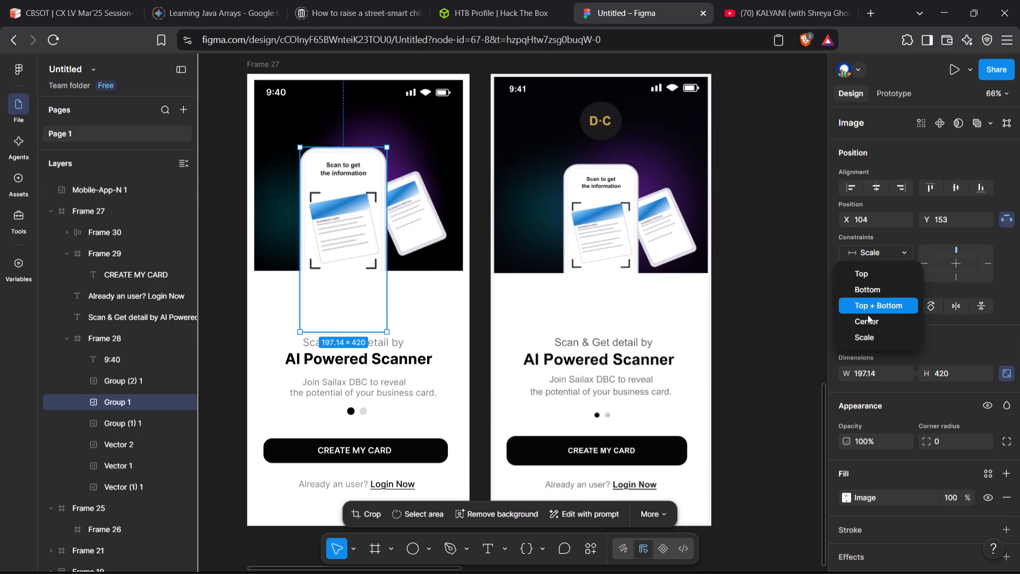
click(862, 331)
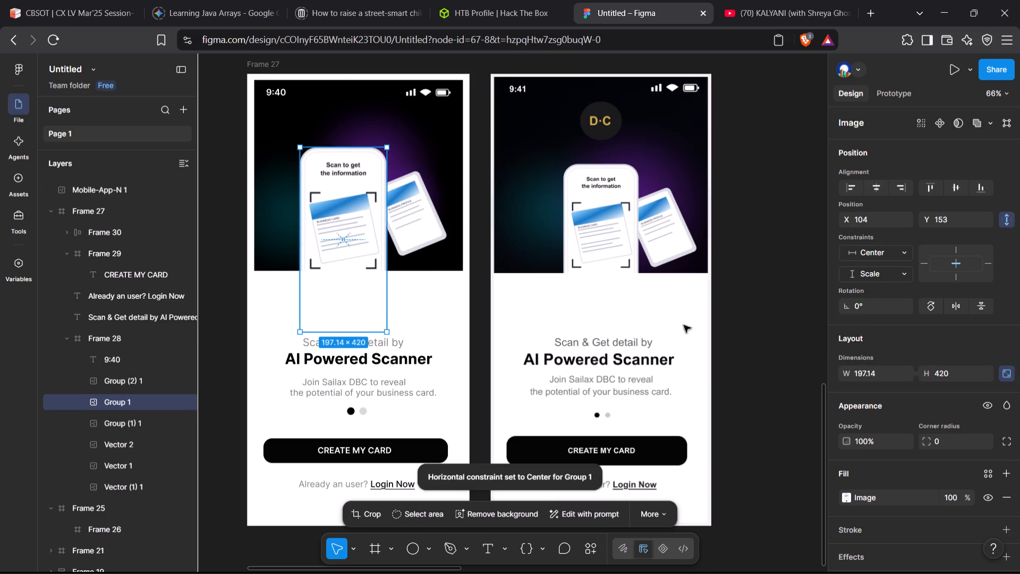
click(904, 253)
click(861, 311)
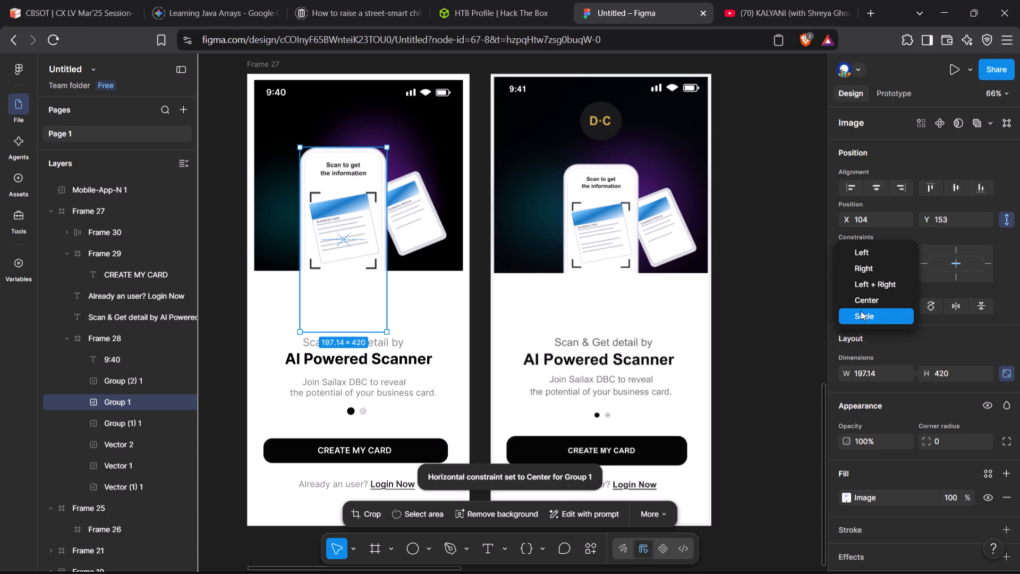
click(878, 289)
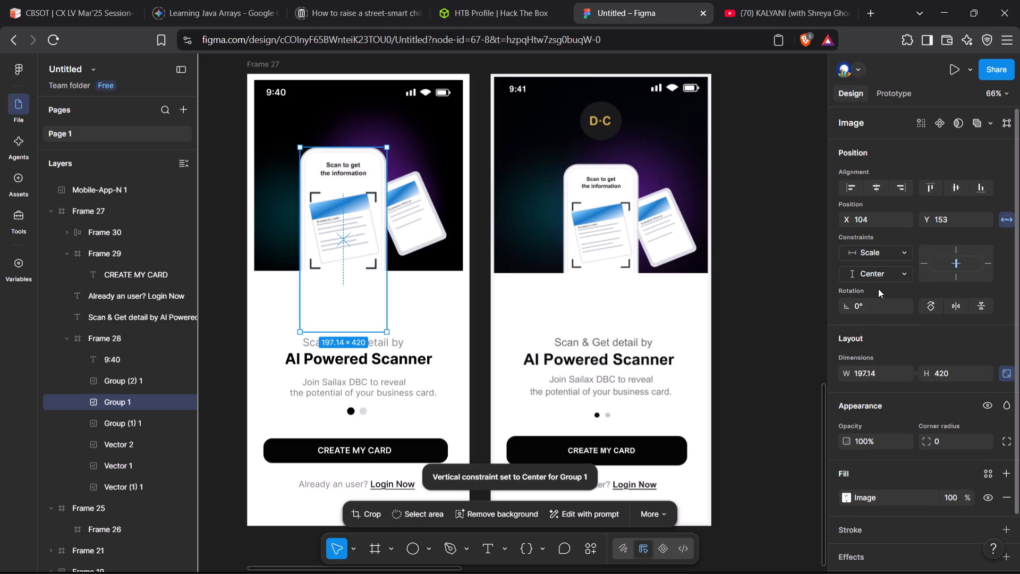
Set the constraints of the dark header frame, Frame 28, to Scale both horizontally and vertically.
click(446, 131)
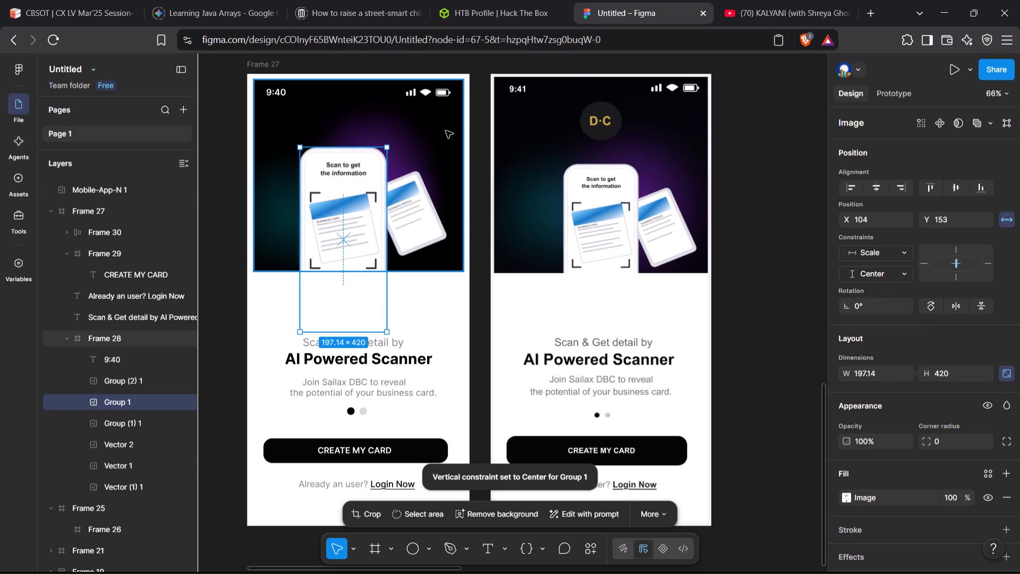
click(906, 254)
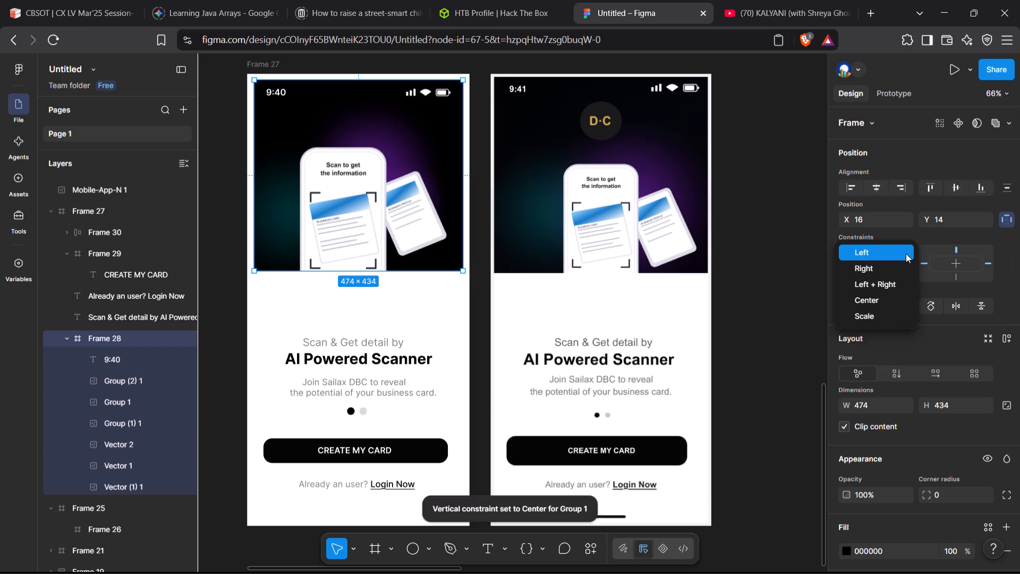
click(869, 310)
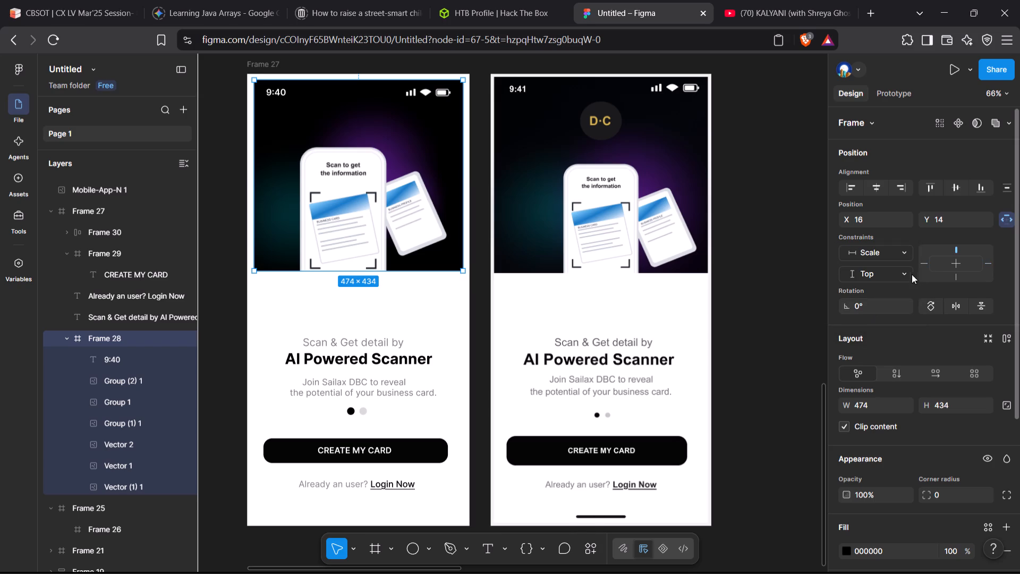
drag(904, 272, 866, 333)
click(866, 333)
click(784, 313)
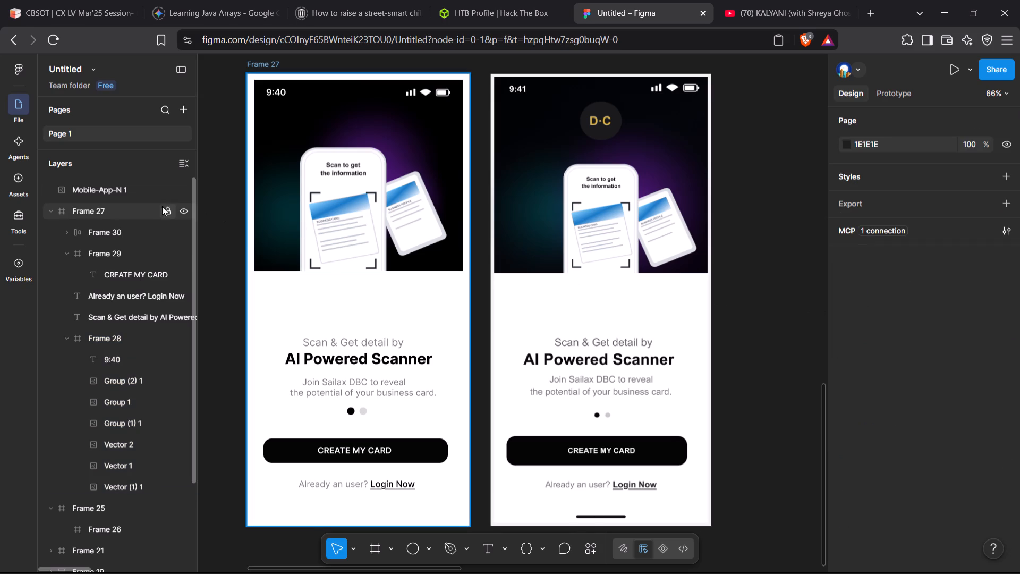
Narrow and widen Frame 27 to test how its contents adapt, leaving it about 481 wide.
click(135, 215)
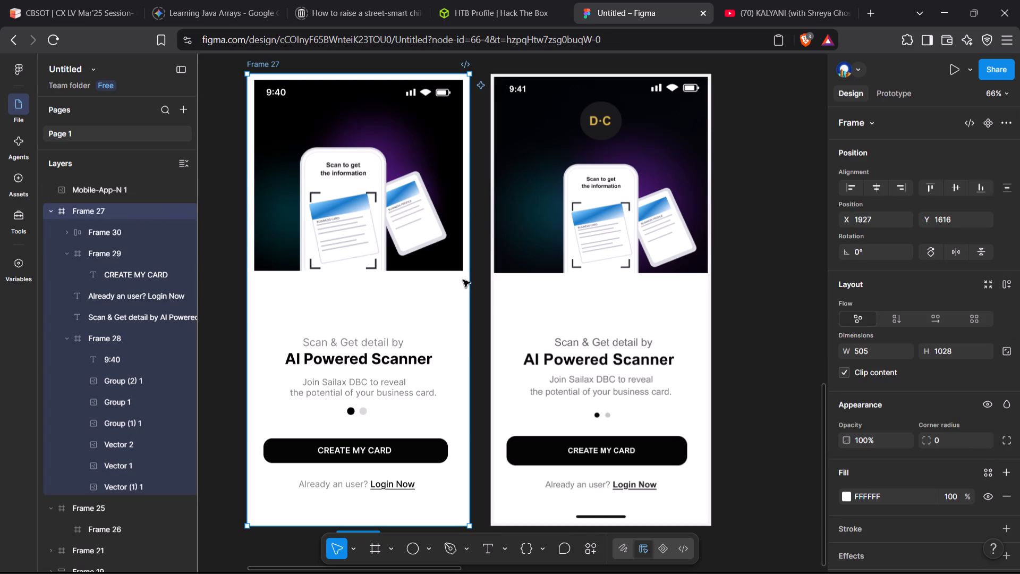
drag(470, 278, 315, 284)
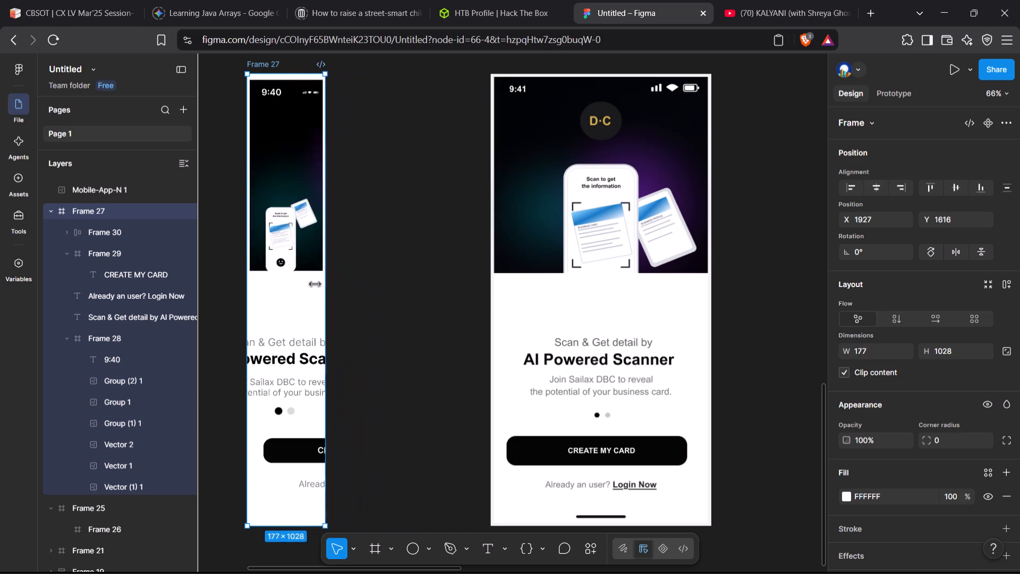
drag(315, 284, 435, 292)
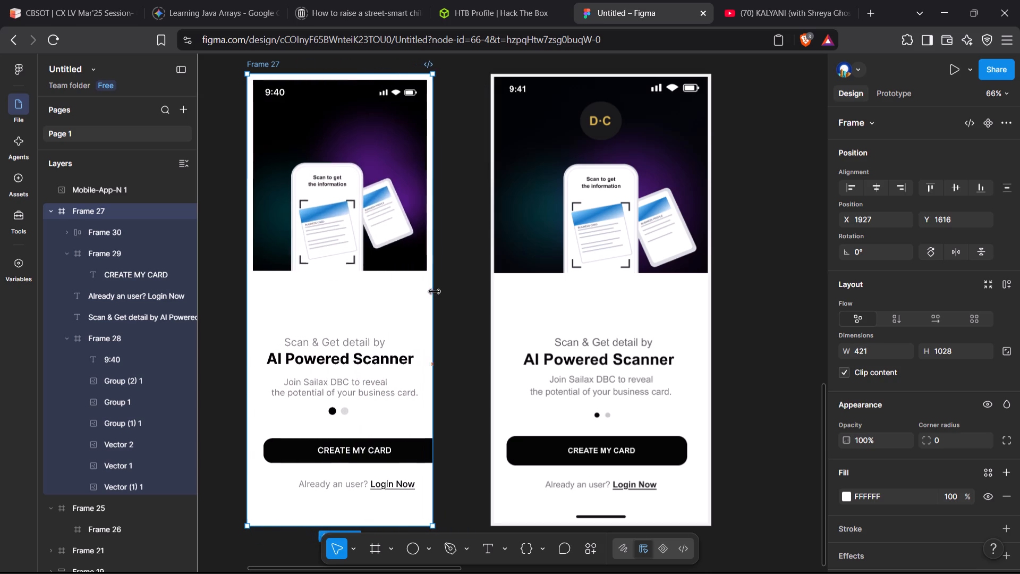
drag(435, 292, 453, 292)
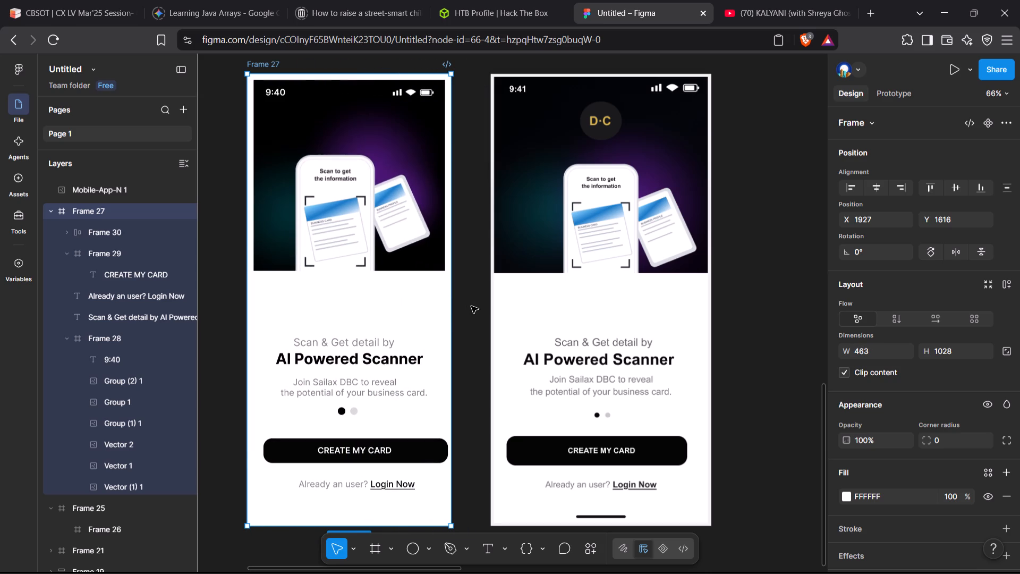
drag(453, 303, 459, 303)
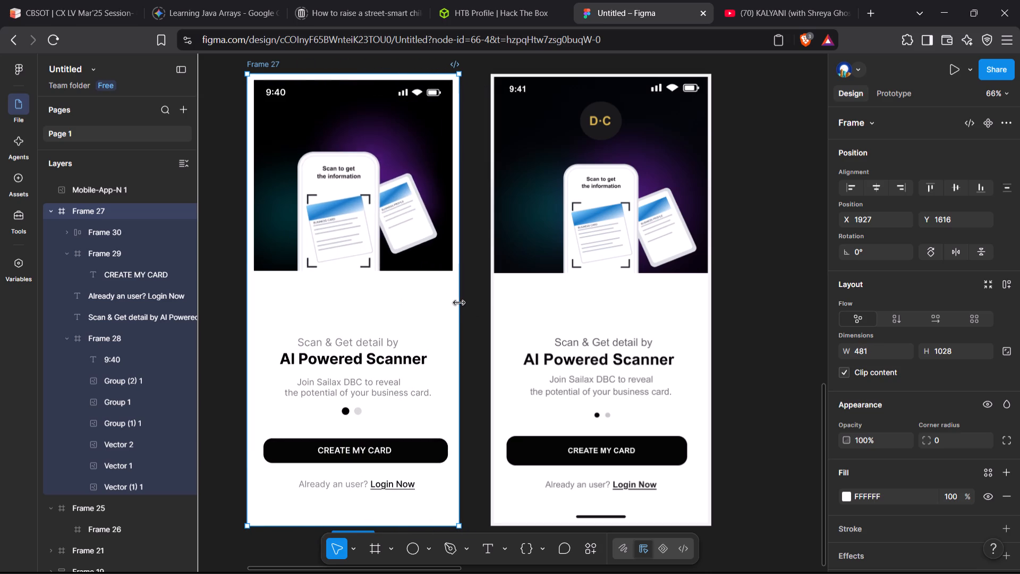
click(472, 306)
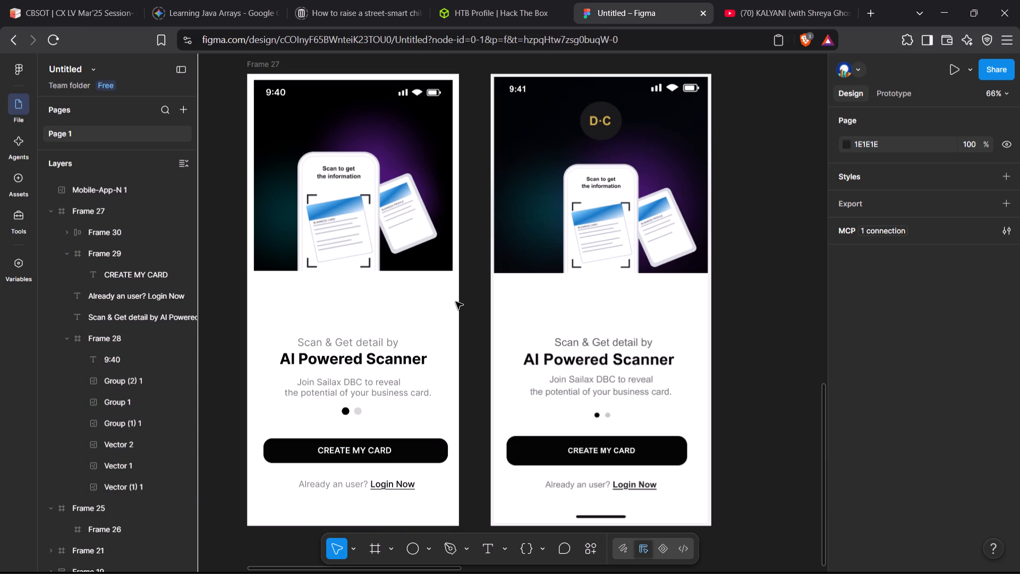
click(456, 302)
double_click(453, 302)
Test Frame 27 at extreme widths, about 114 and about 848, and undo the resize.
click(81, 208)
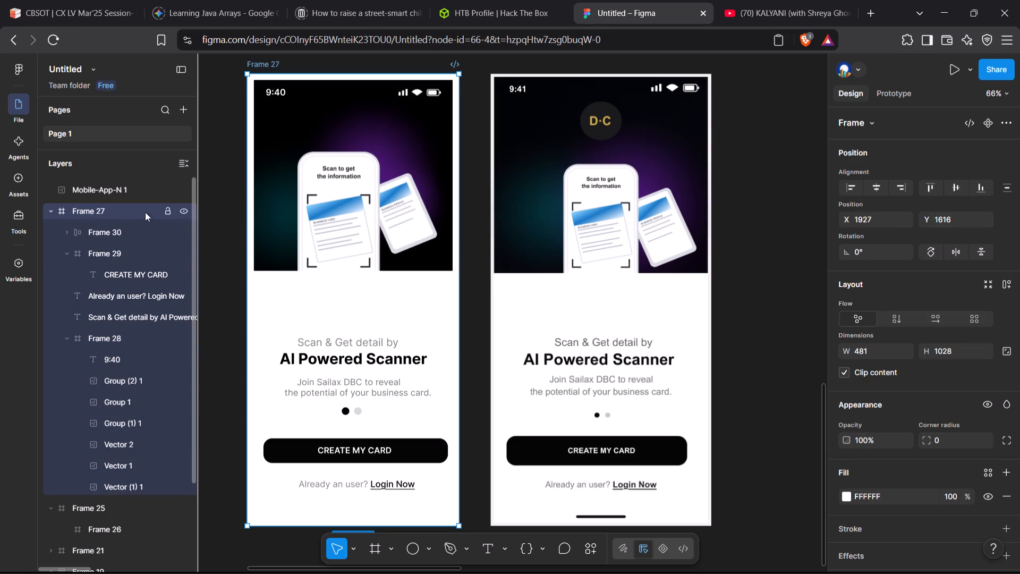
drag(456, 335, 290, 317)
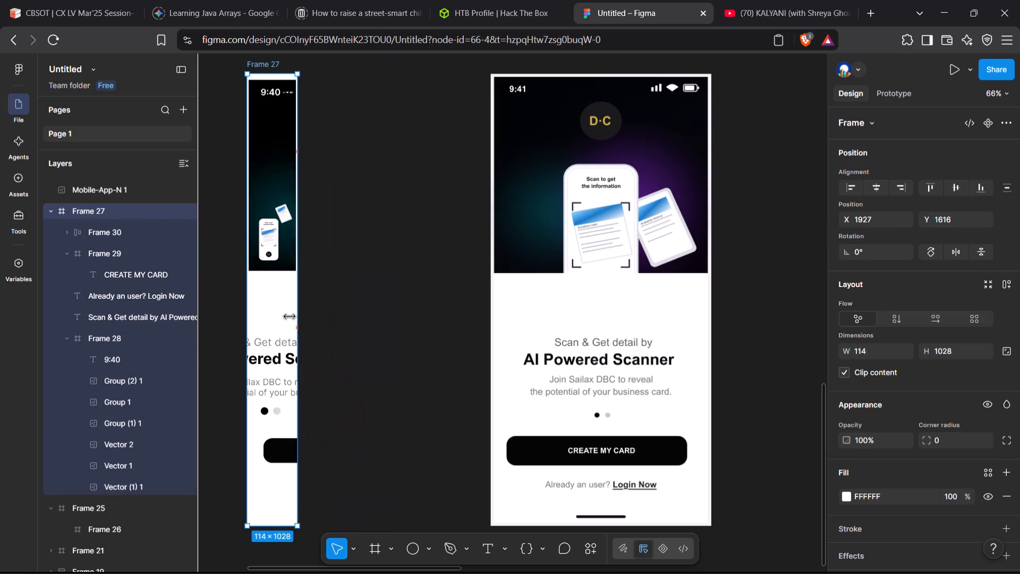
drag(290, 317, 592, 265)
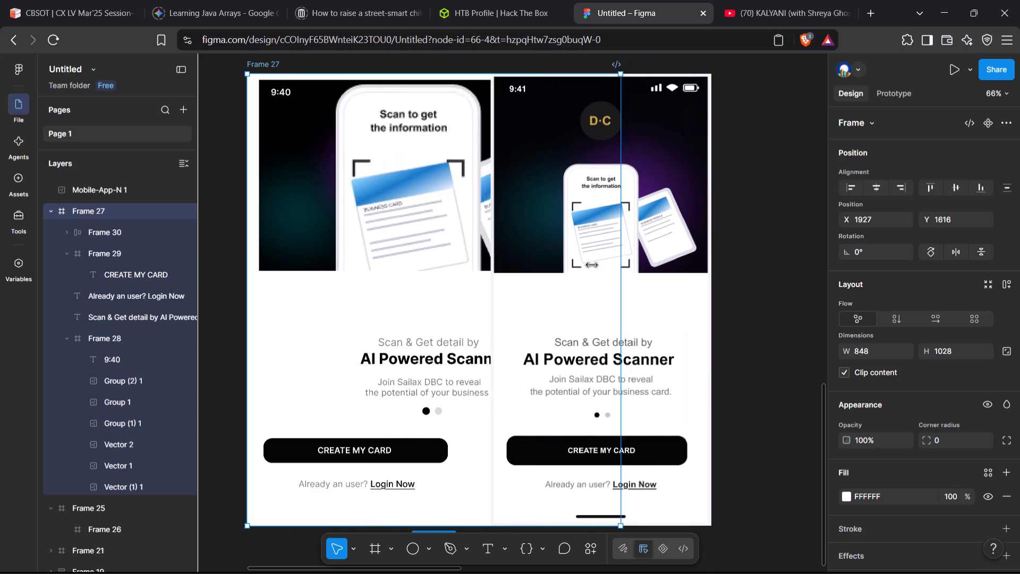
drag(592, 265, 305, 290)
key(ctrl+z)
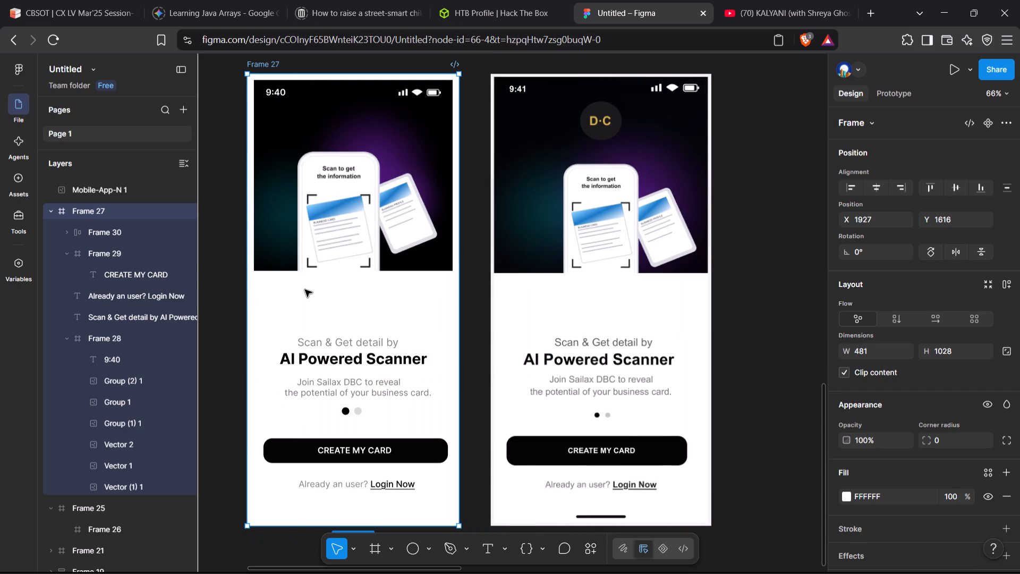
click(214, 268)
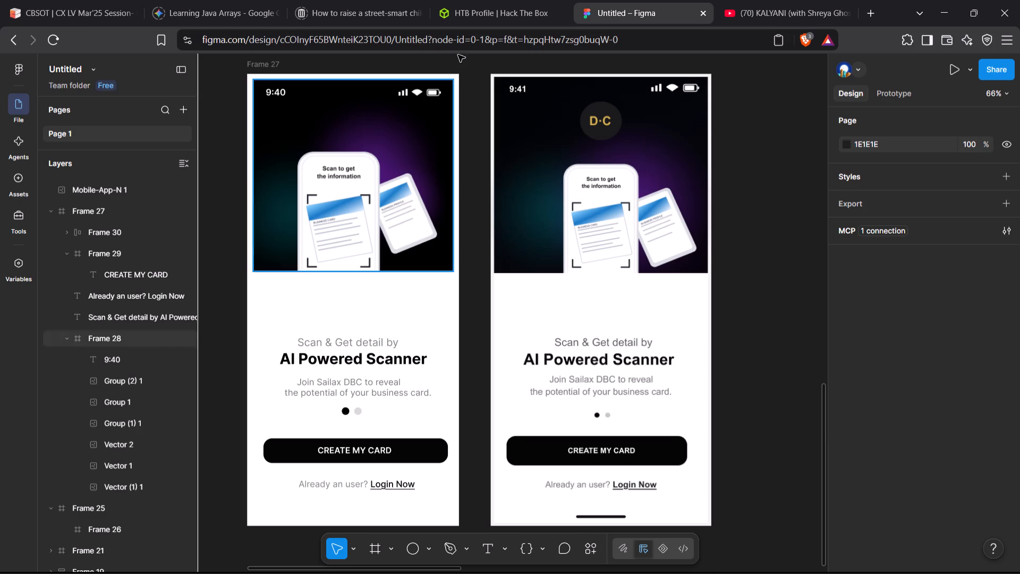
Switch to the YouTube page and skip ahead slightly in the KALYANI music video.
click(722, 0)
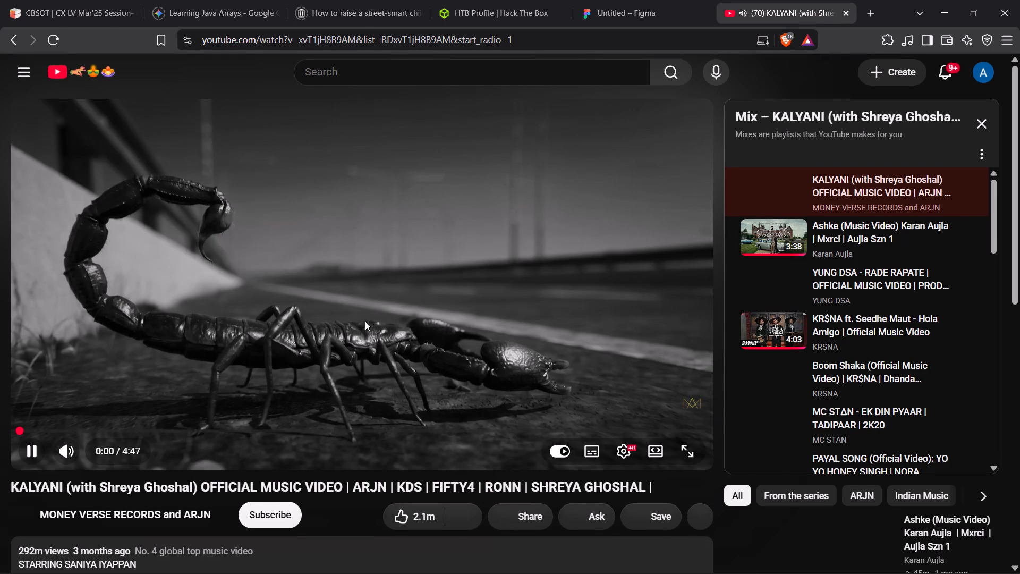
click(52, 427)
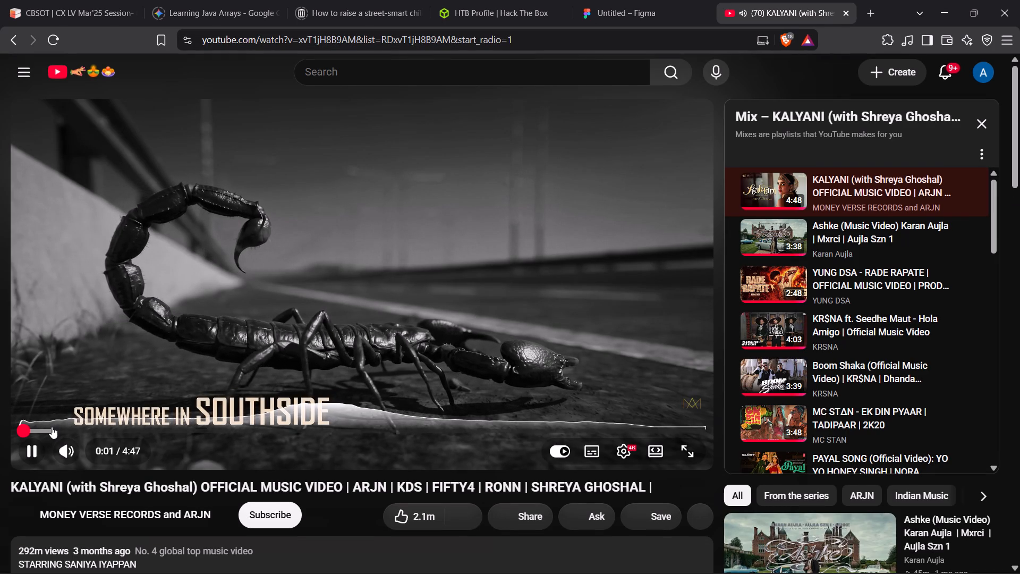
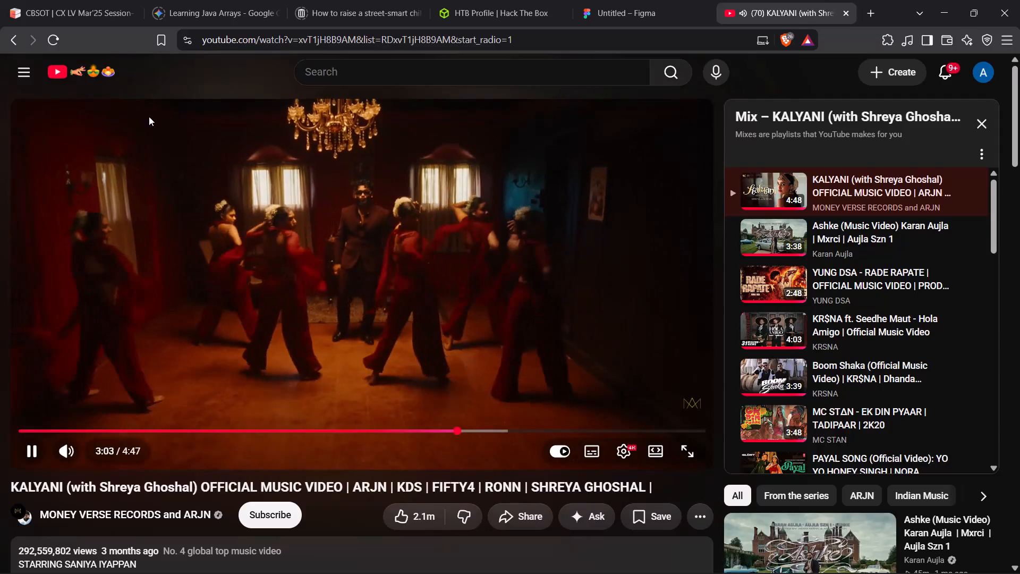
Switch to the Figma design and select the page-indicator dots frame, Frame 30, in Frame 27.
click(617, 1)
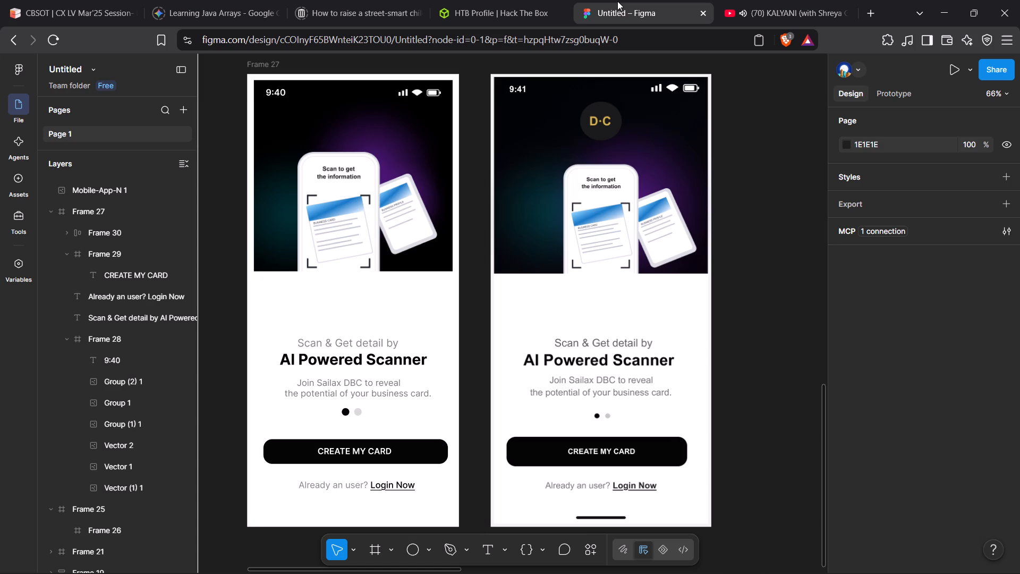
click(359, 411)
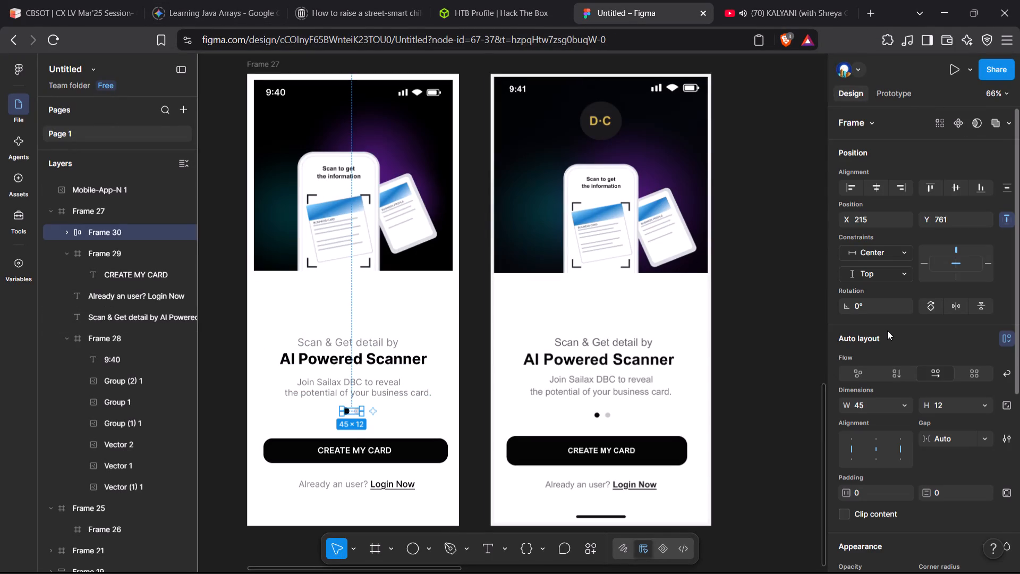
Switch to YouTube, pause the KALYANI video, search for "reflection" and play The Neighbourhood - Reflections (Official Audio).
click(770, 0)
click(540, 281)
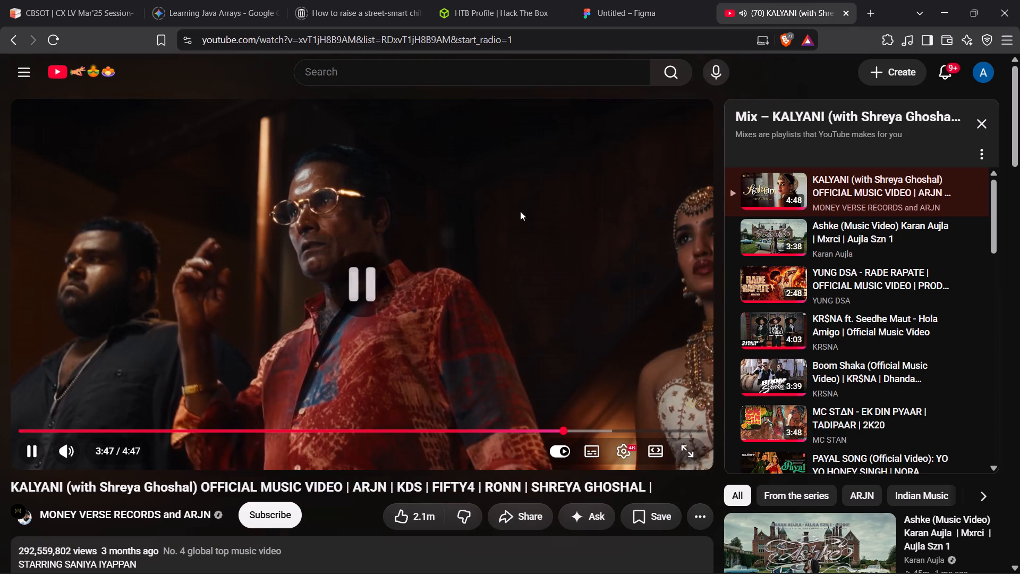
click(332, 81)
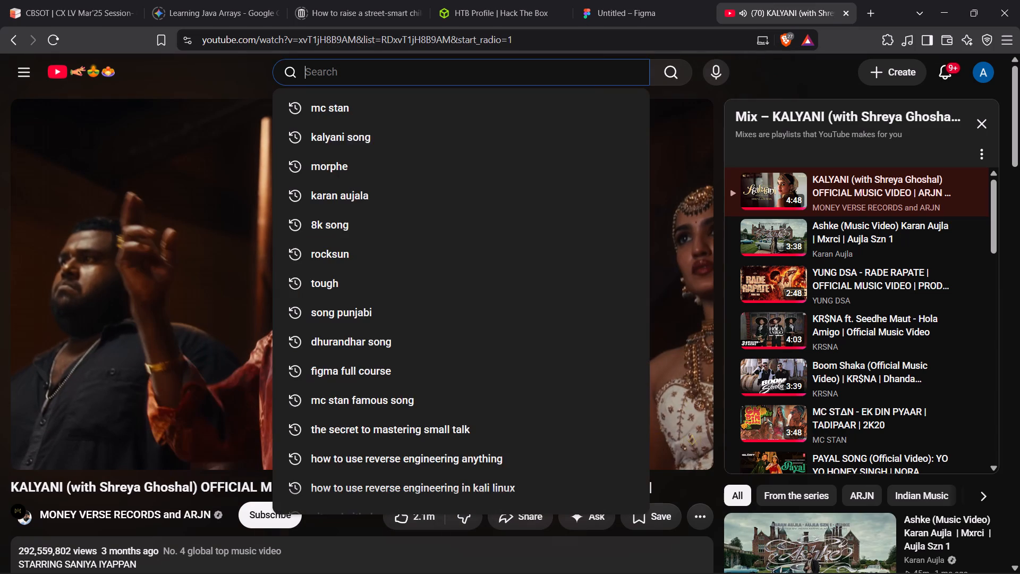
text(re)
text(fle)
click(367, 115)
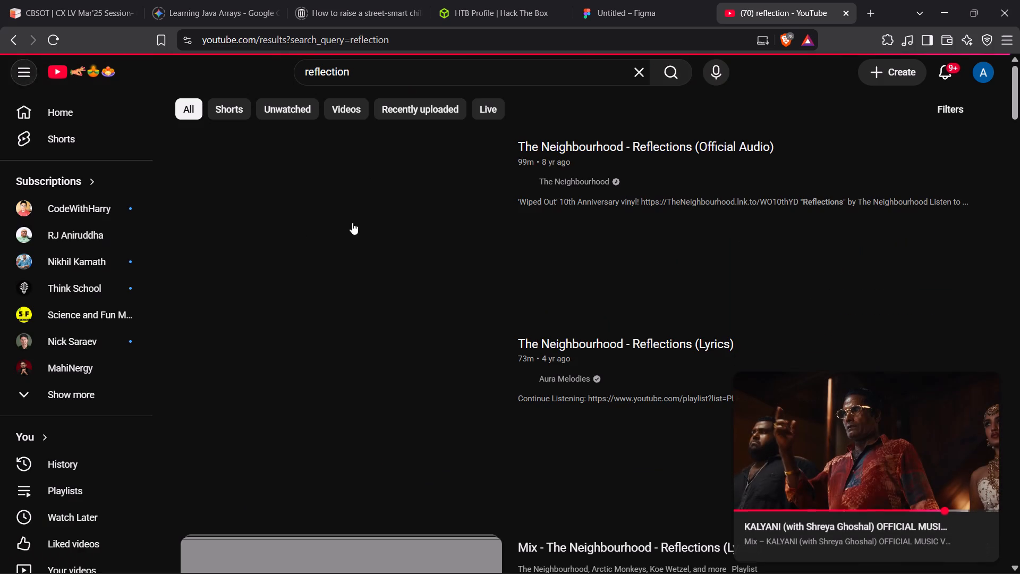
click(342, 226)
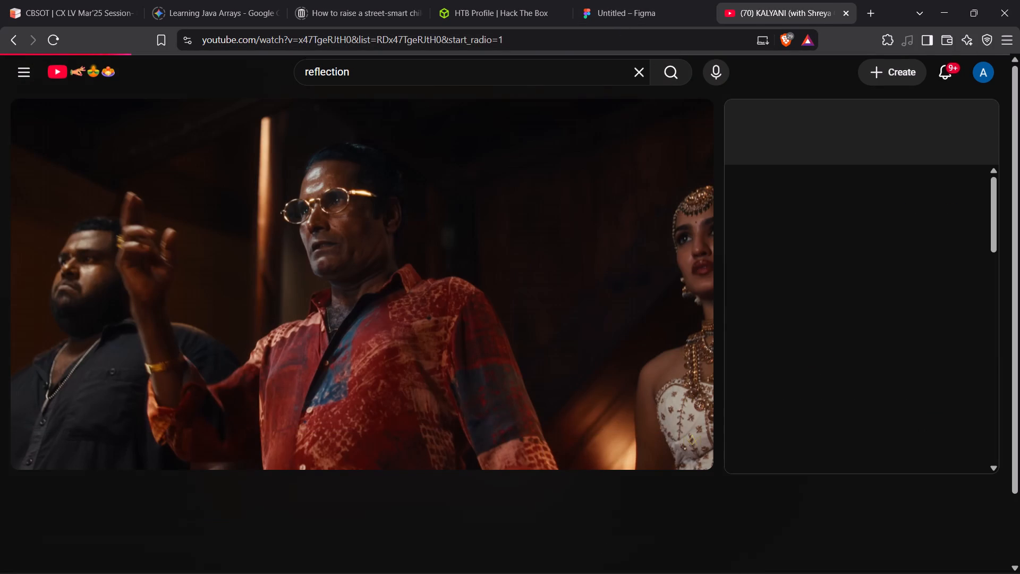
Switch back to Figma and resize the page-indicator dots frame, Frame 30, to about 45 by 9.
click(651, 5)
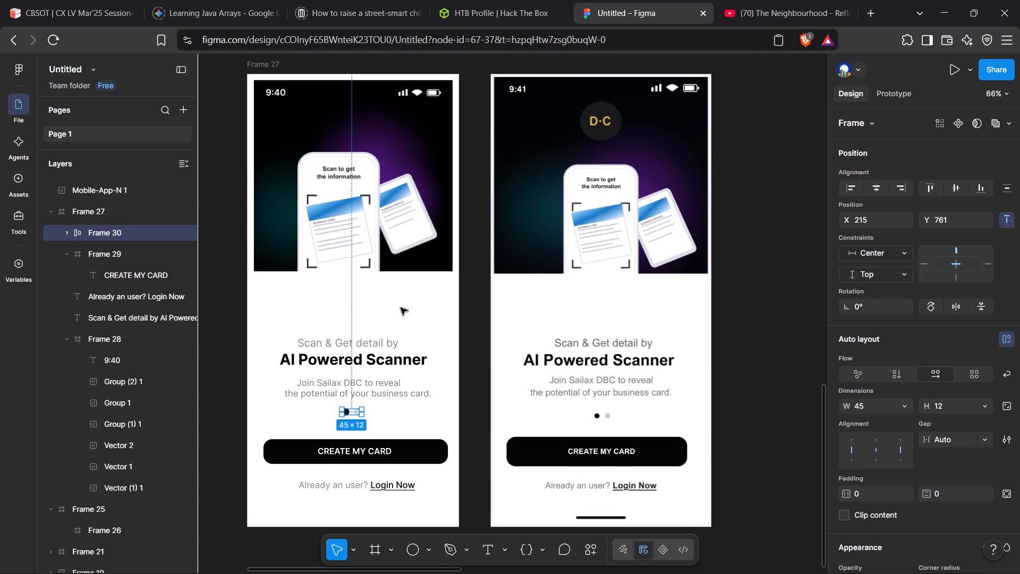
click(350, 414)
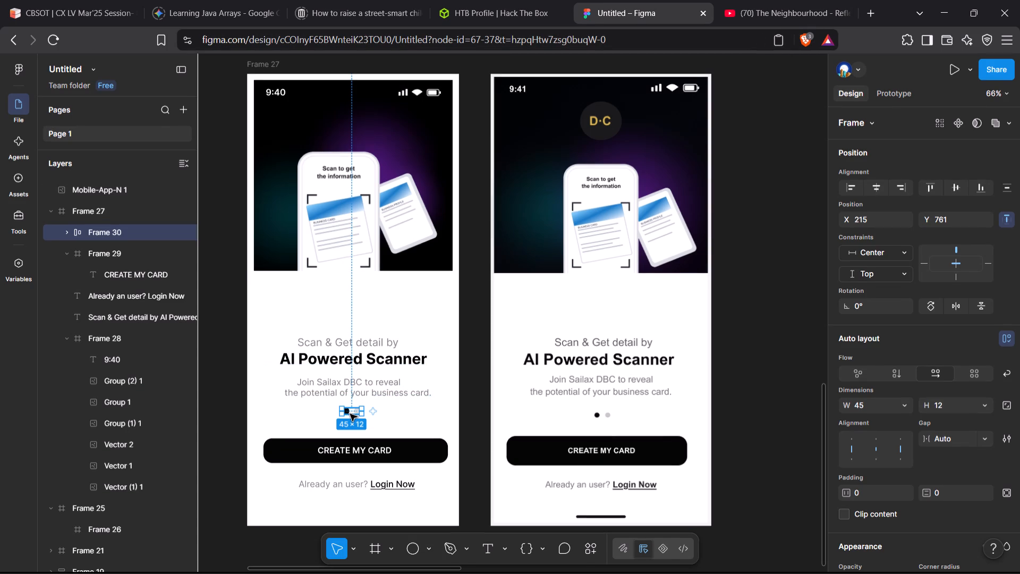
click(305, 425)
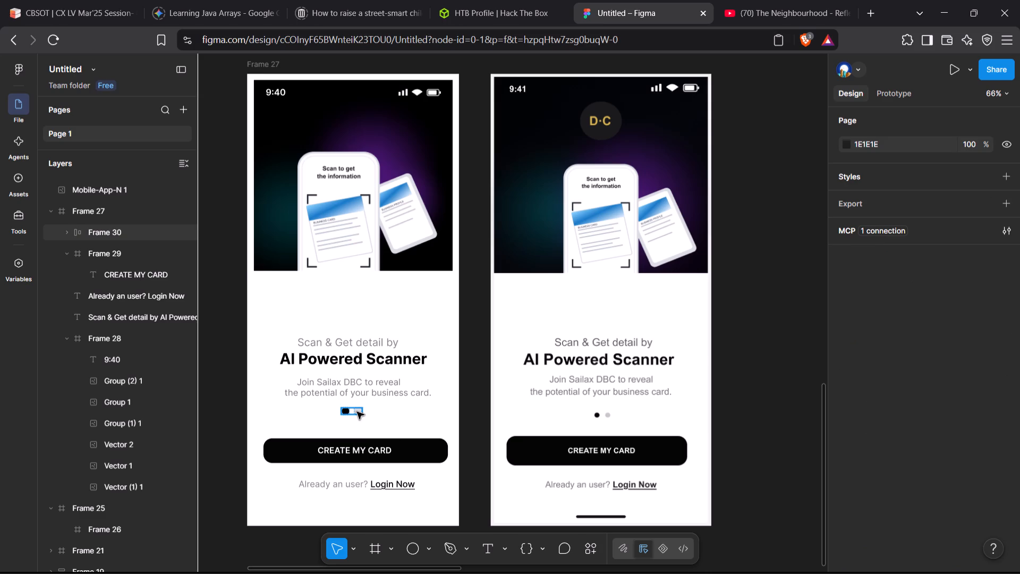
click(356, 412)
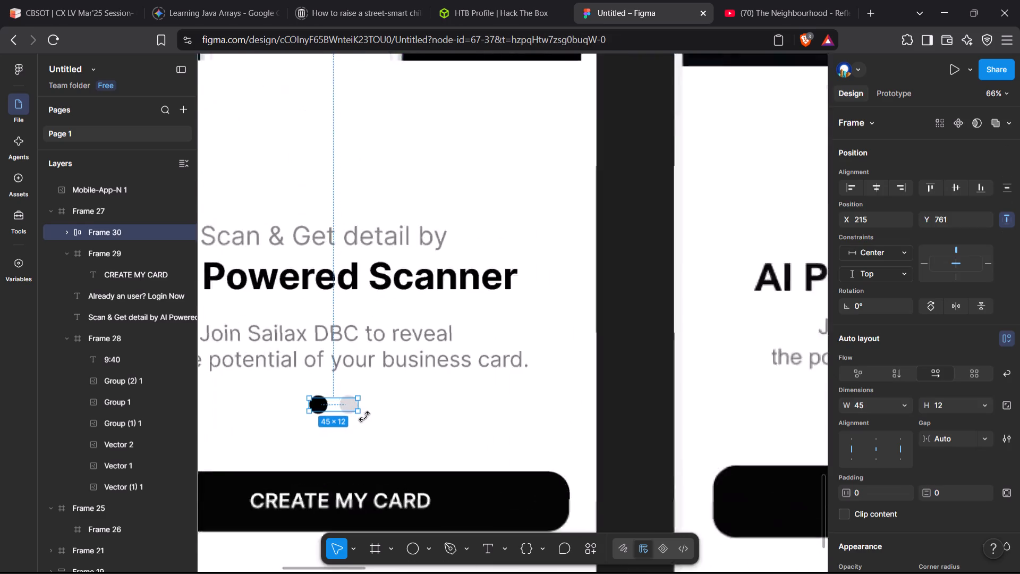
drag(354, 411, 345, 405)
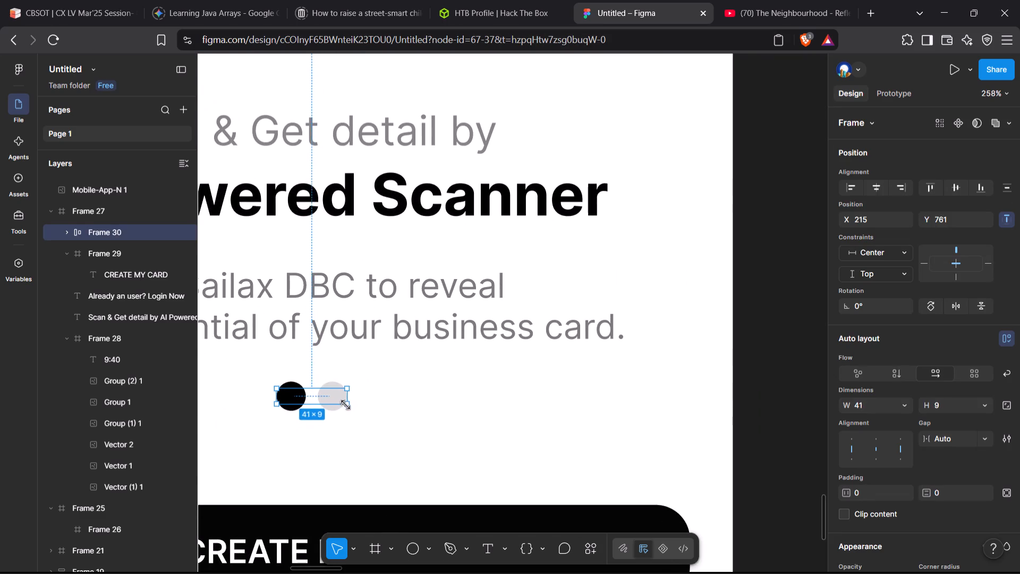
drag(345, 405, 342, 403)
drag(342, 403, 350, 402)
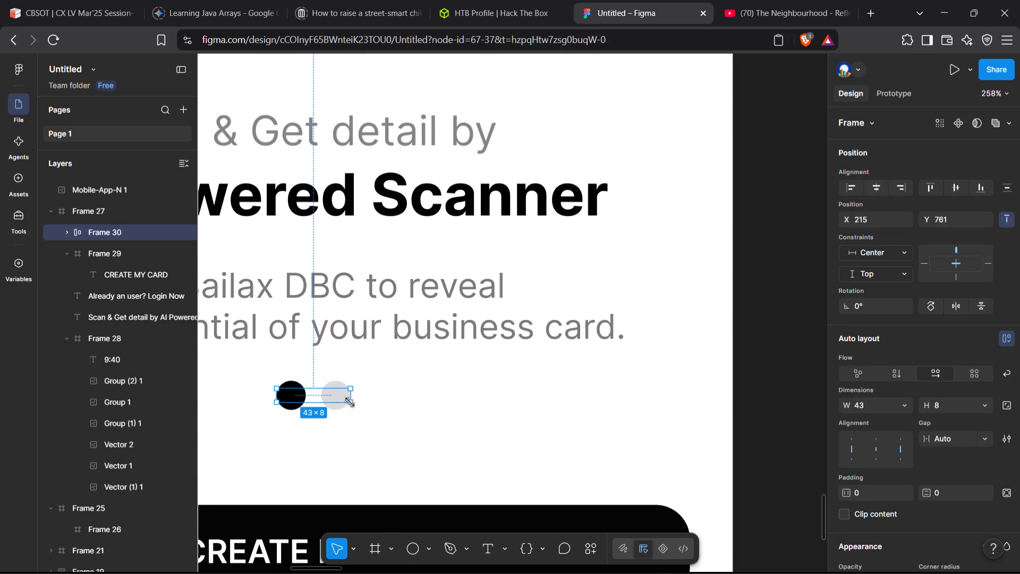
drag(350, 402, 353, 401)
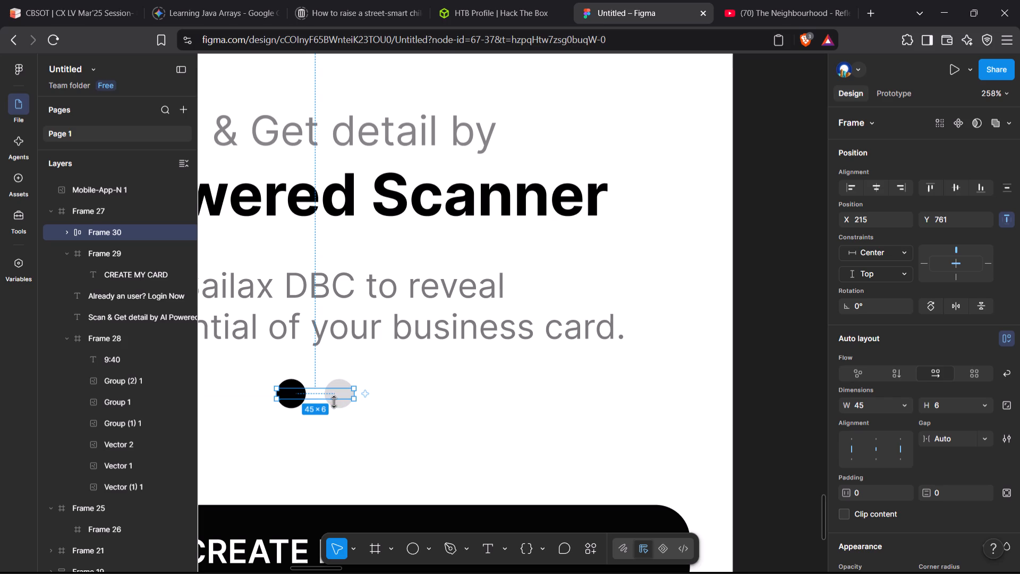
click(332, 401)
drag(332, 401, 330, 406)
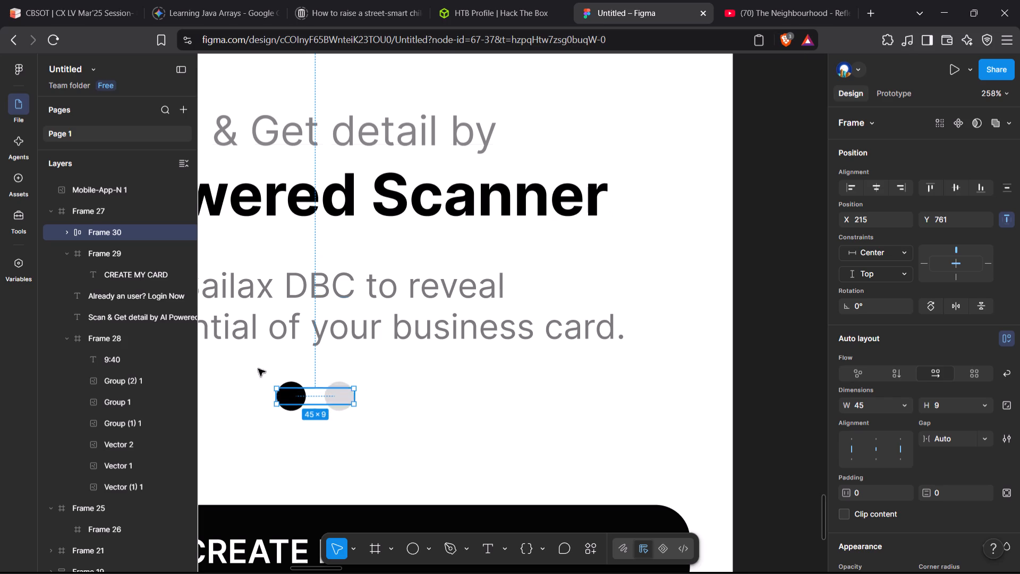
Shrink the black dot, Ellipse 1 inside Frame 30, to about 13 by 13.
click(65, 231)
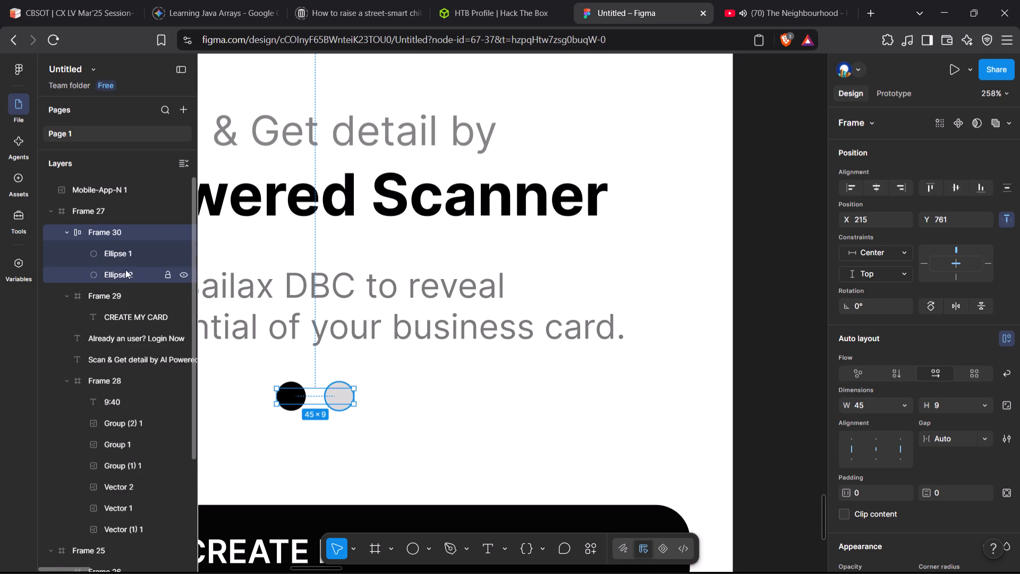
click(130, 261)
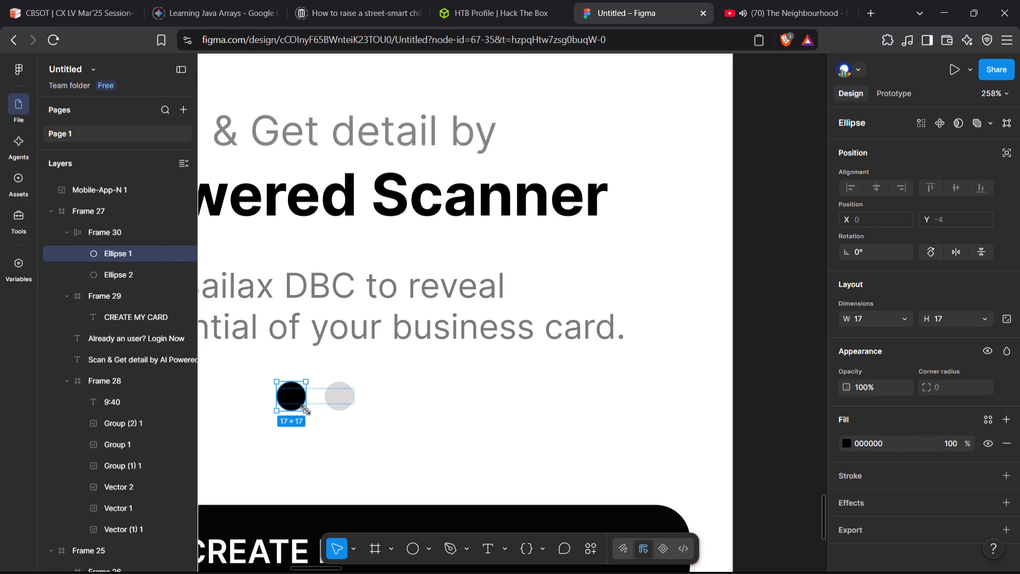
drag(306, 413, 302, 411)
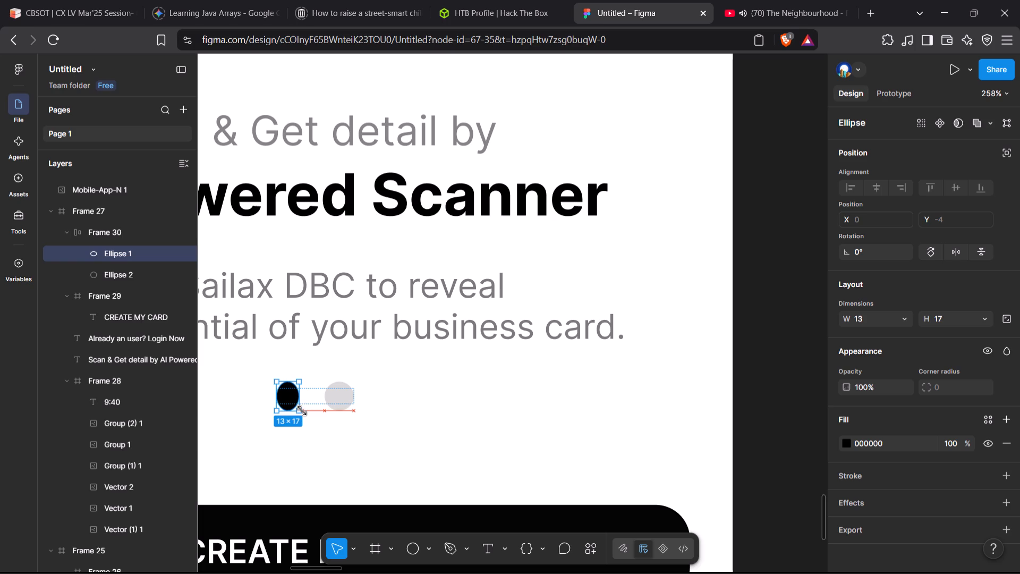
drag(302, 411, 302, 408)
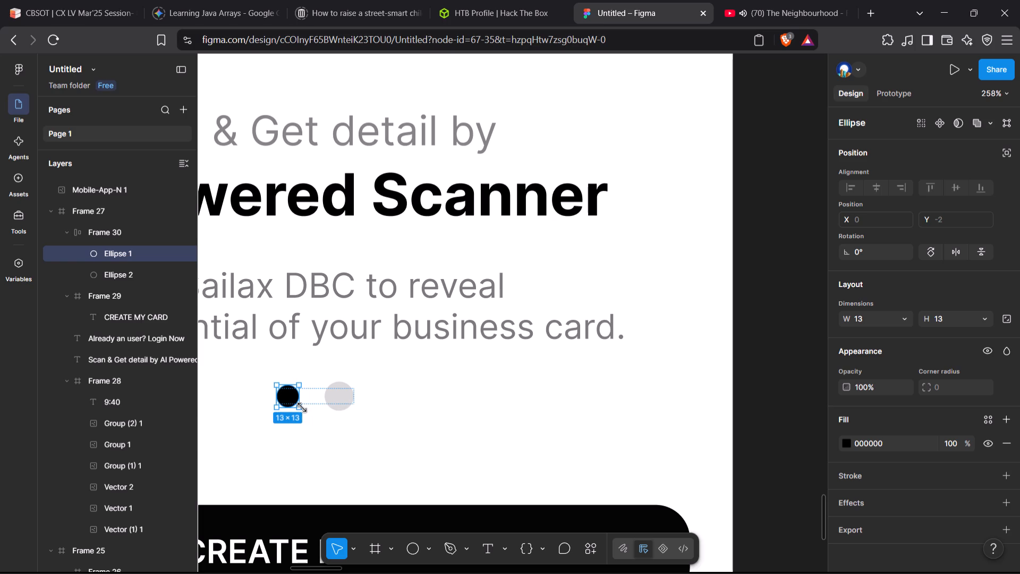
drag(302, 408, 302, 409)
Set the grey dot, Ellipse 2 inside Frame 30, to width 13 and height 13.
click(343, 401)
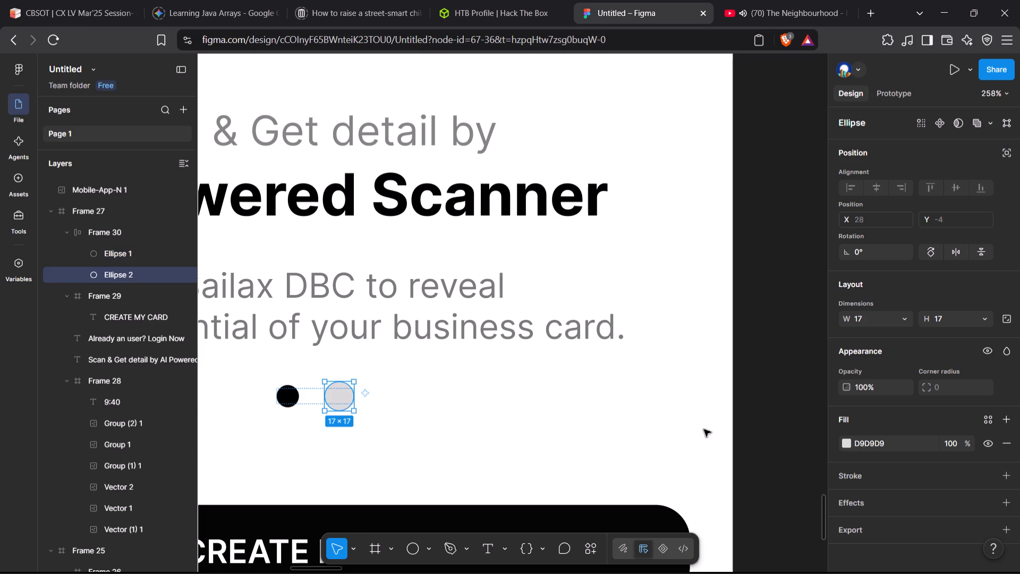
double_click(880, 317)
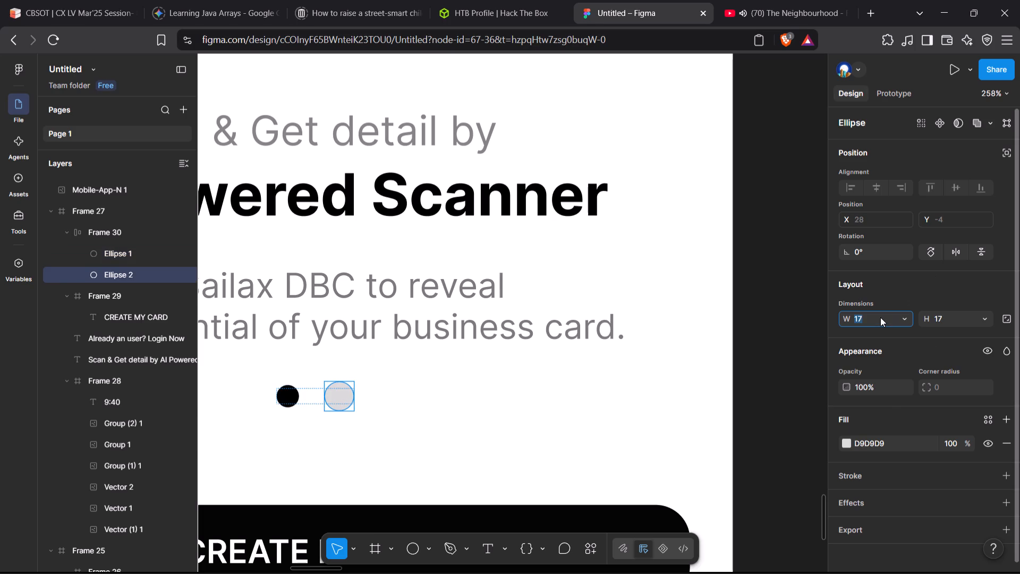
key(End)
key(Page_Down)
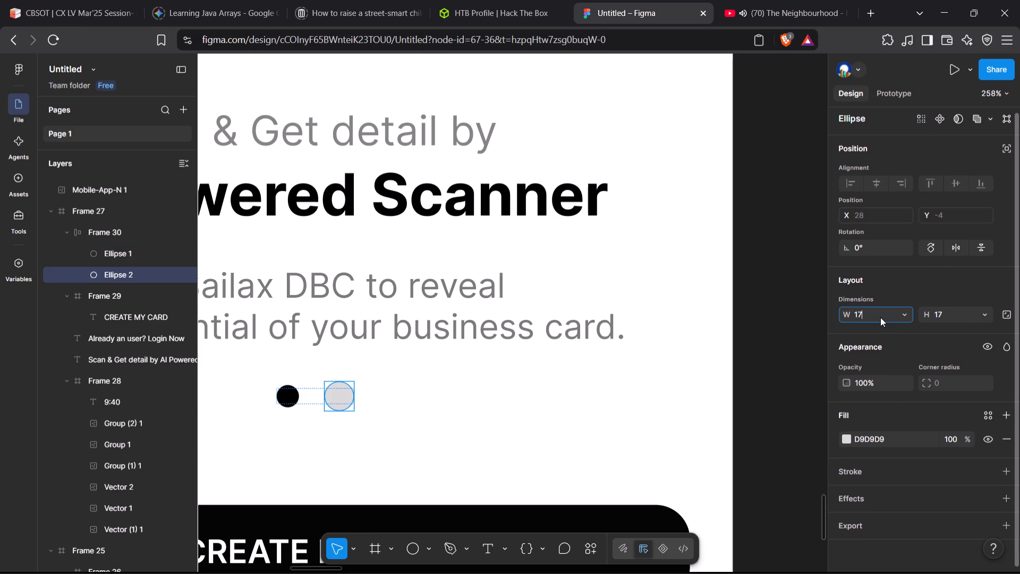
key(Home)
key(Delete)
key(Delete)
key(1)
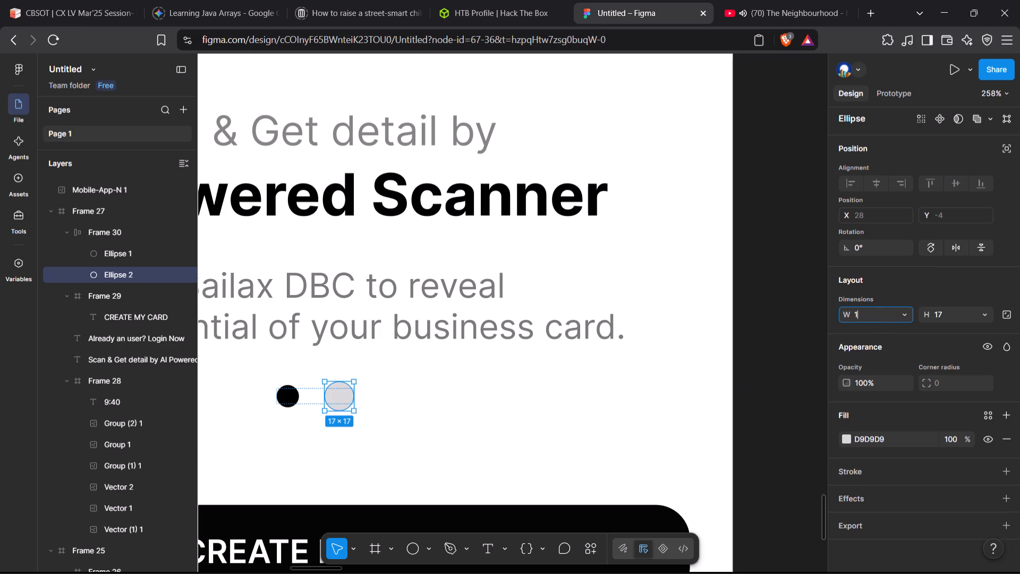
key(3)
key(Return)
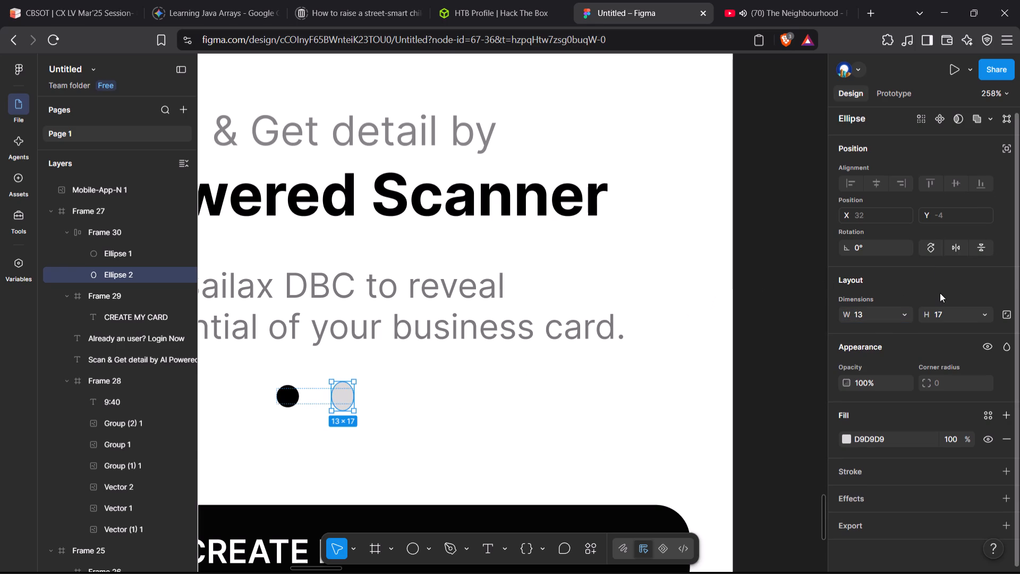
triple_click(948, 310)
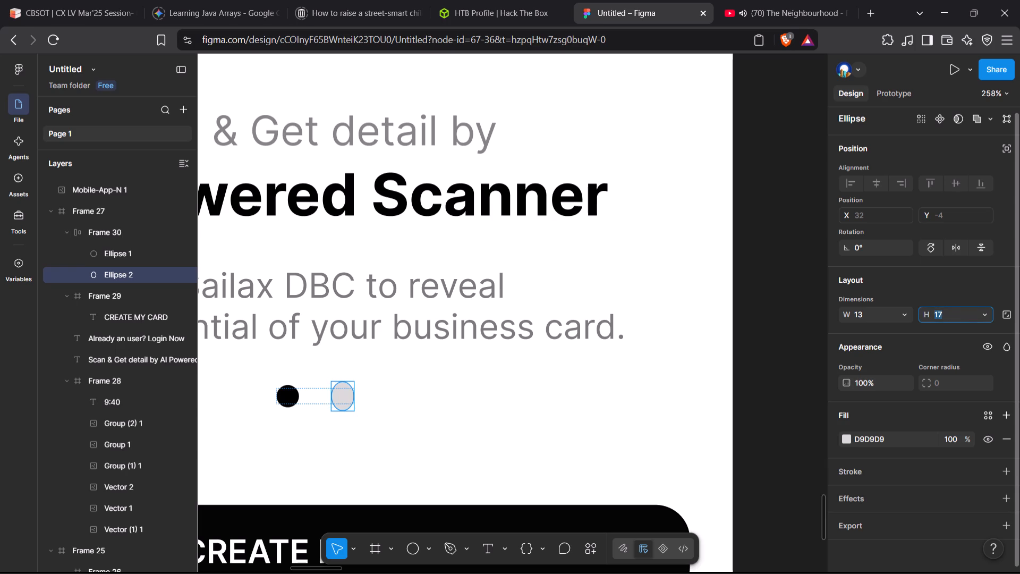
key(BackSpace)
text(13)
key(Return)
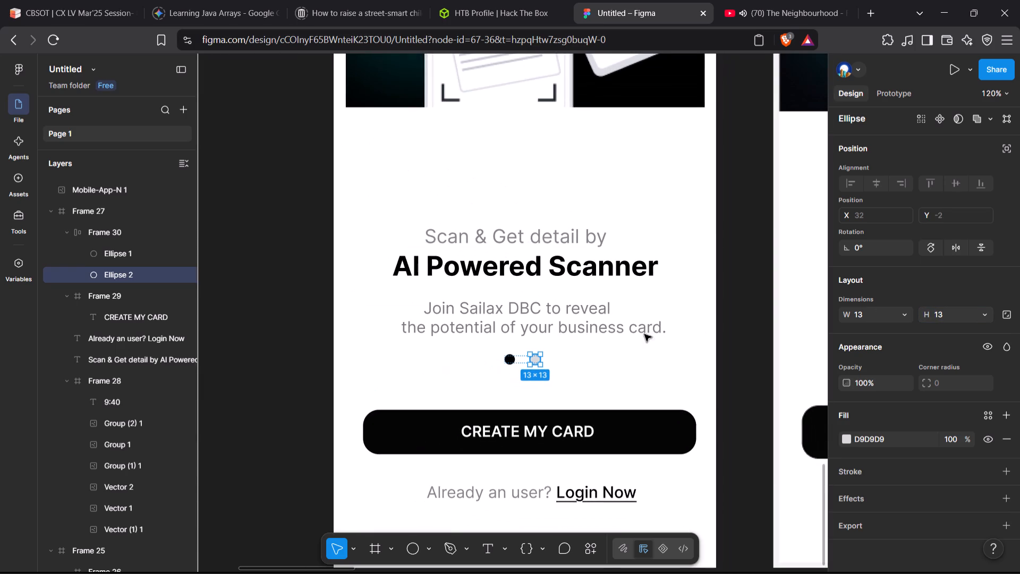
Narrow Frame 30 to about 41 wide to bring the dots closer, compare with the reference screen and deselect.
click(102, 228)
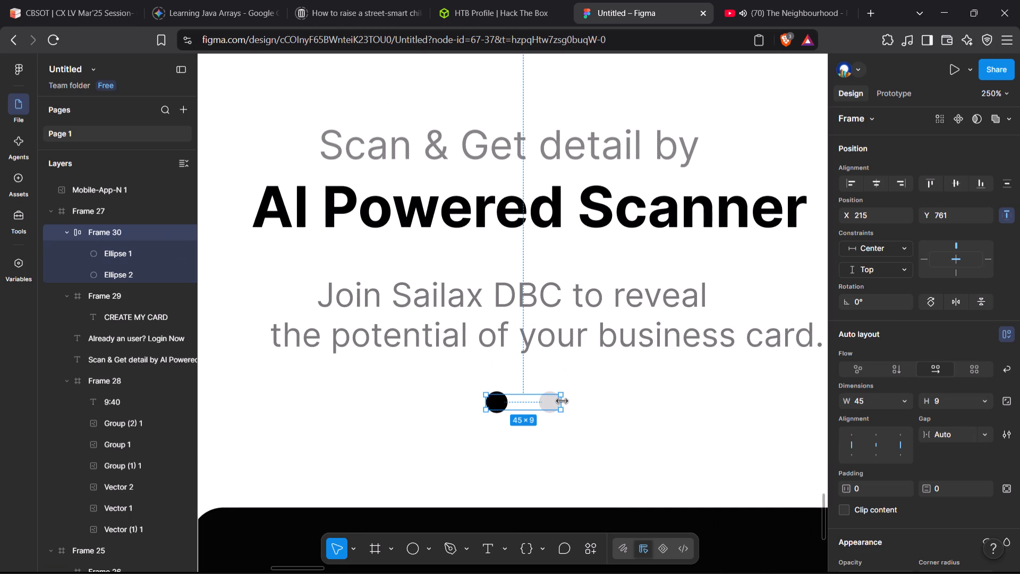
drag(562, 401, 552, 401)
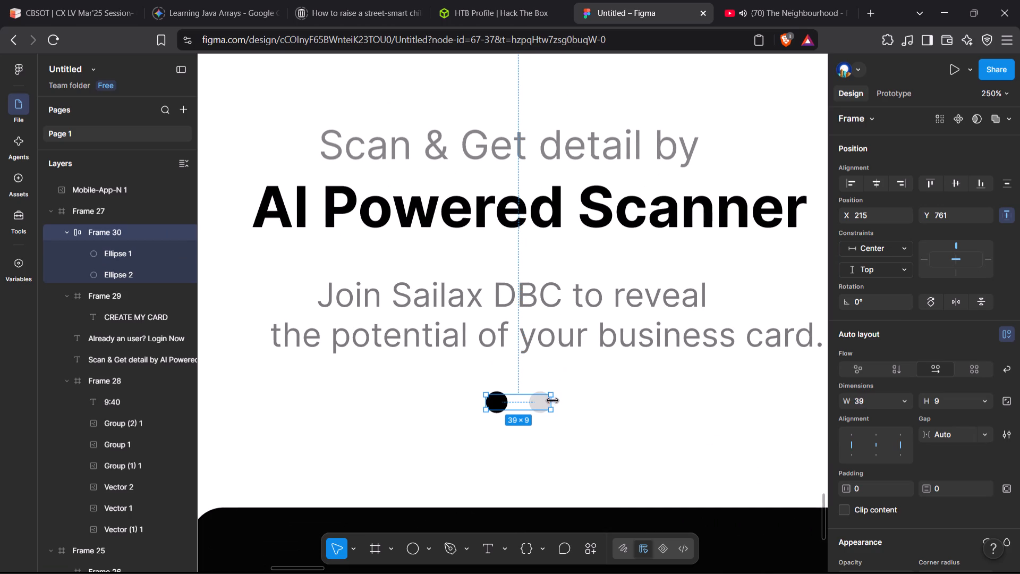
drag(552, 401, 553, 401)
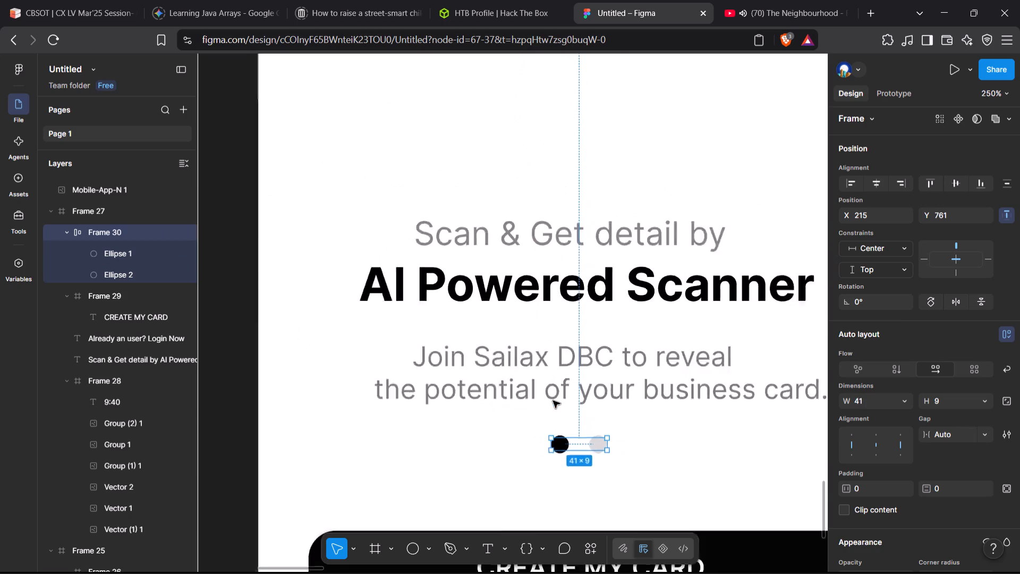
scroll(553, 401, left, 1)
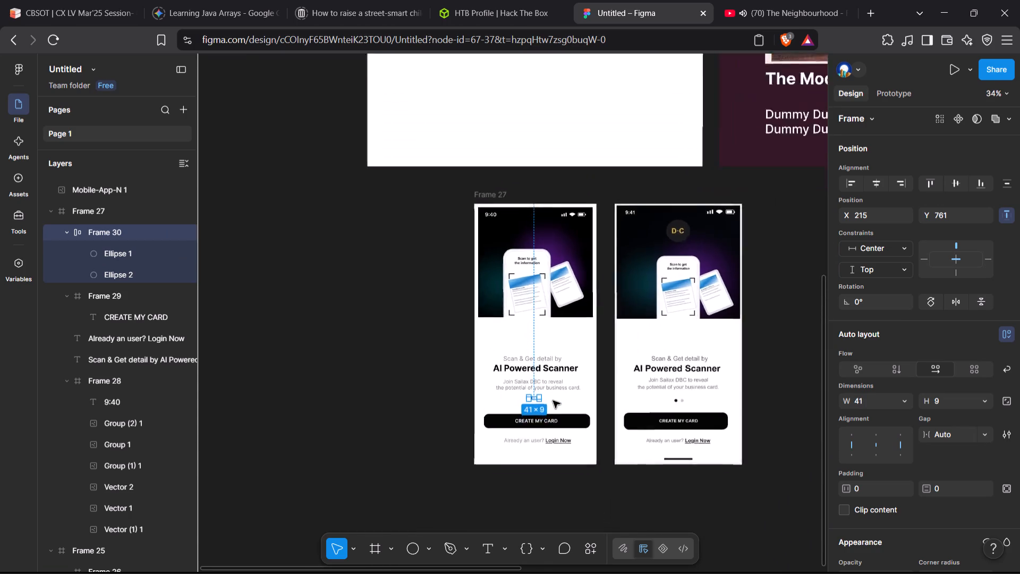
scroll(553, 401, left, 1)
scroll(553, 401, down, 1)
scroll(553, 401, left, 1)
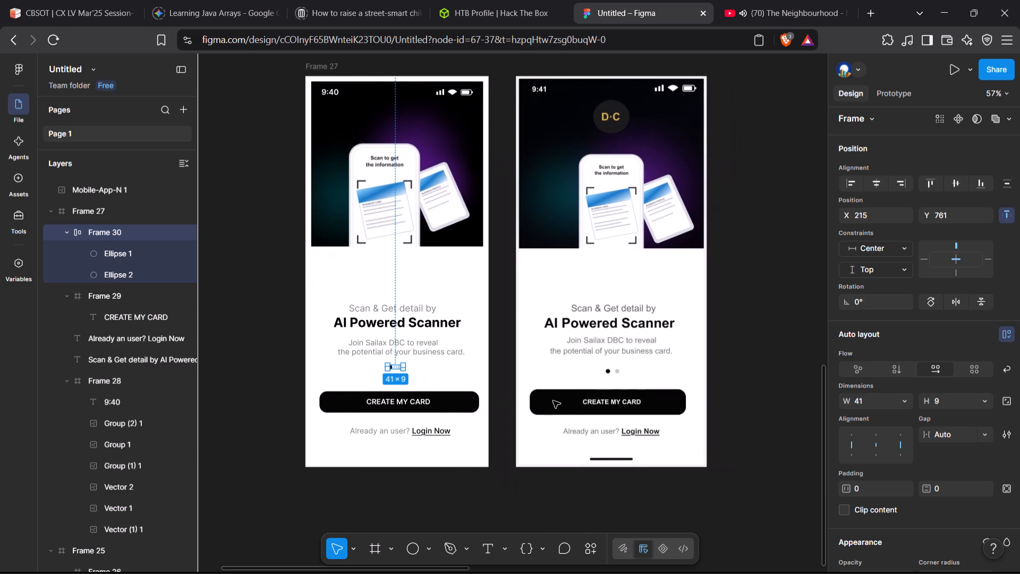
scroll(553, 401, left, 1)
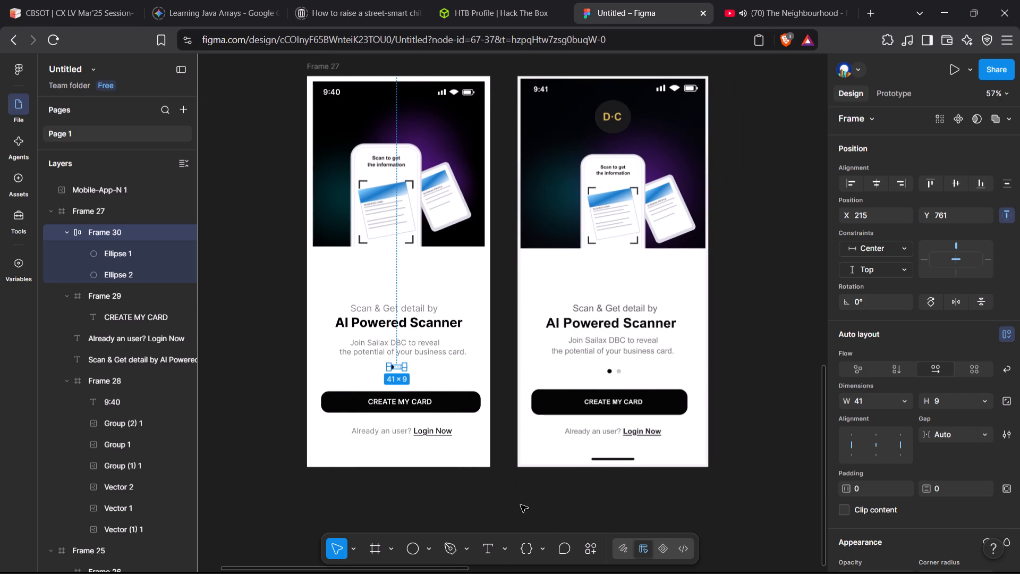
click(521, 505)
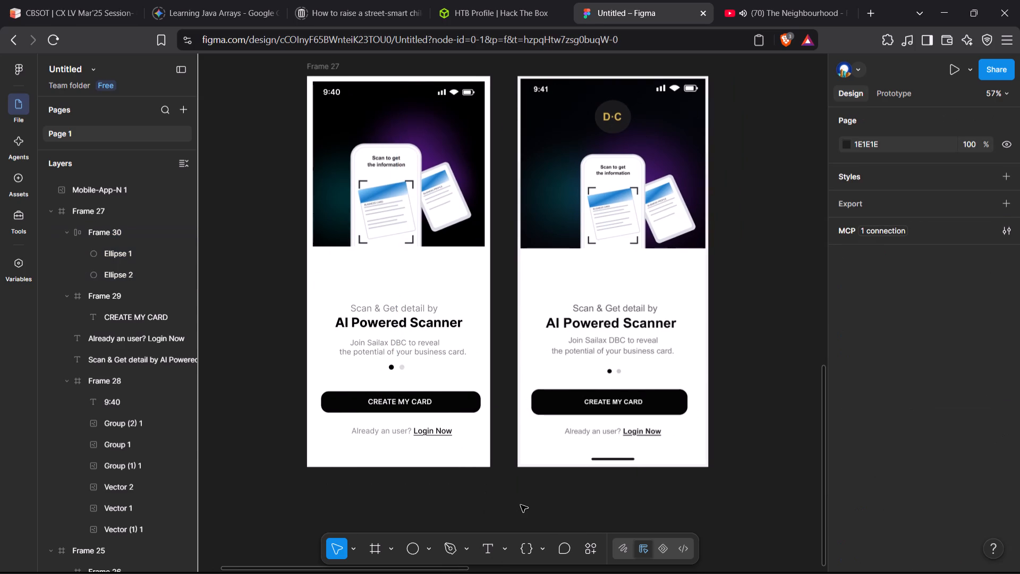
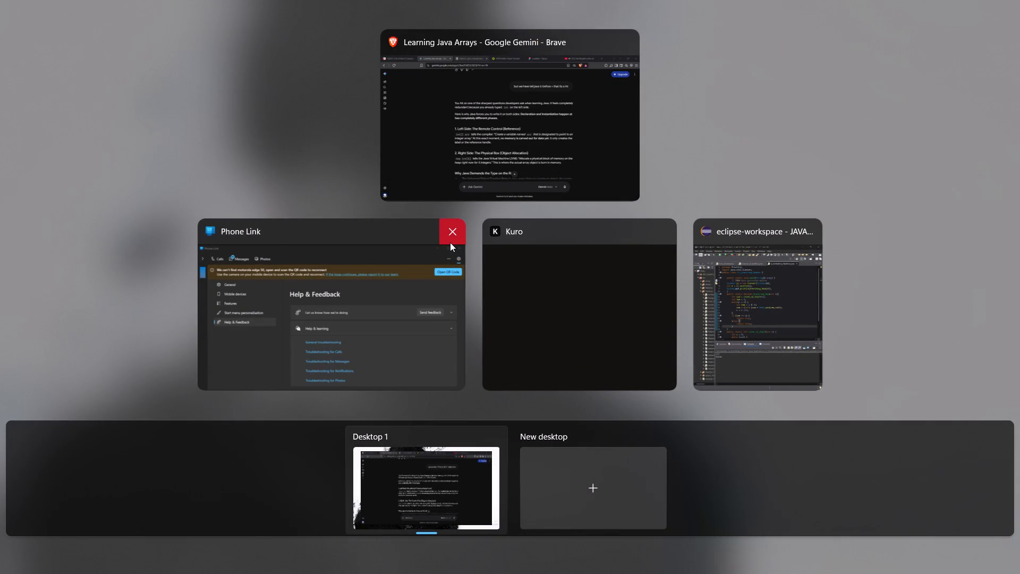
click(450, 242)
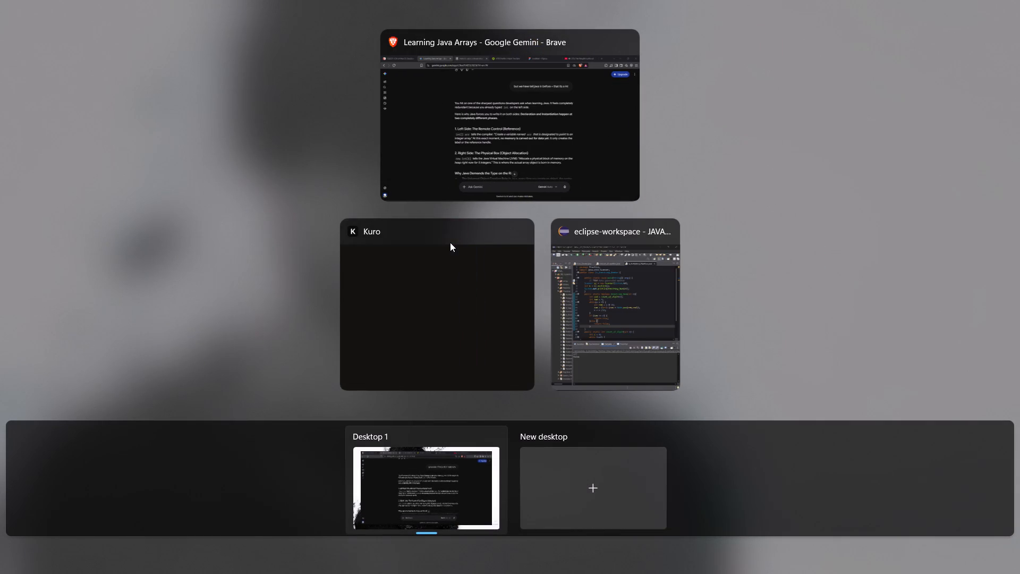
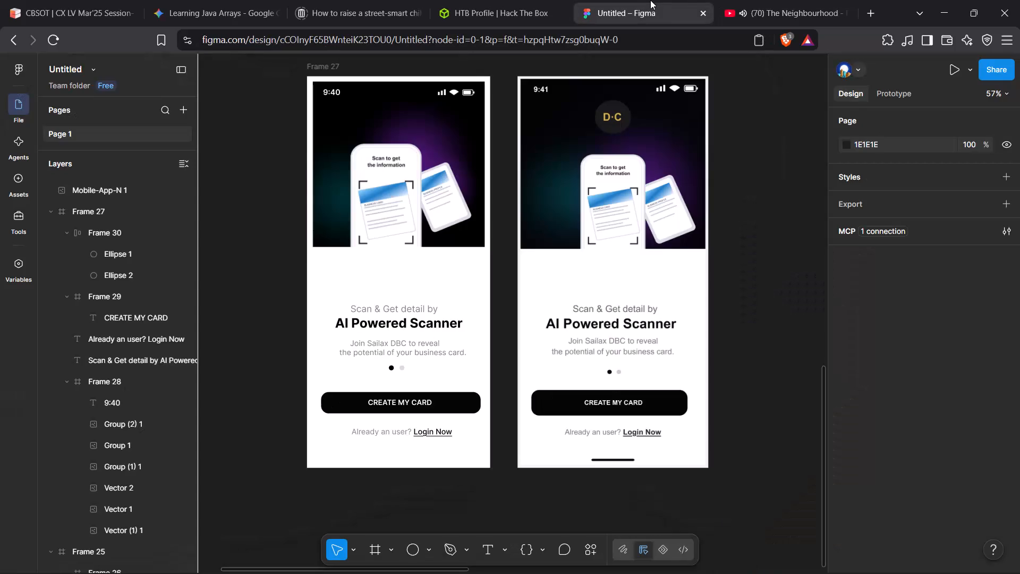
Switch to the YouTube video page and clear the existing query from its search box.
click(771, 204)
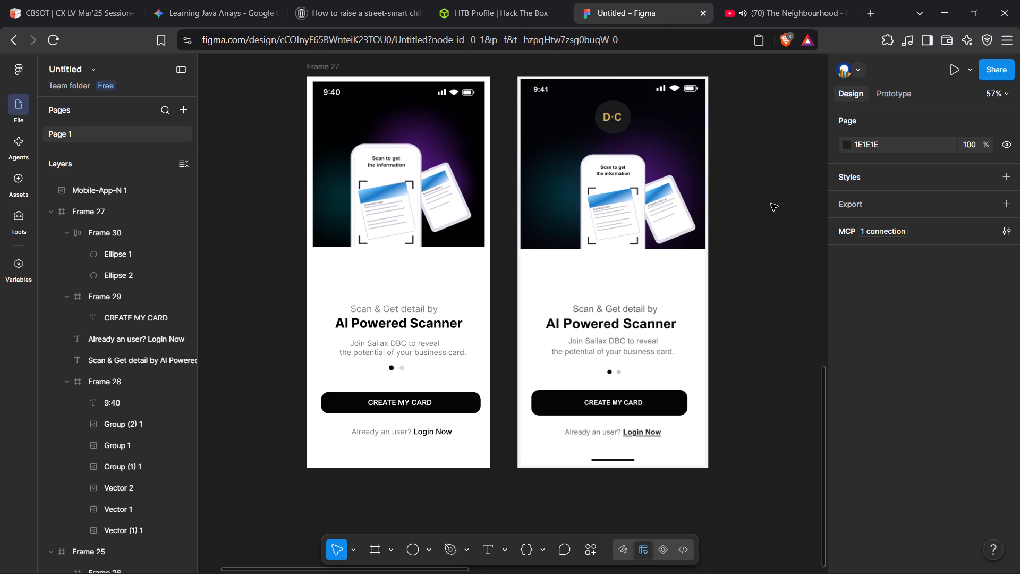
click(806, 6)
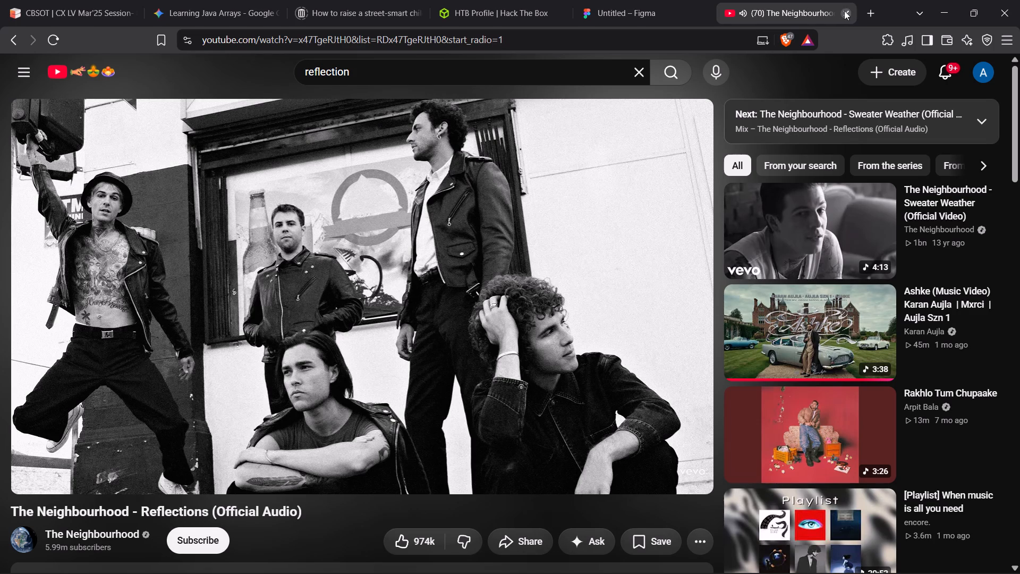
click(659, 4)
click(779, 4)
click(638, 65)
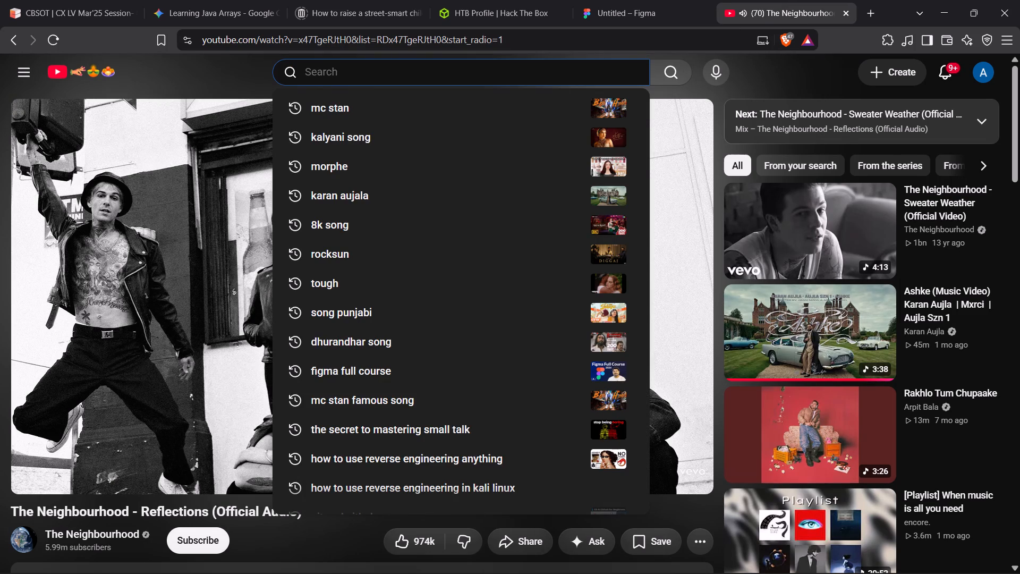
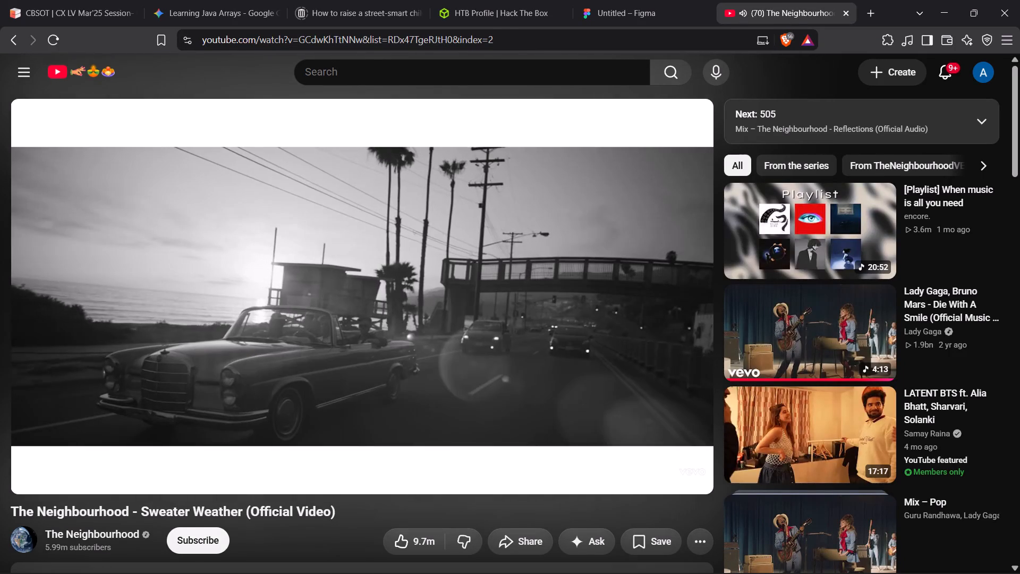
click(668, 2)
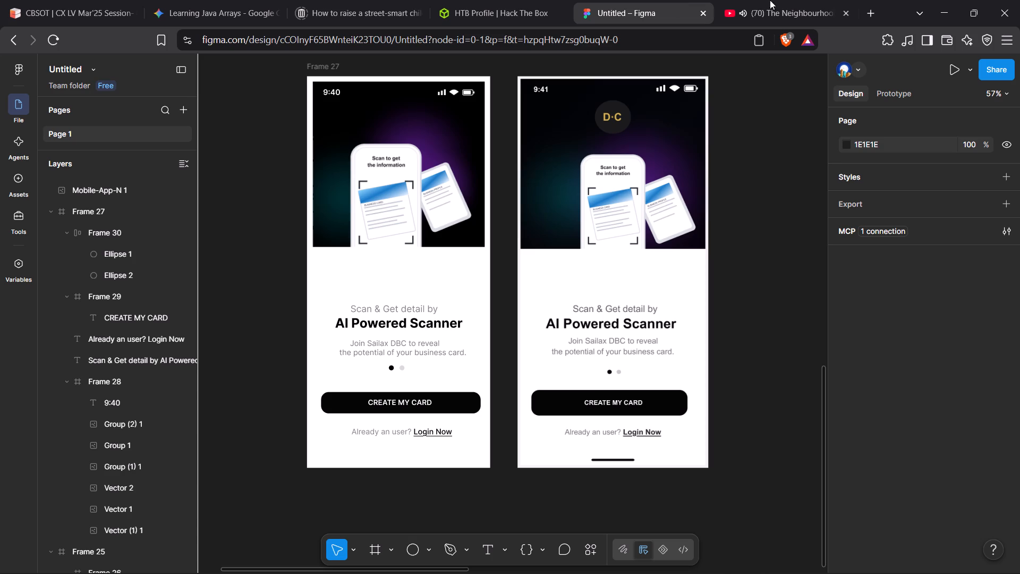
Switch back to the YouTube video page and search for "khatta flow" using the matching suggestion.
click(788, 0)
click(478, 82)
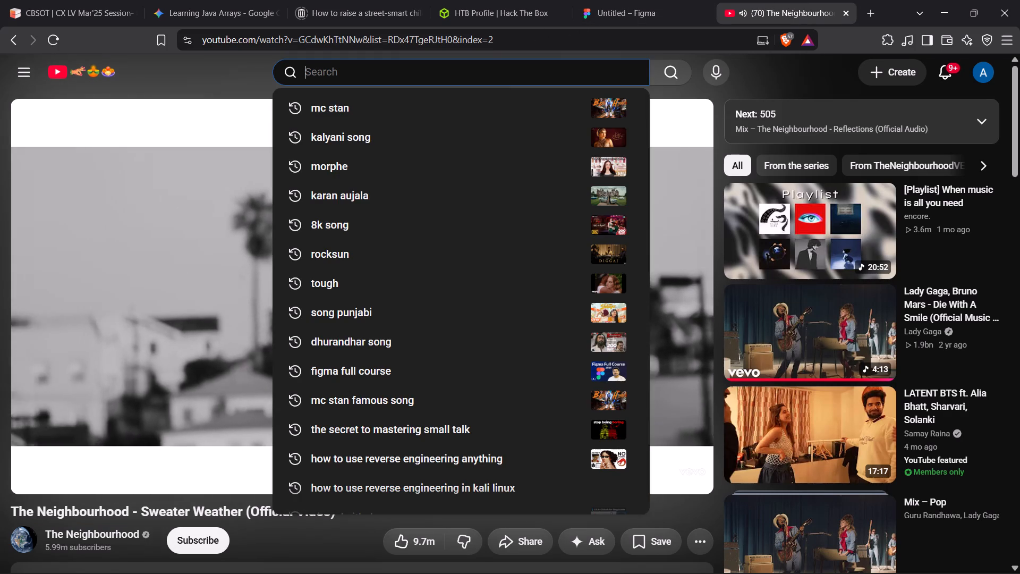
text(khatt)
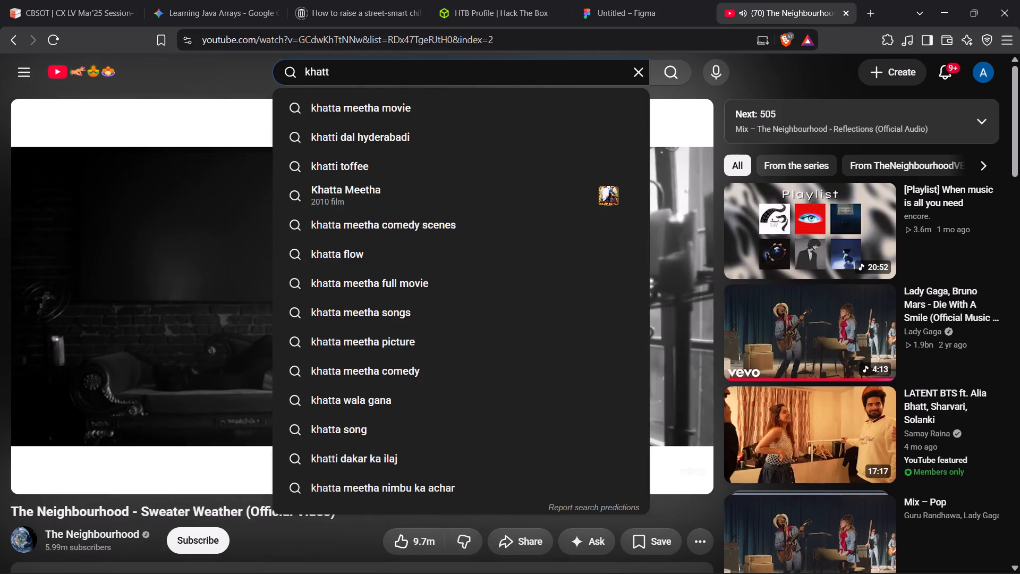
double_click(311, 241)
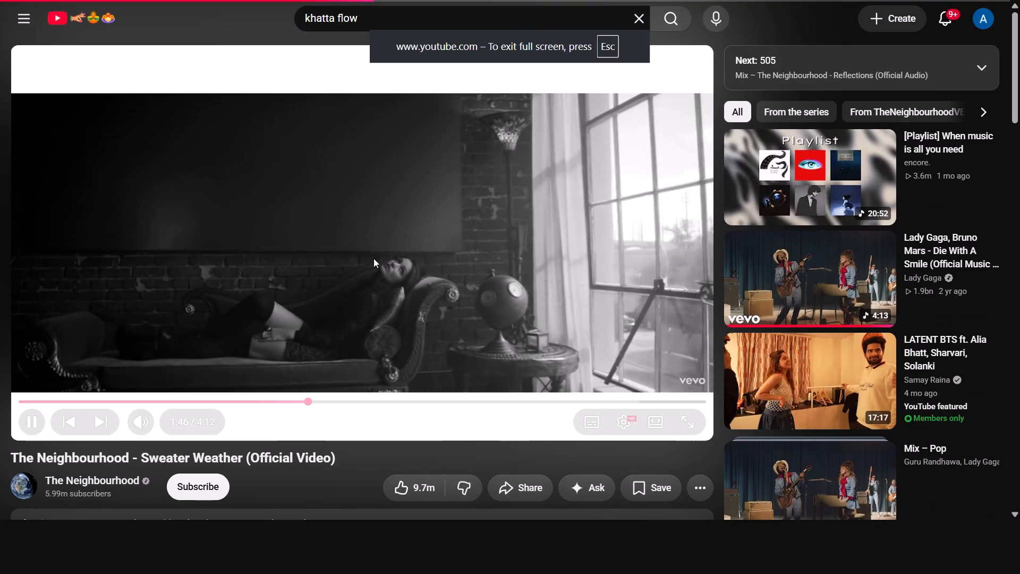
Open the "Mix - Khatta Flow - Seedhe Maut ft KR$NA" playlist from the search results and toggle its playback.
double_click(393, 255)
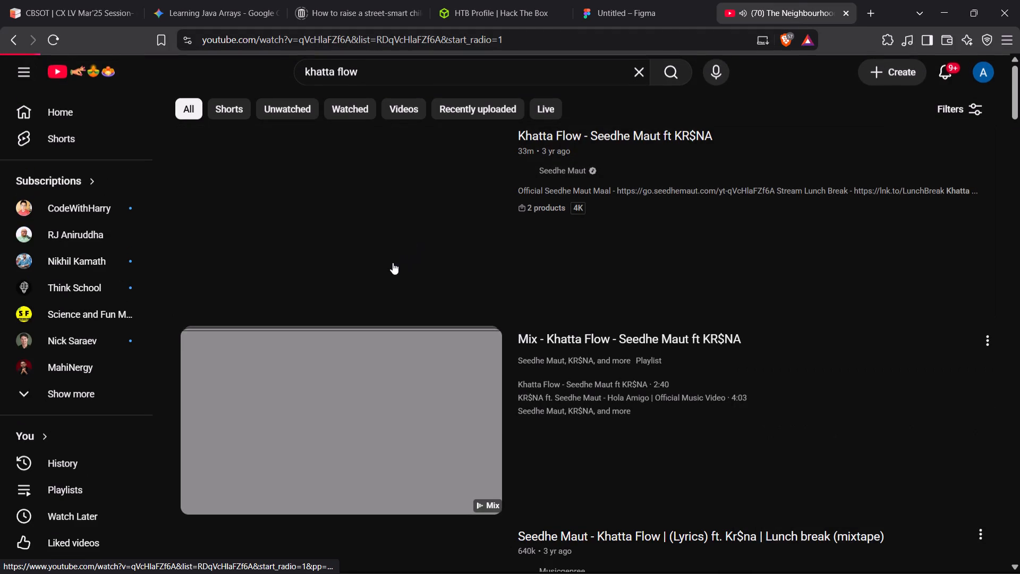
click(378, 269)
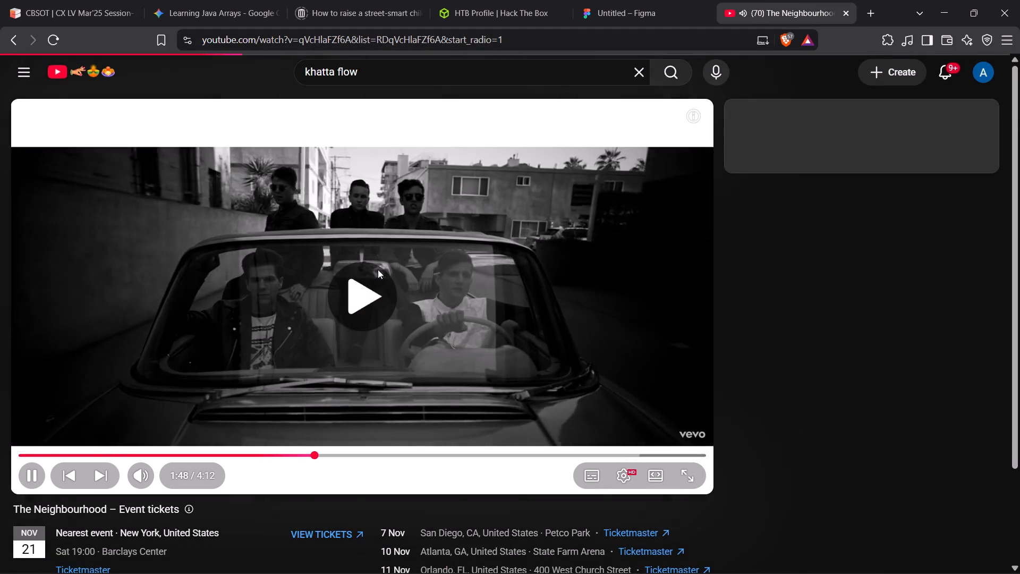
click(378, 269)
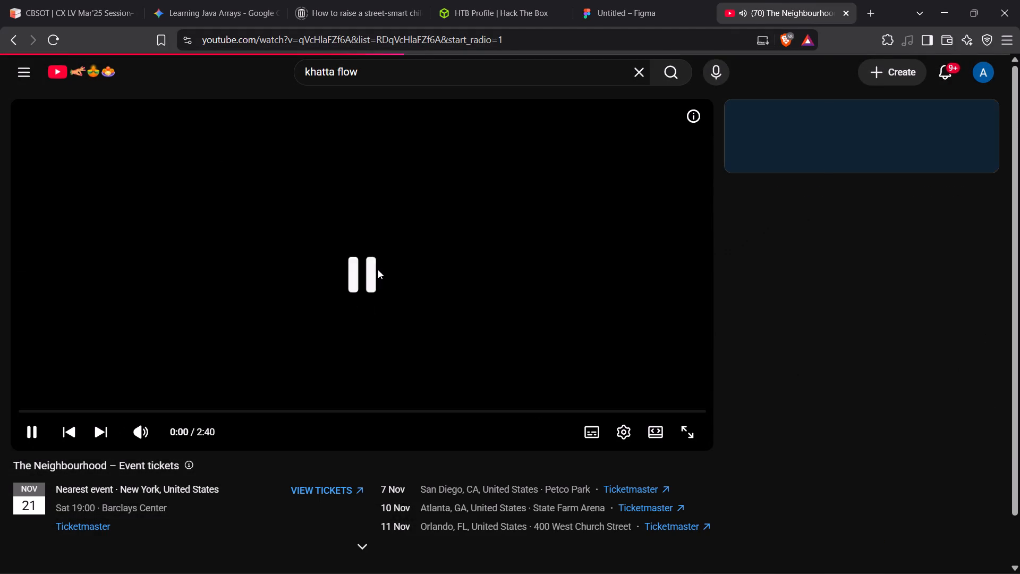
click(378, 269)
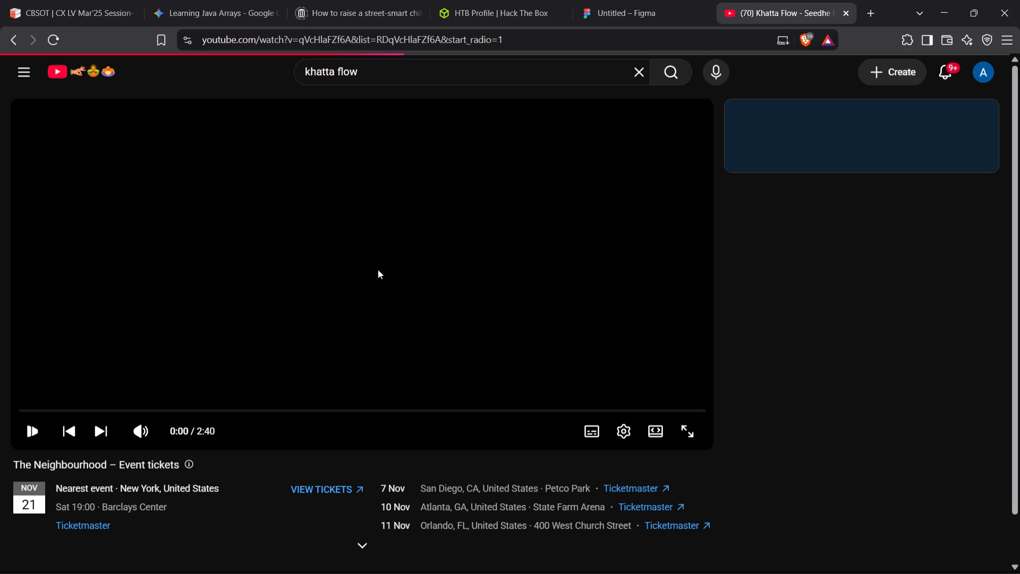
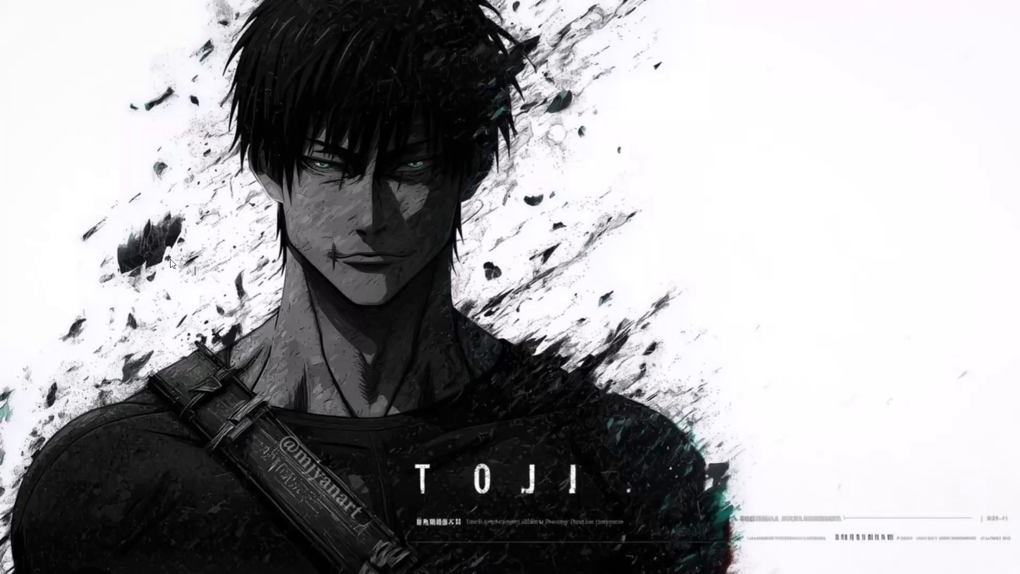
Bring up the Shut Down Windows dialog from the desktop and proceed with the Switch user option.
key(alt+F4)
key(alt+F4)
key(alt+F4)
key(alt+F4)
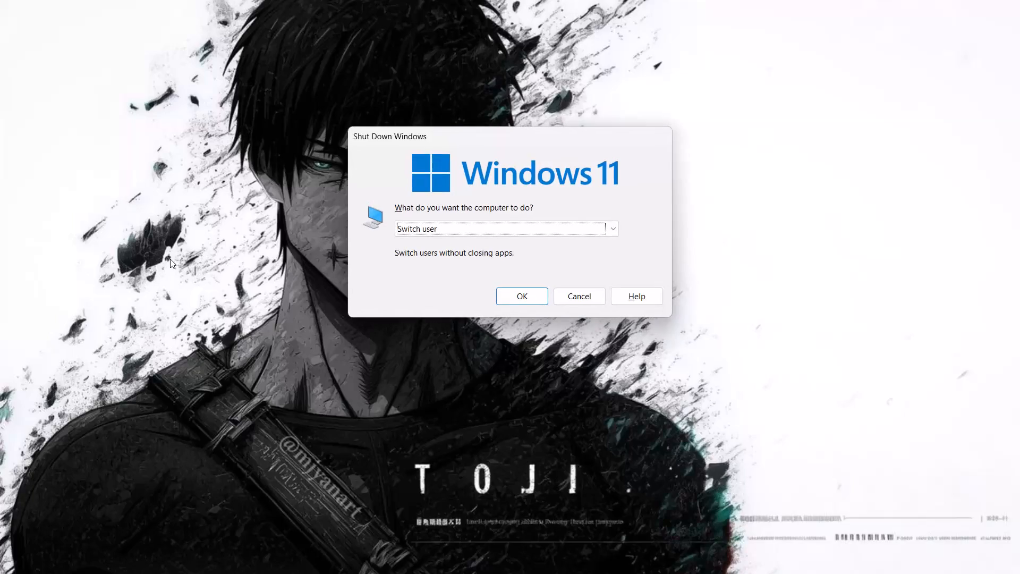
key(Return)
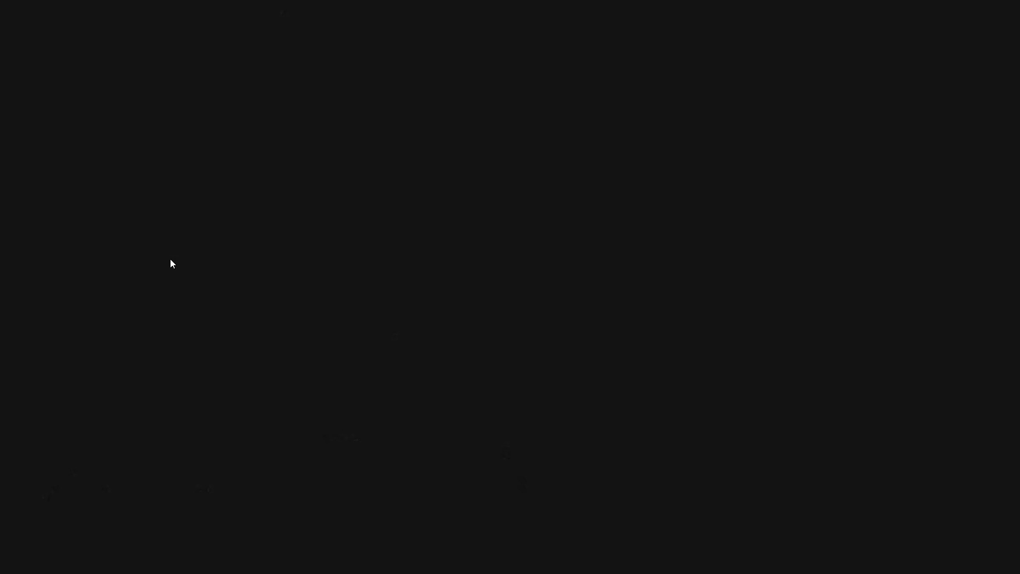